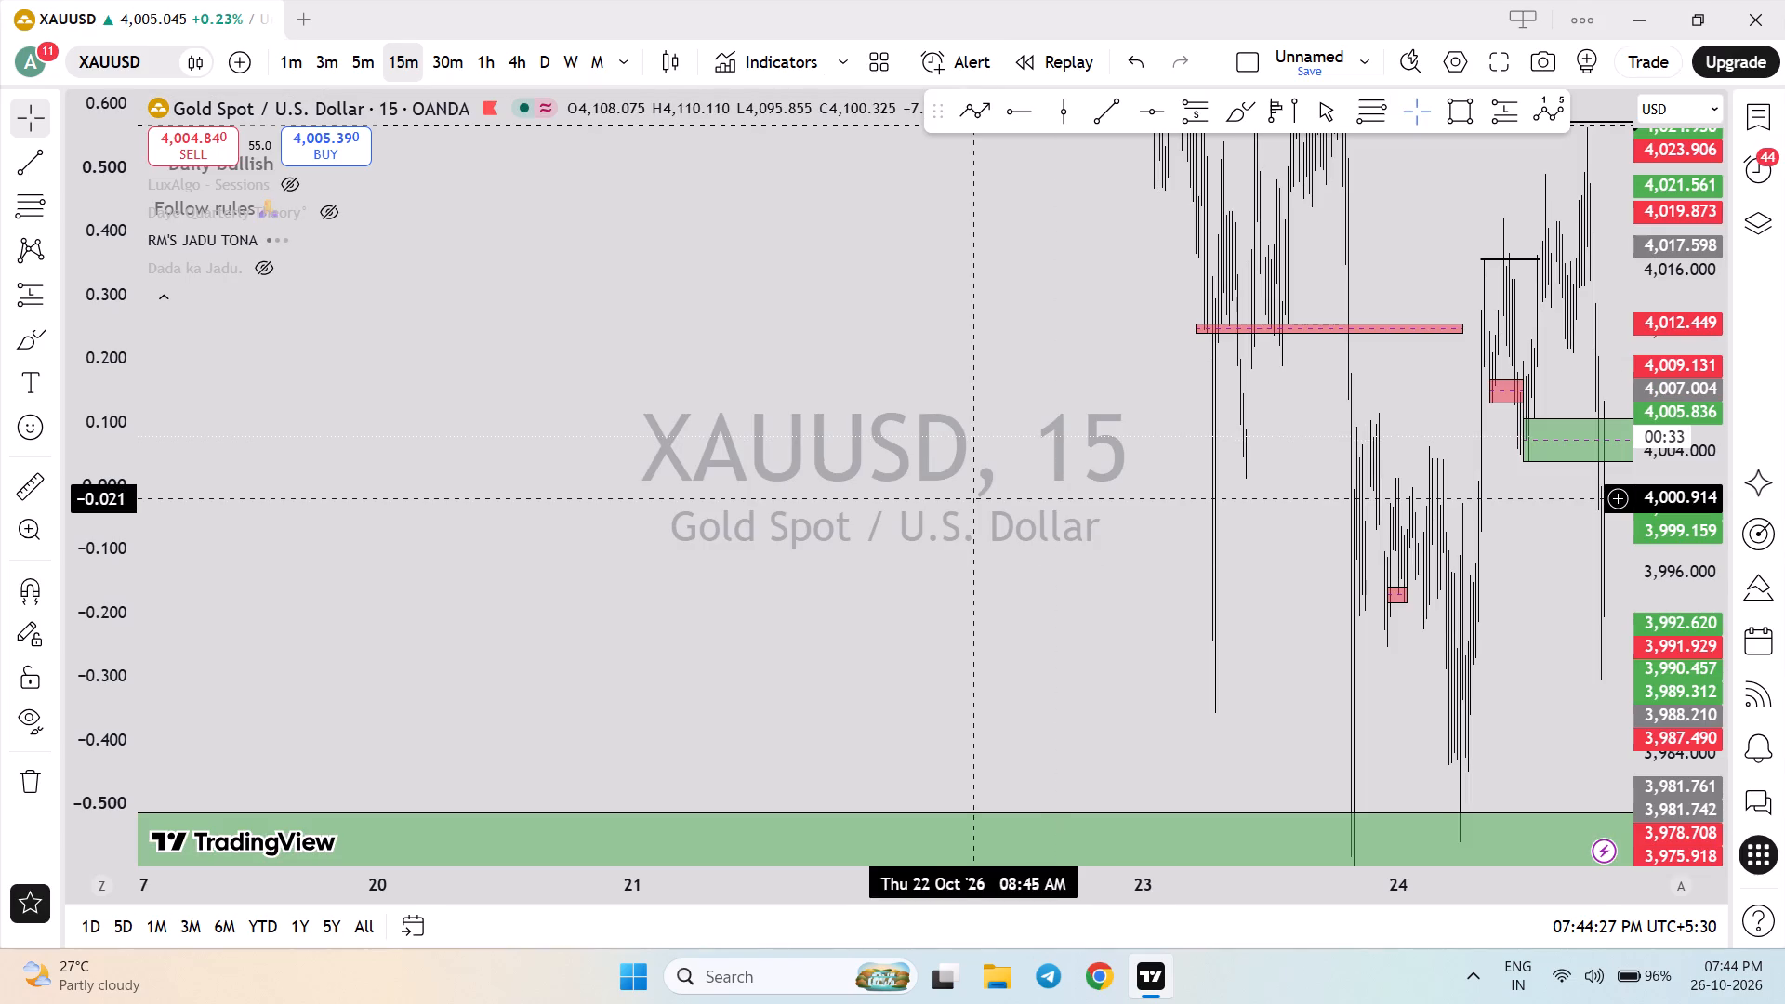
Examine XAUUSD's recent price action and marked zones on the 15-minute chart, with a brief check of the 1-hour timeframe.
{"action": "scroll", "coordinate": [973, 498], "scroll_direction": "up", "scroll_amount": 3}
{"action": "scroll", "coordinate": [973, 498], "scroll_direction": "down", "scroll_amount": 1}
{"action": "scroll", "coordinate": [973, 498], "scroll_direction": "up", "scroll_amount": 3}
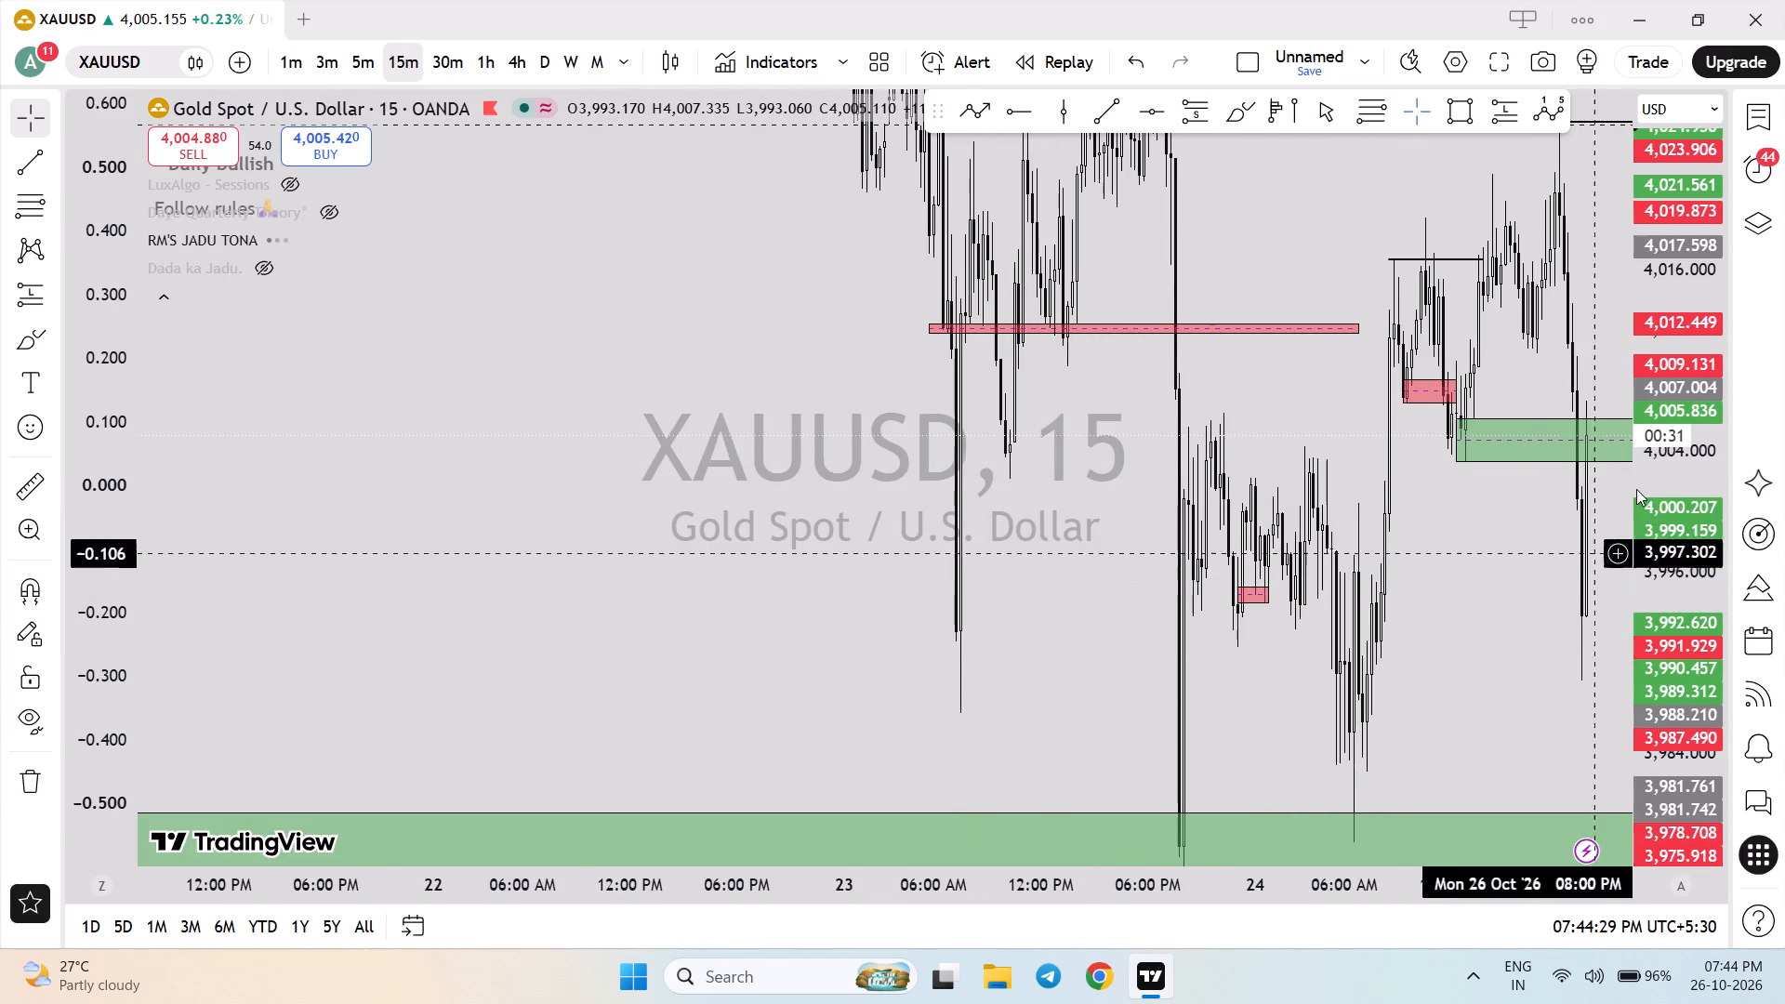
{"action": "left_click_drag", "start_coordinate": [1682, 438], "coordinate": [1710, 674]}
{"action": "left_click_drag", "start_coordinate": [1493, 539], "coordinate": [1405, 548]}
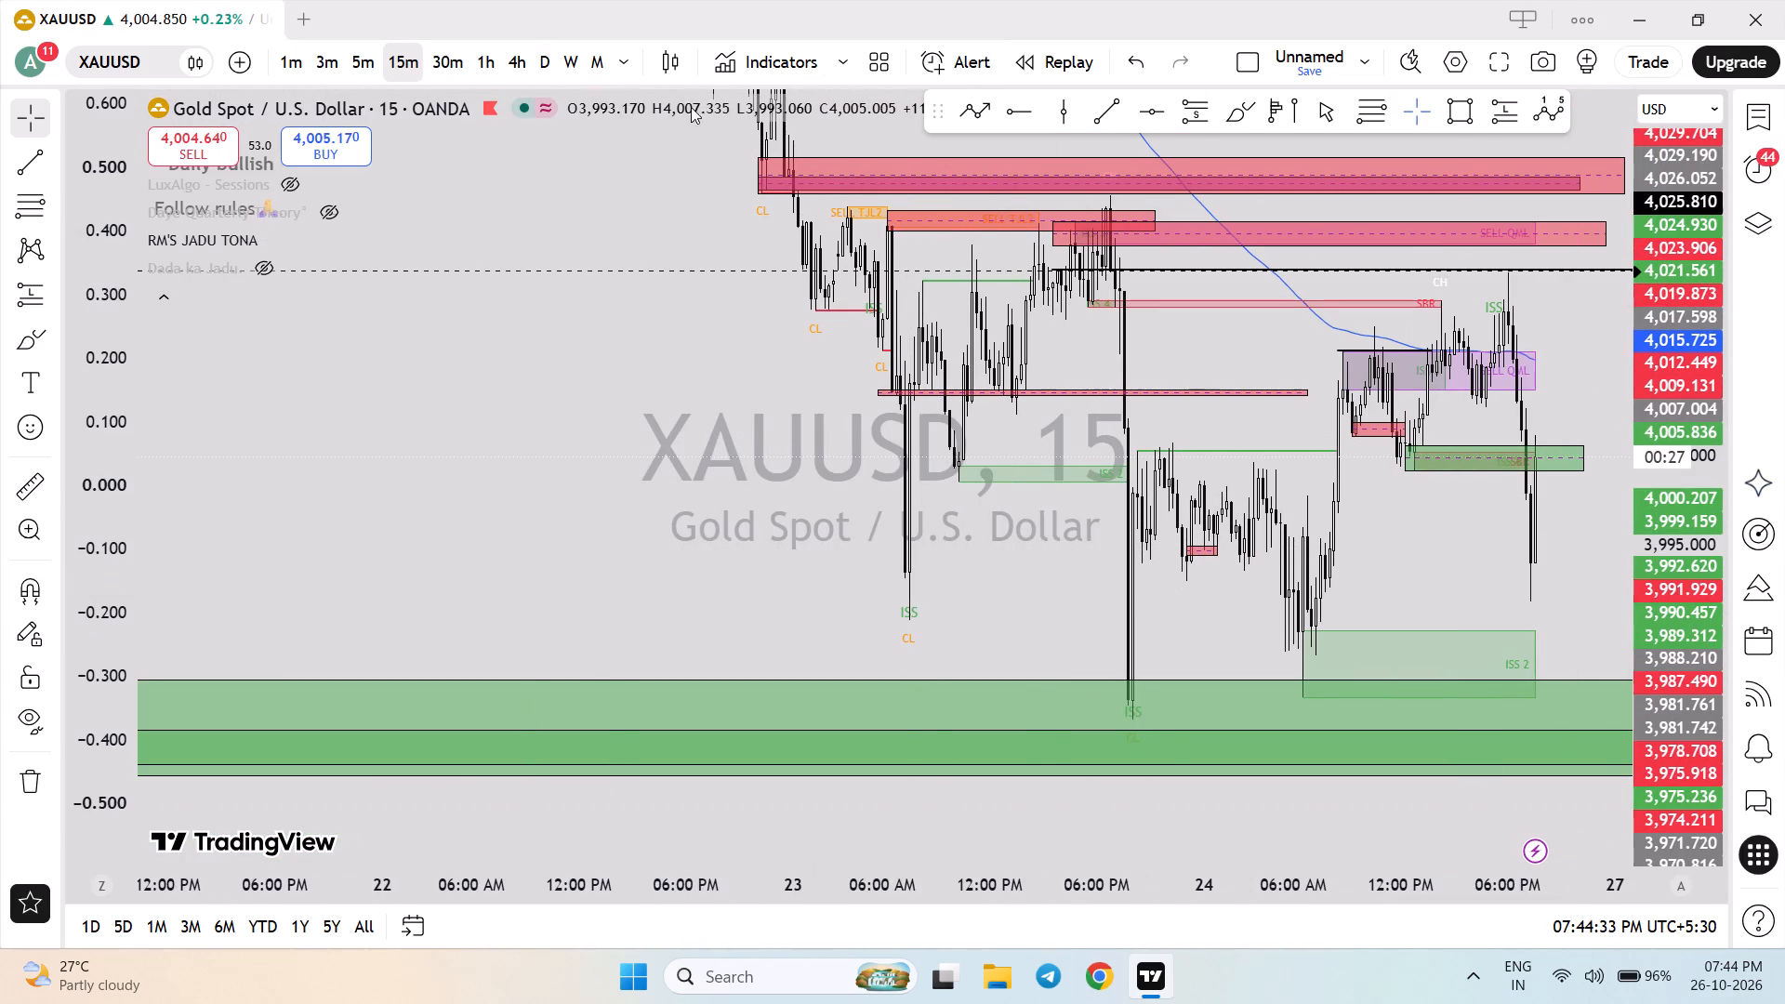
{"action": "left_click_drag", "start_coordinate": [1669, 664], "coordinate": [1647, 446]}
{"action": "scroll", "coordinate": [1527, 548], "scroll_direction": "up", "scroll_amount": 6}
{"action": "left_click_drag", "start_coordinate": [1516, 369], "coordinate": [1507, 491]}
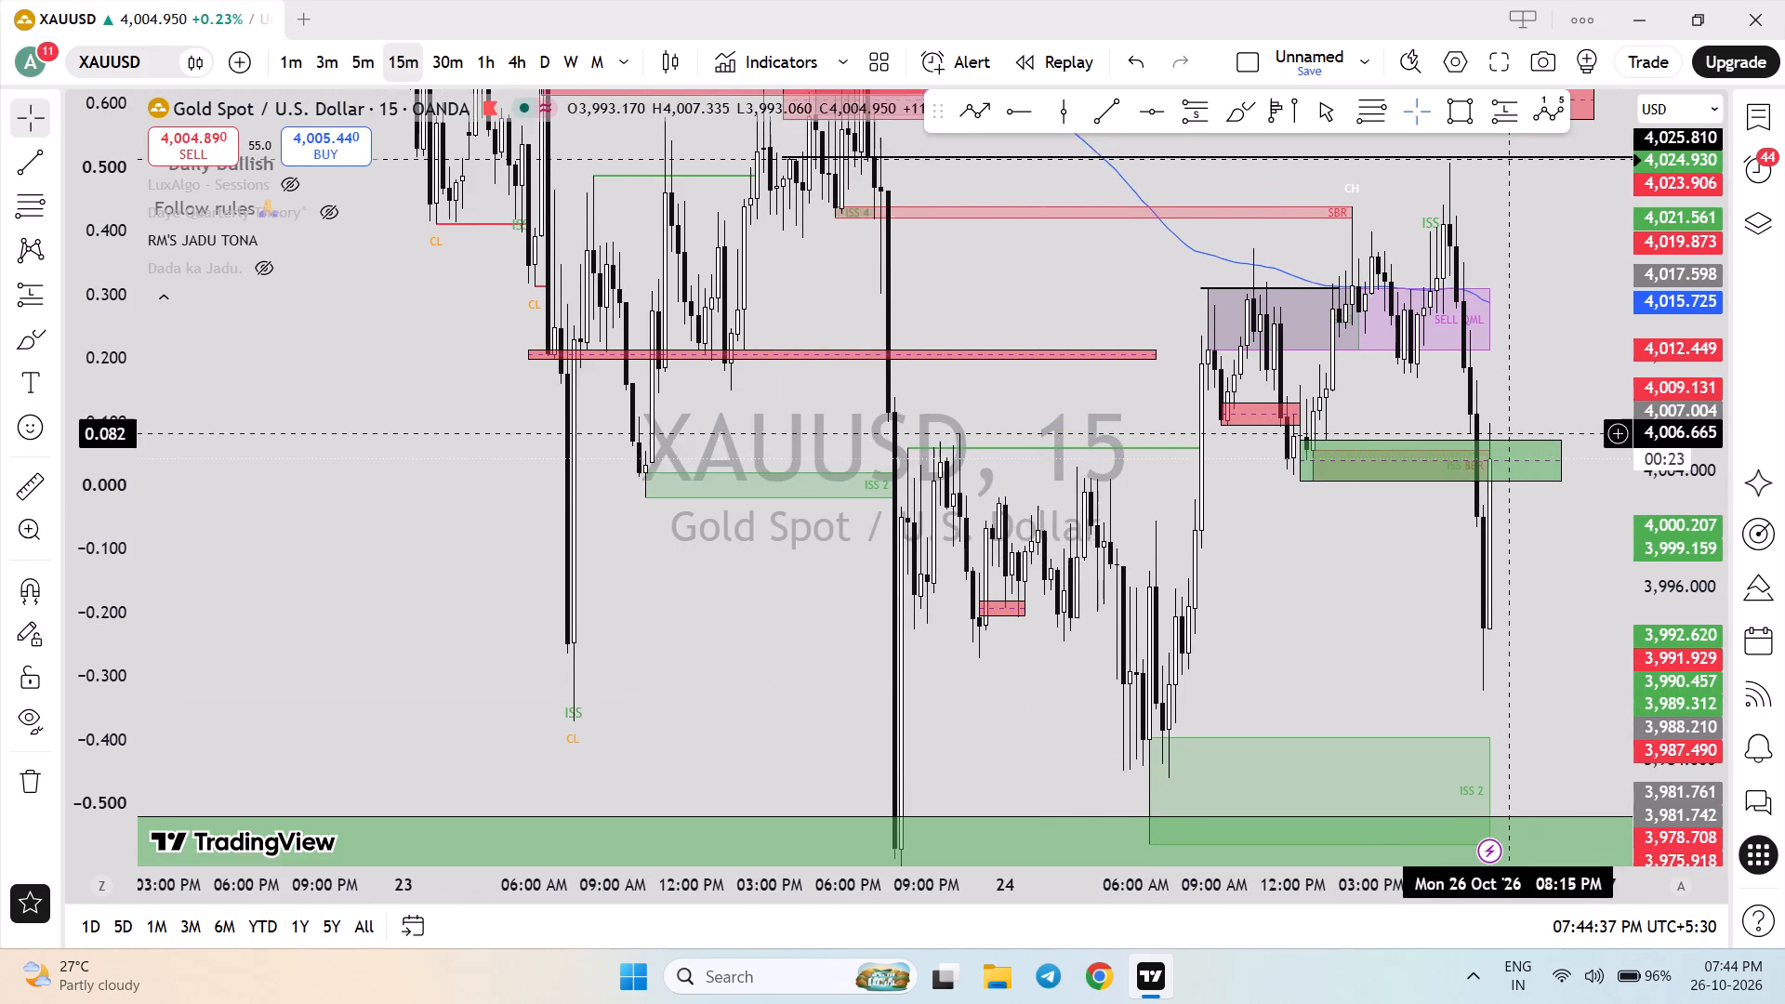
{"action": "left_click_drag", "start_coordinate": [1507, 491], "coordinate": [1507, 529]}
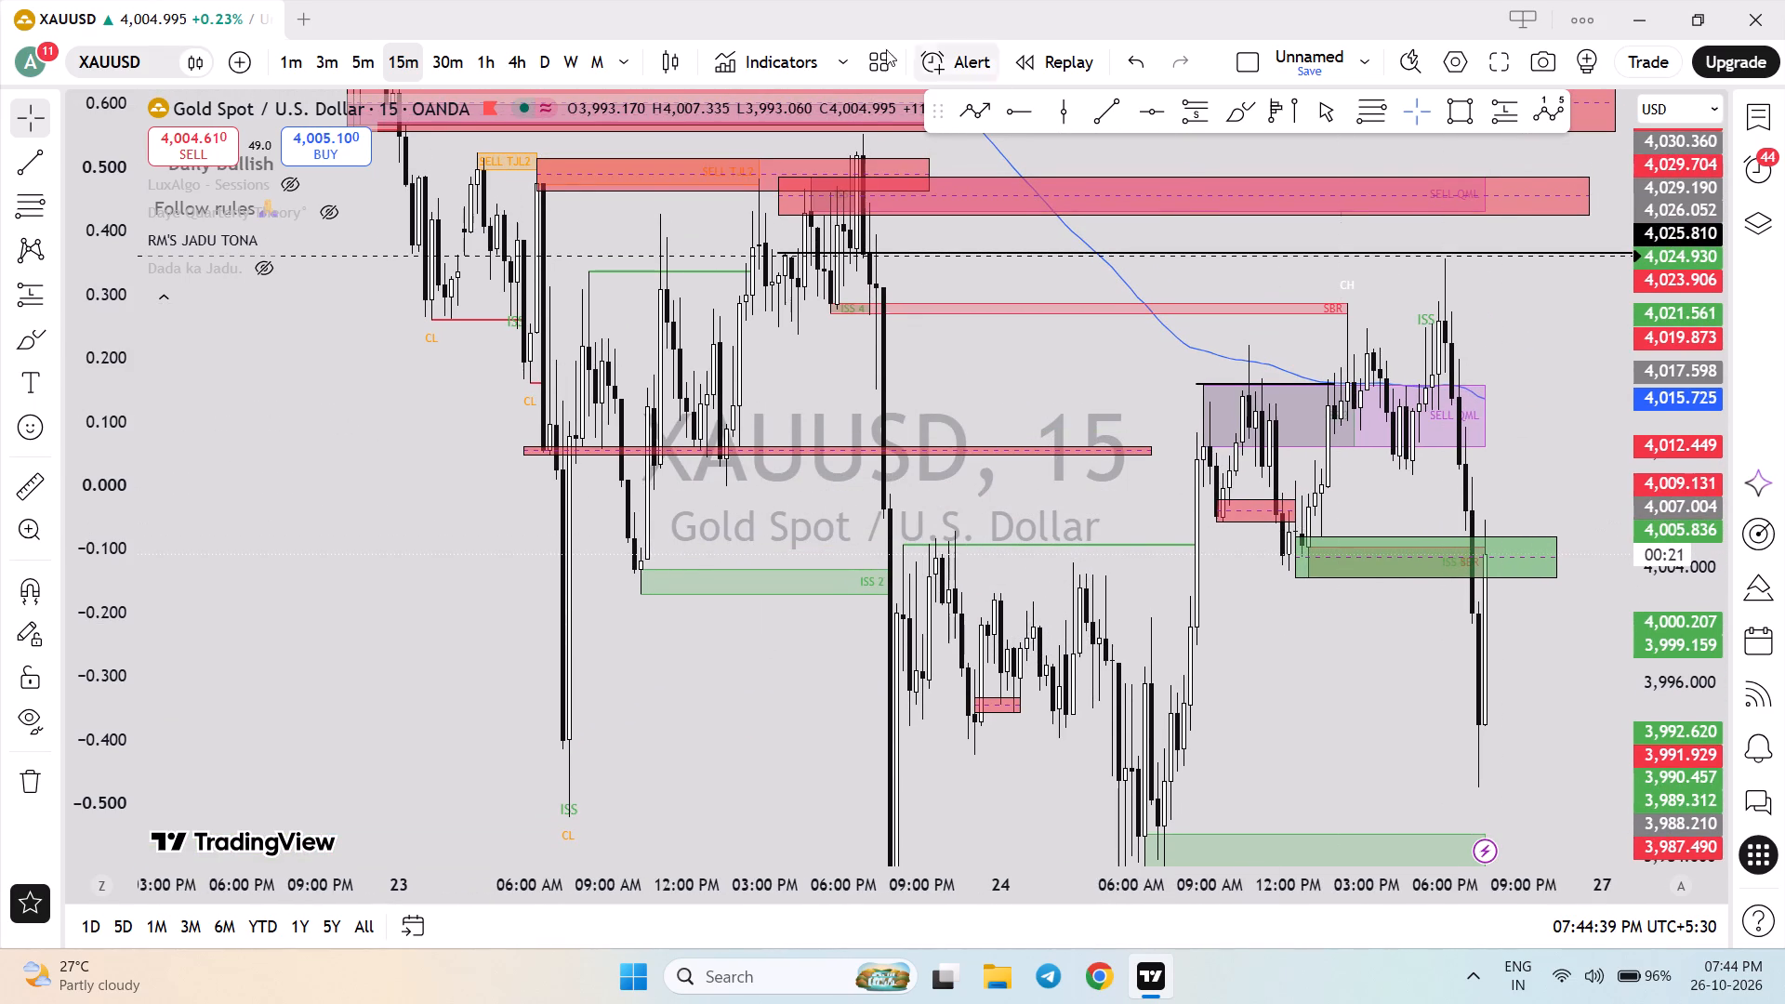
{"action": "left_click", "coordinate": [484, 57]}
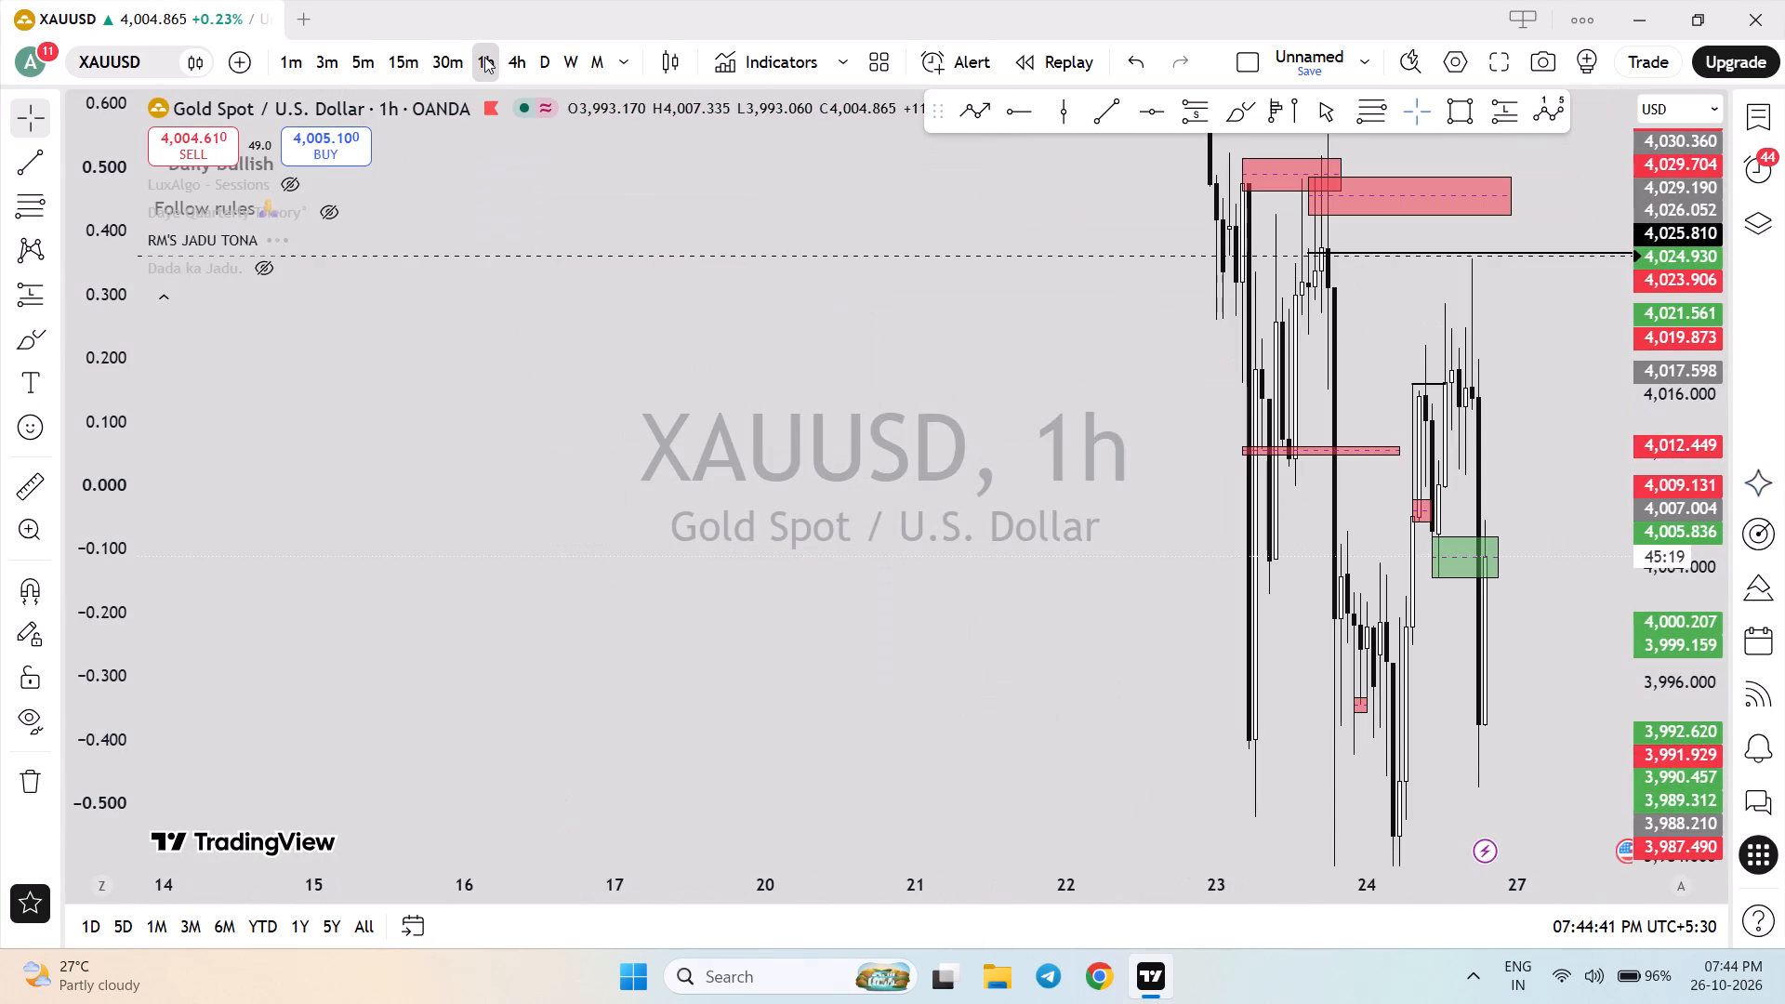
{"action": "left_click", "coordinate": [405, 76]}
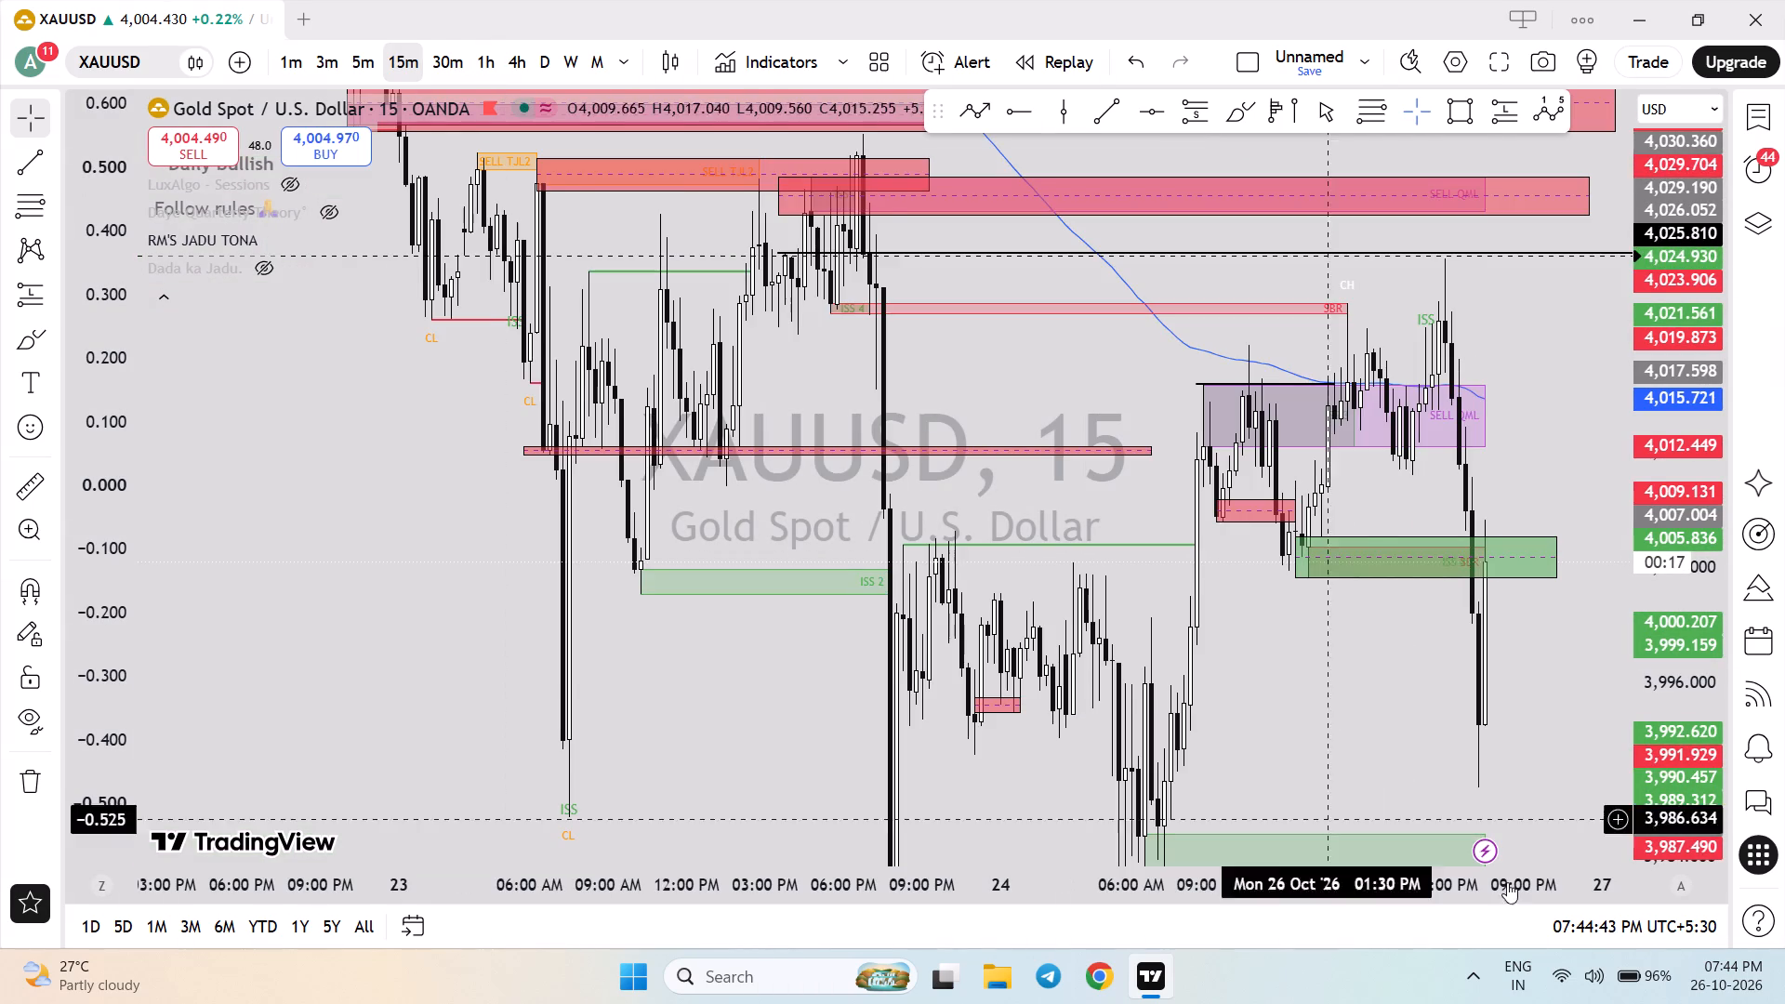
On the 15-minute chart, draw a rectangle from about 4,016.75 down to 4,012.03, spanning 08:30 AM to 11:15 PM on 26 Oct.
{"action": "left_click_drag", "start_coordinate": [1676, 707], "coordinate": [1613, 482]}
{"action": "scroll", "coordinate": [1448, 664], "scroll_direction": "up", "scroll_amount": 1}
{"action": "scroll", "coordinate": [1448, 664], "scroll_direction": "down", "scroll_amount": 1}
{"action": "scroll", "coordinate": [1448, 664], "scroll_direction": "up", "scroll_amount": 4}
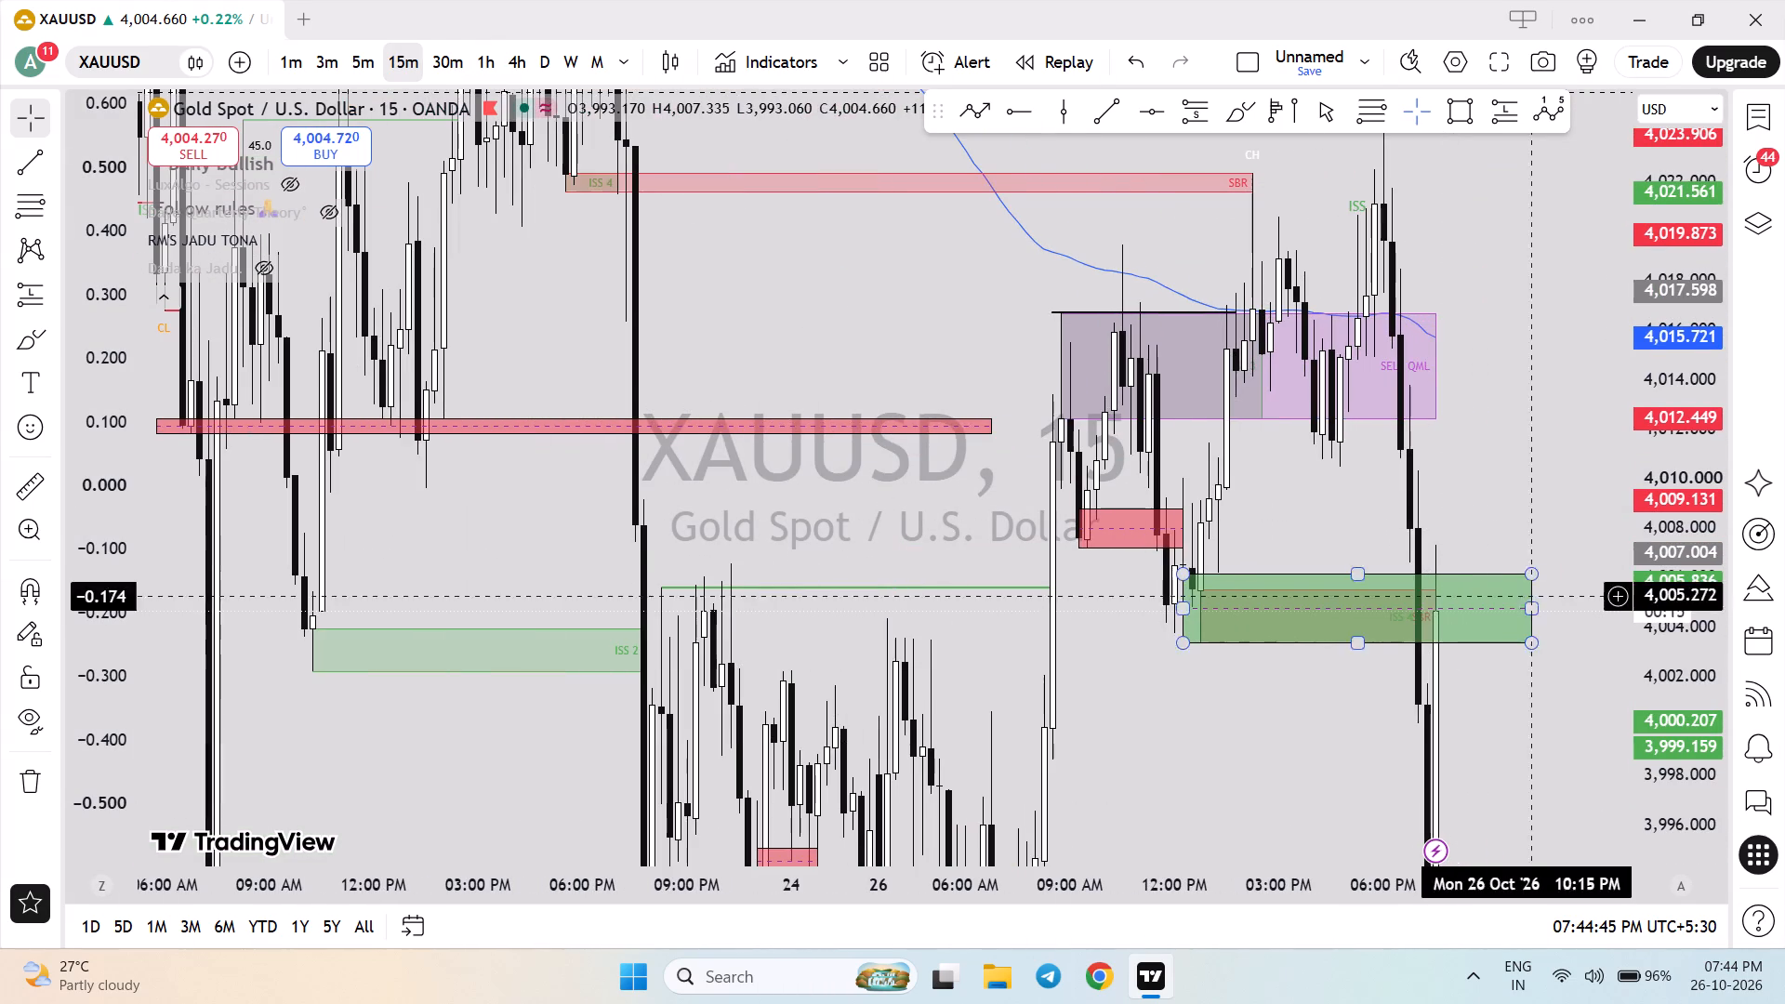
{"action": "left_click_drag", "start_coordinate": [1659, 481], "coordinate": [1685, 591]}
{"action": "left_click_drag", "start_coordinate": [1494, 491], "coordinate": [1497, 560]}
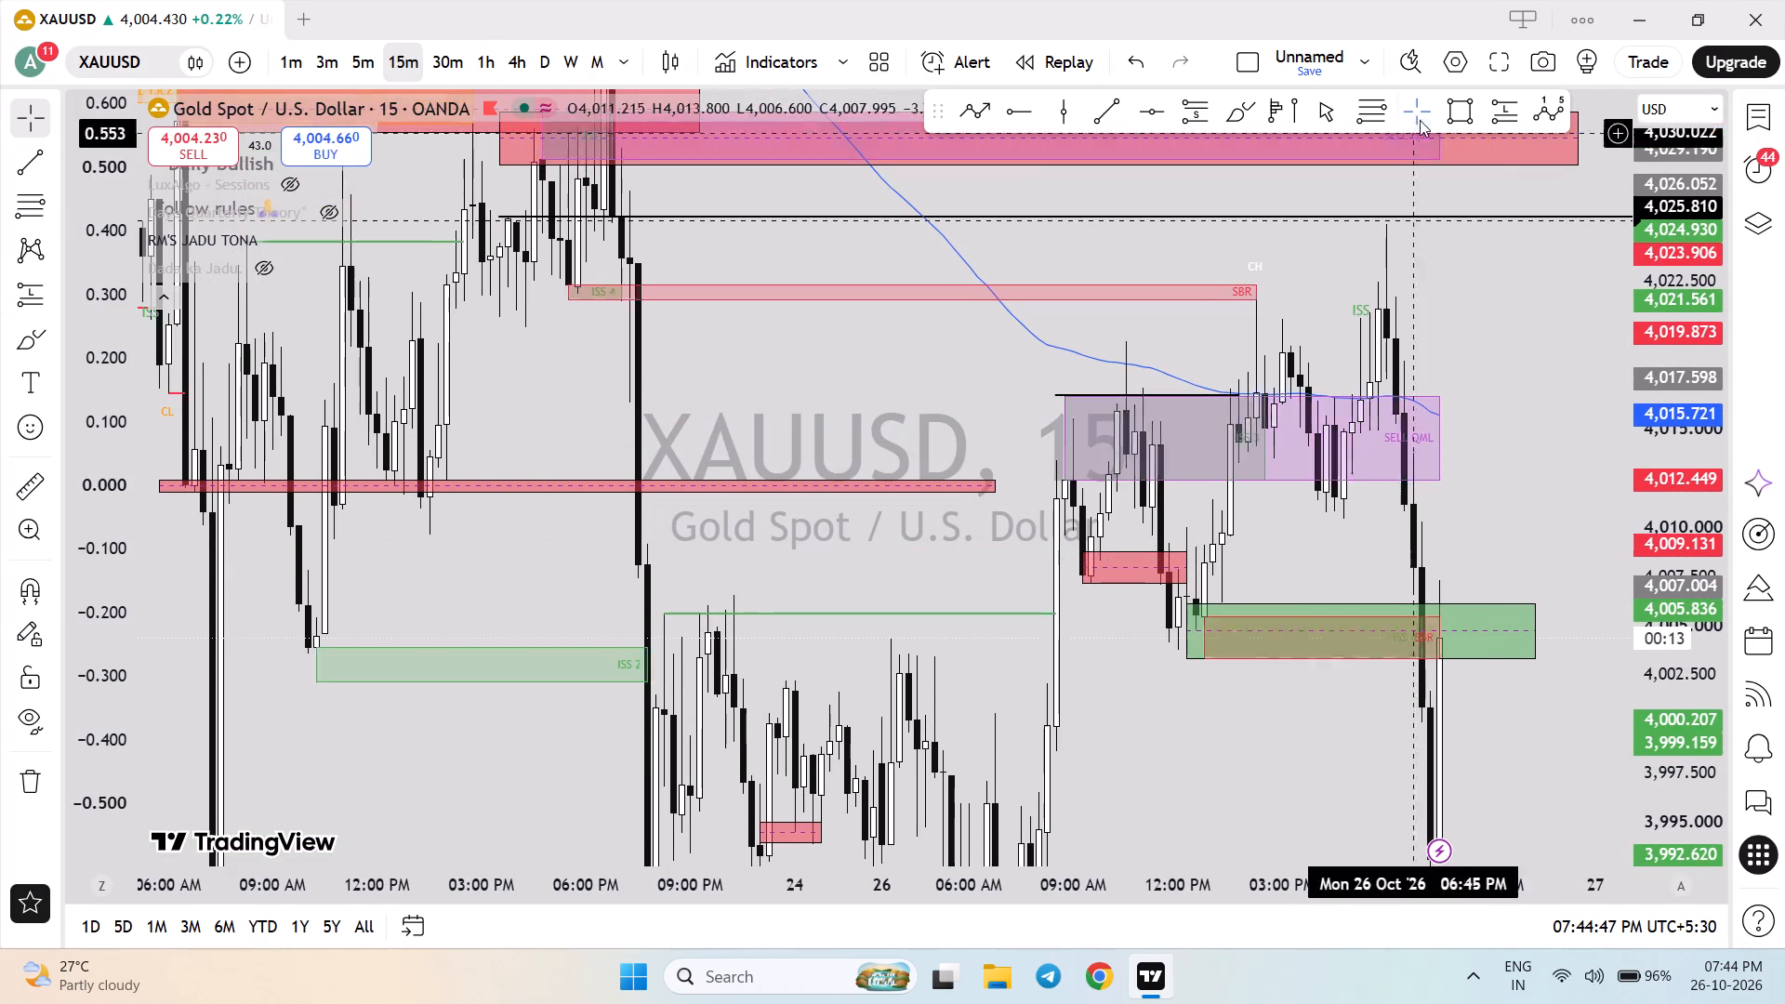
{"action": "left_click", "coordinate": [1447, 120]}
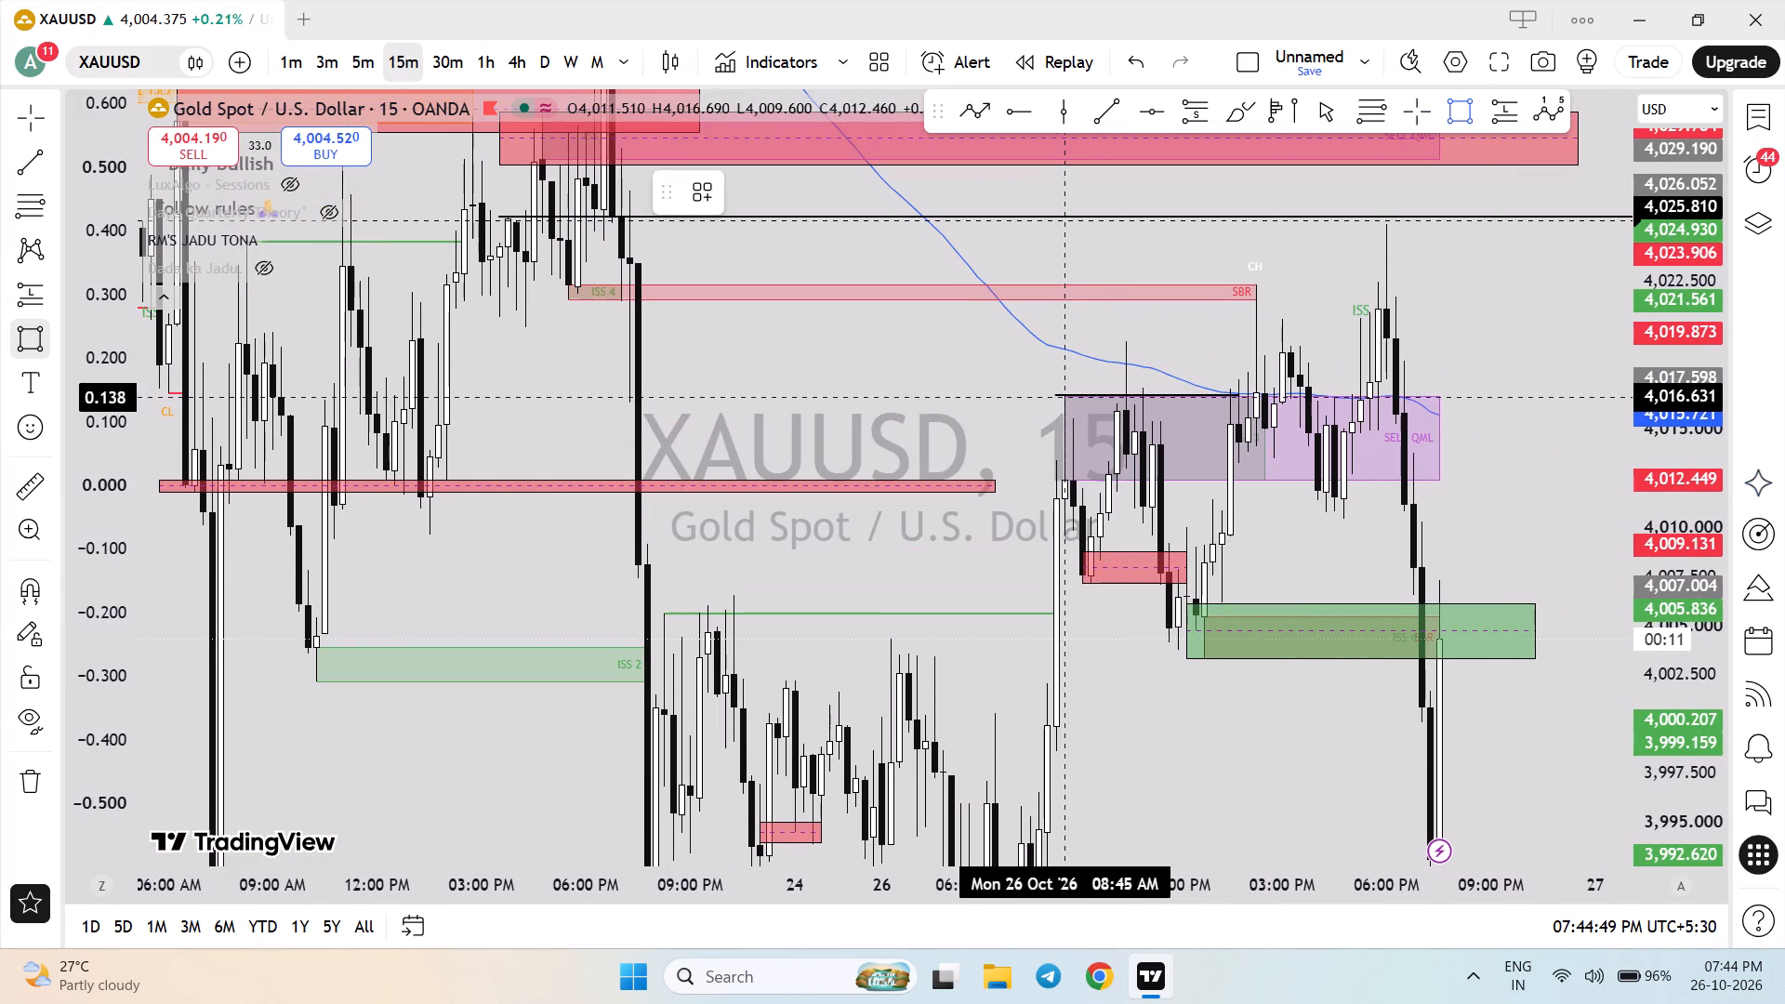
{"action": "left_click", "coordinate": [1057, 394]}
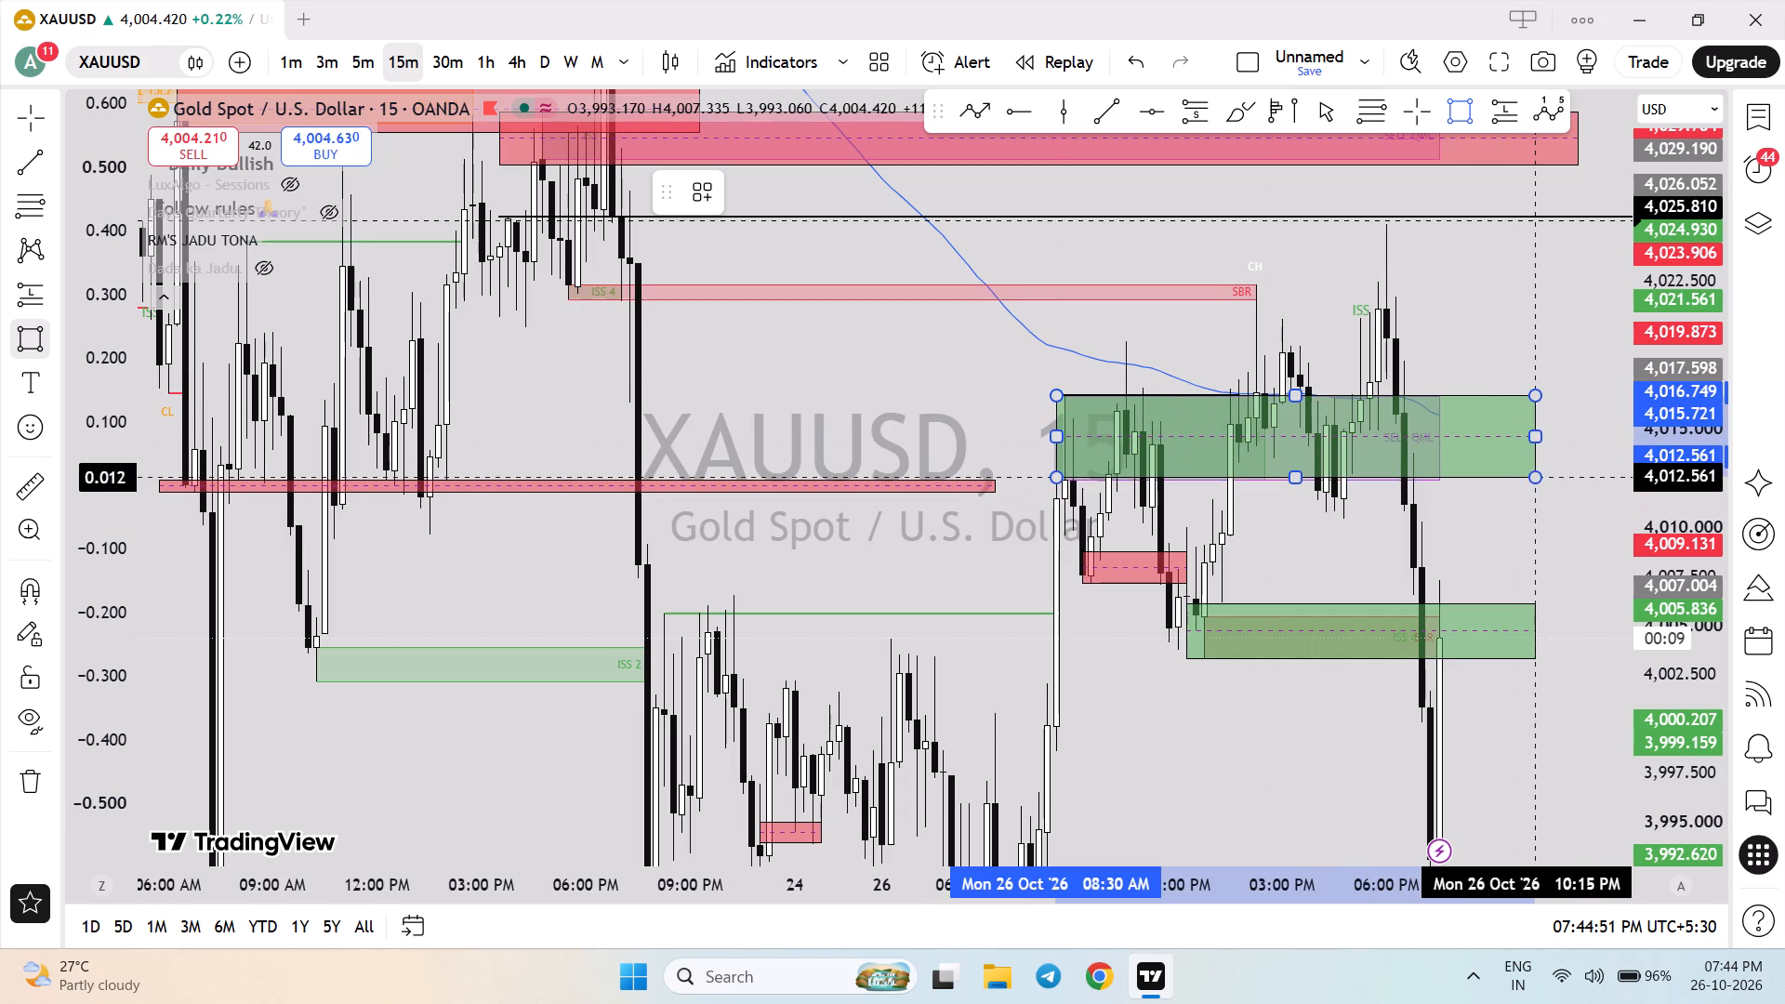
{"action": "left_click", "coordinate": [1546, 487]}
{"action": "left_click_drag", "start_coordinate": [1547, 441], "coordinate": [1562, 443]}
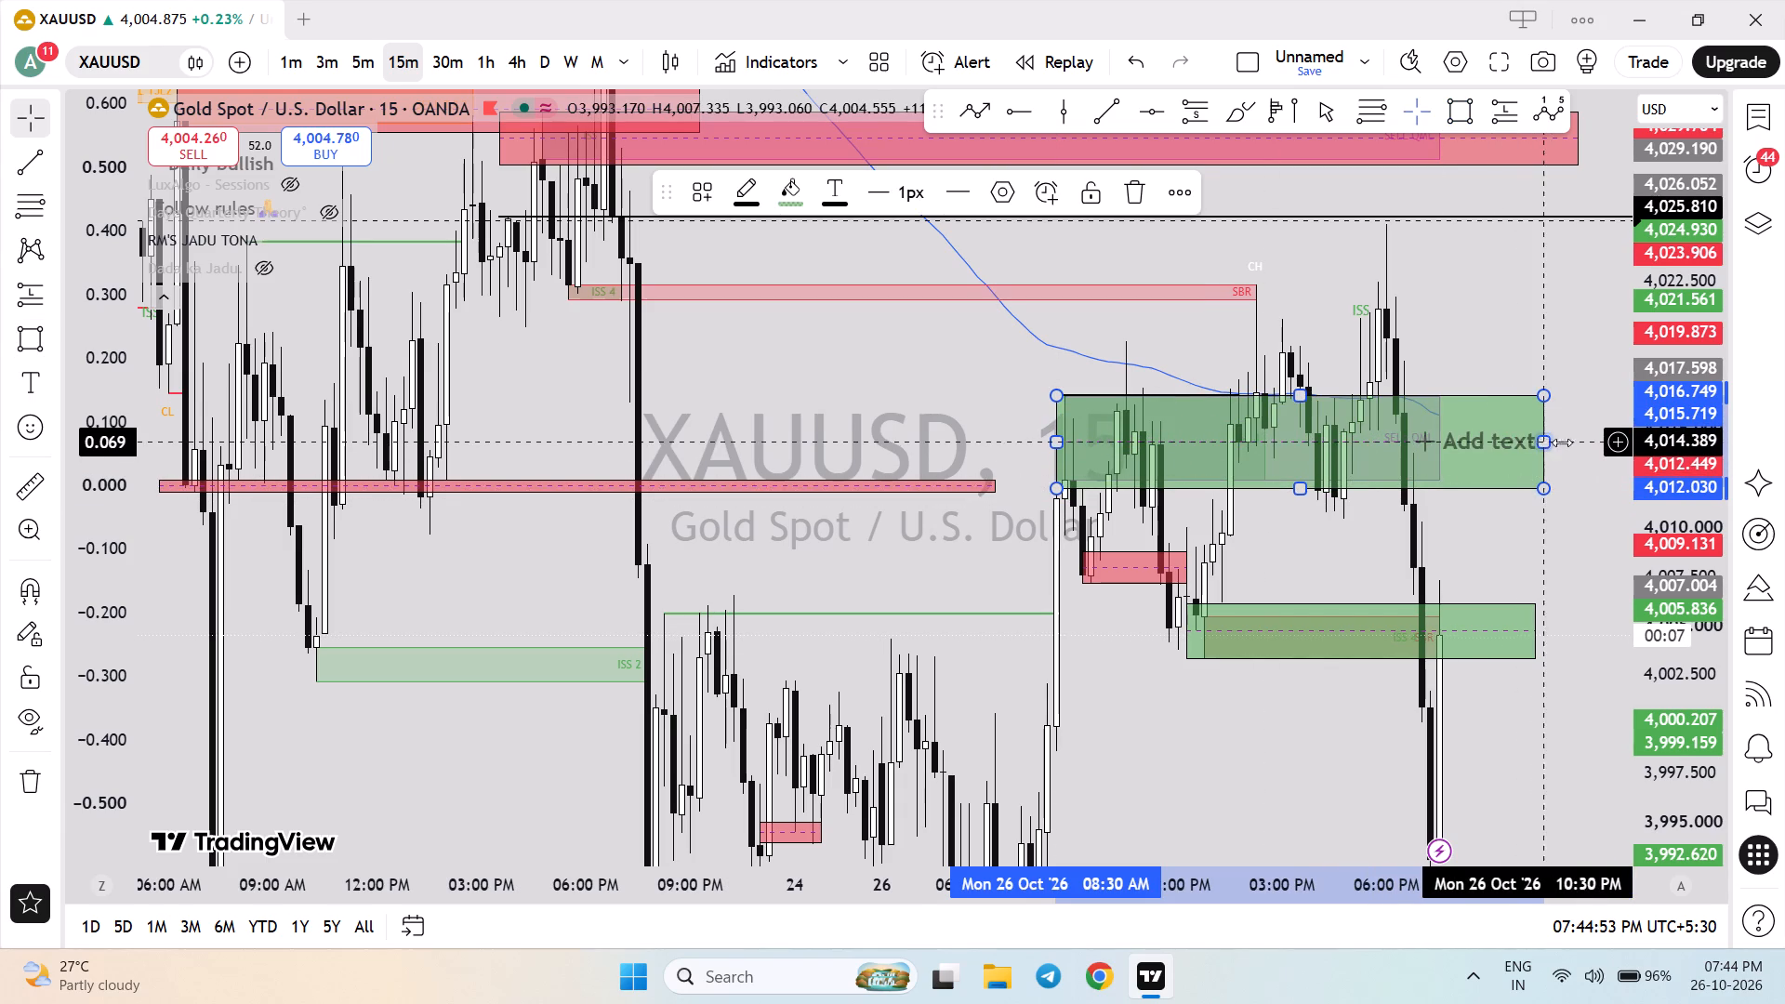
{"action": "left_click_drag", "start_coordinate": [1562, 443], "coordinate": [1572, 440]}
Change the new rectangle's fill colour to red and deselect it.
{"action": "left_click", "coordinate": [801, 206]}
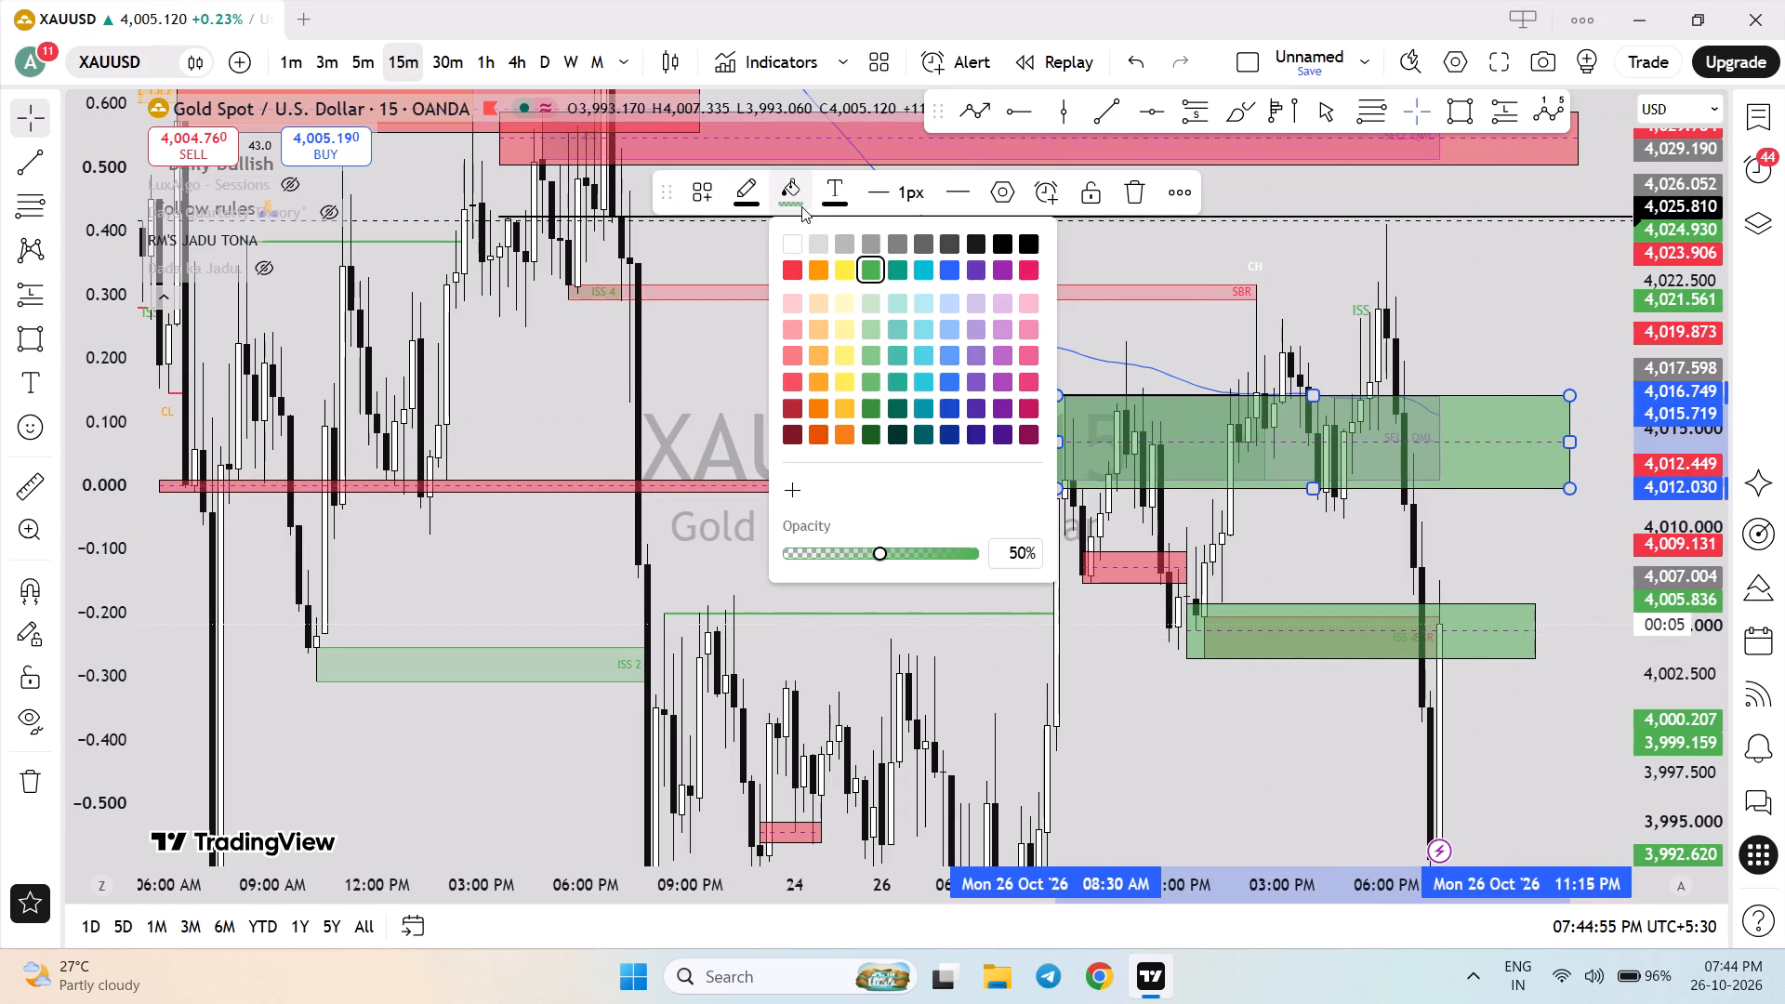
{"action": "left_click", "coordinate": [794, 267]}
{"action": "left_click", "coordinate": [1091, 359]}
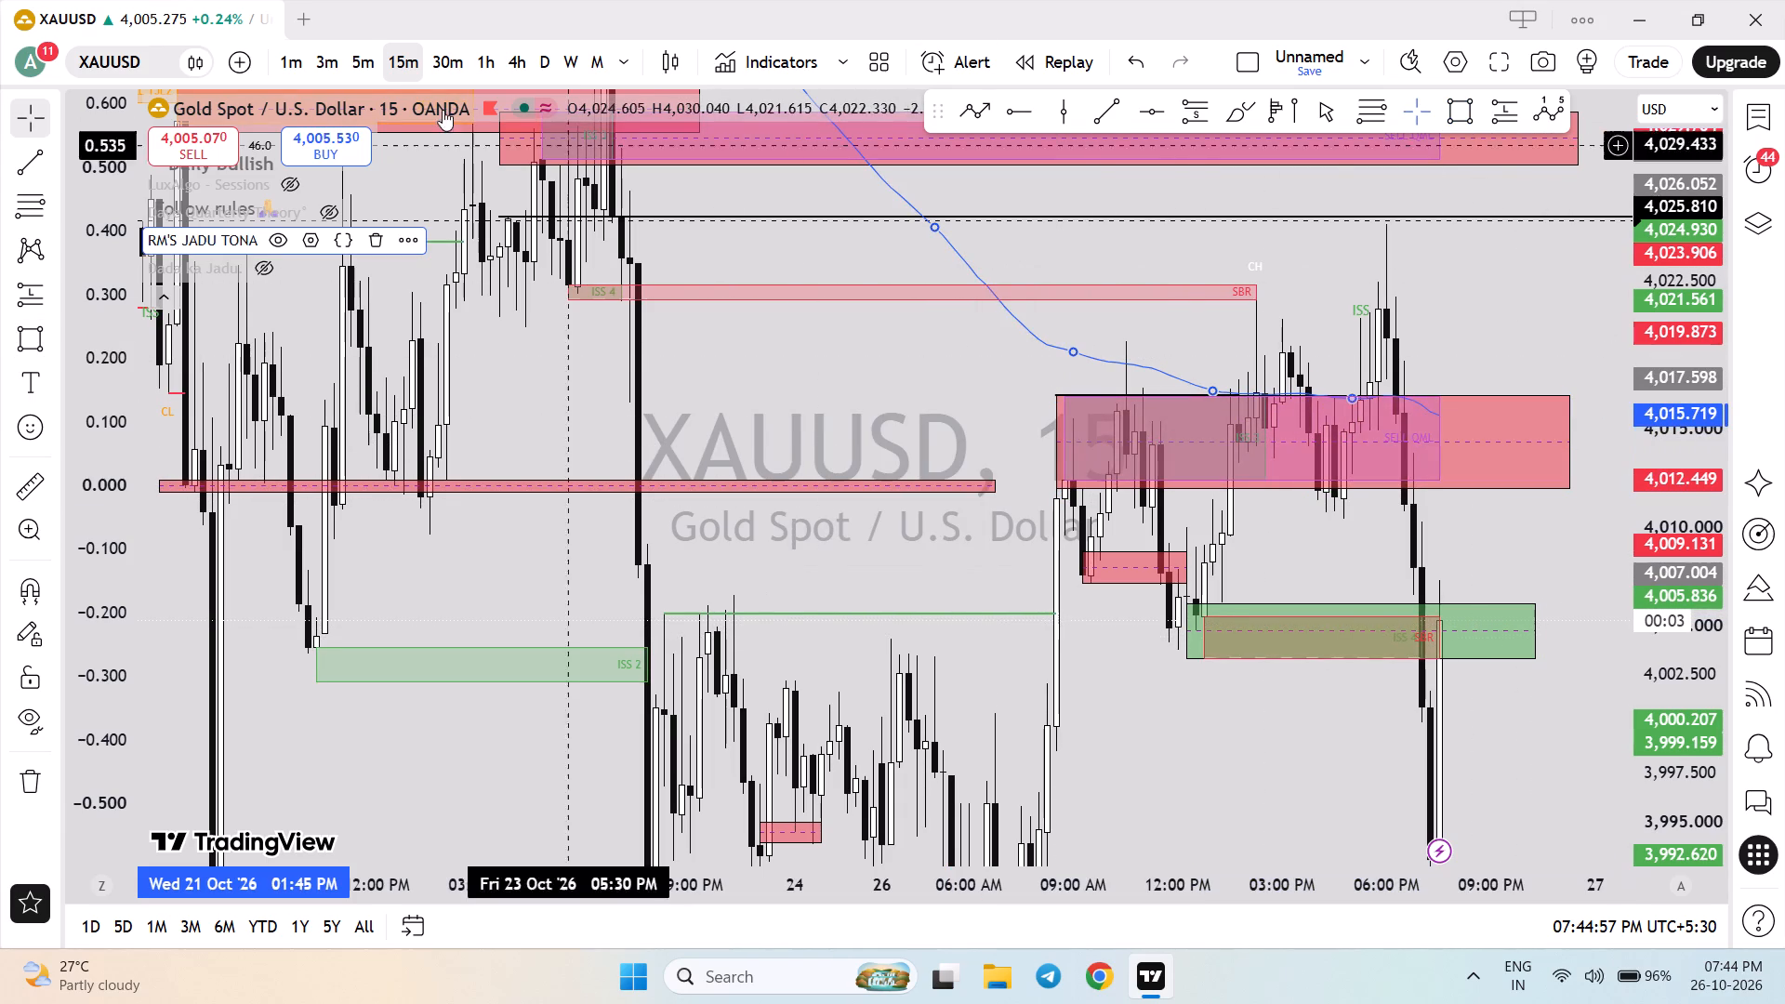
Switch to the 1-minute timeframe and examine price action around the new red zone and the green zone below it.
{"action": "left_click", "coordinate": [289, 63]}
{"action": "scroll", "coordinate": [733, 439], "scroll_direction": "up", "scroll_amount": 1}
{"action": "scroll", "coordinate": [959, 576], "scroll_direction": "down", "scroll_amount": 2}
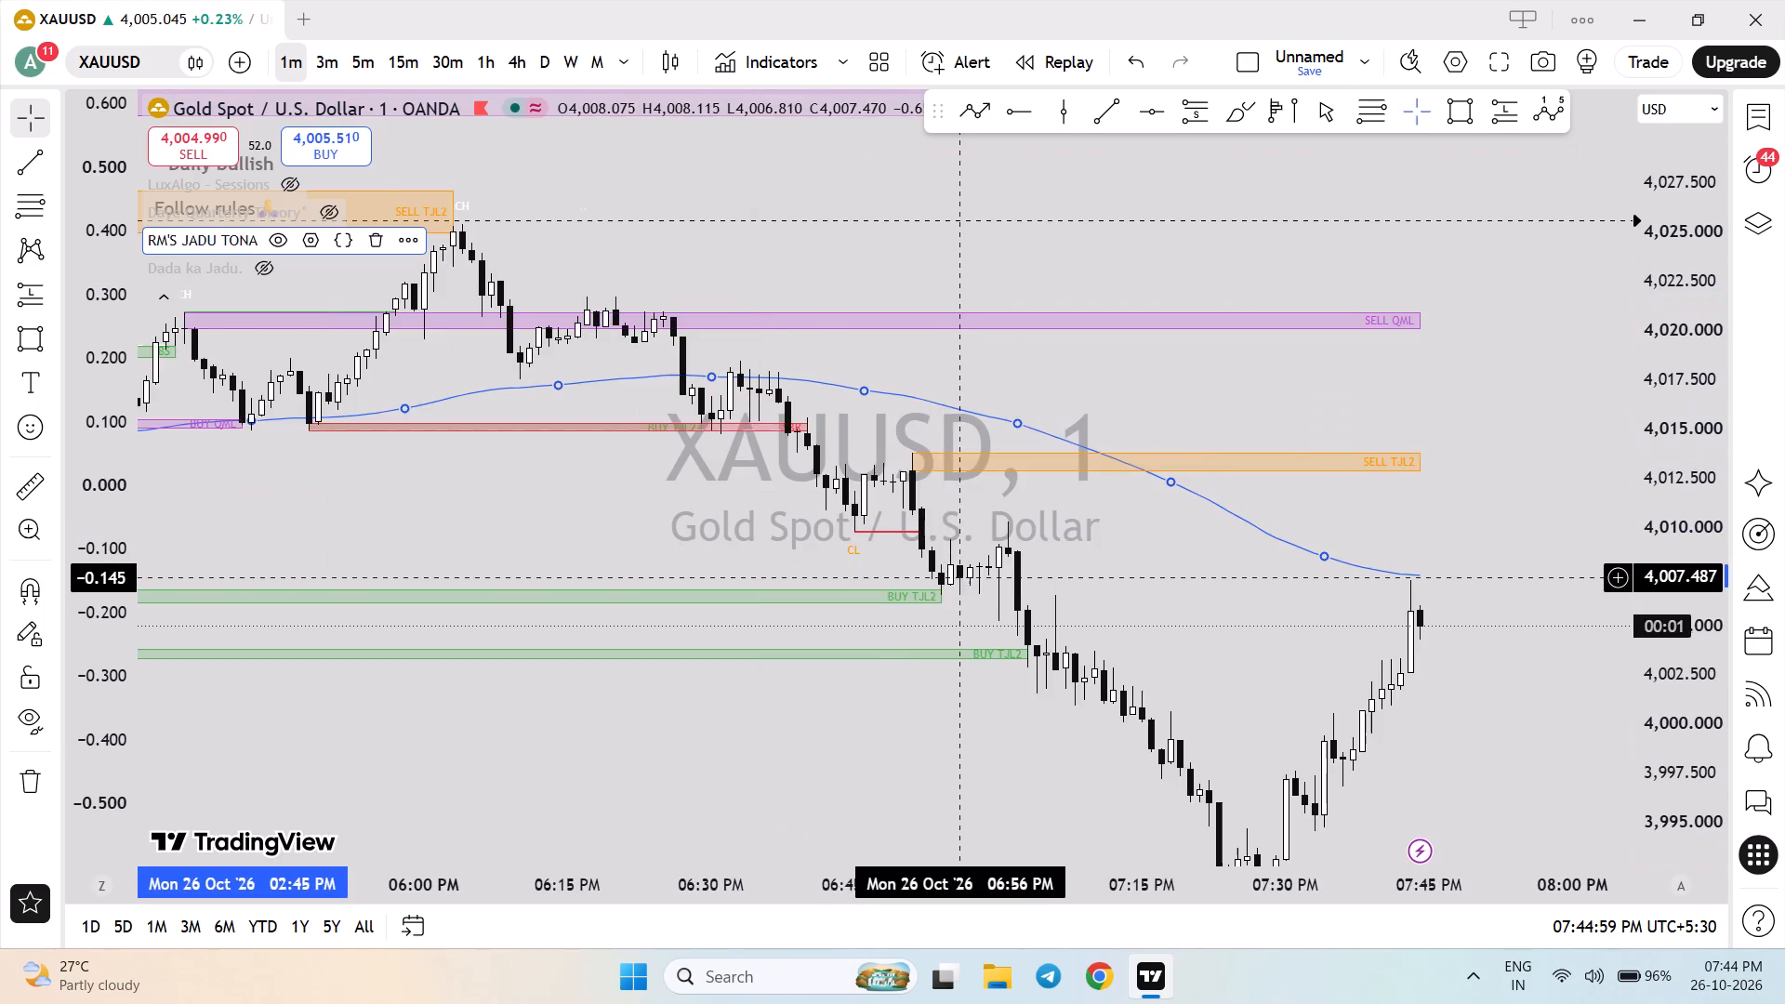
{"action": "scroll", "coordinate": [959, 576], "scroll_direction": "down", "scroll_amount": 11}
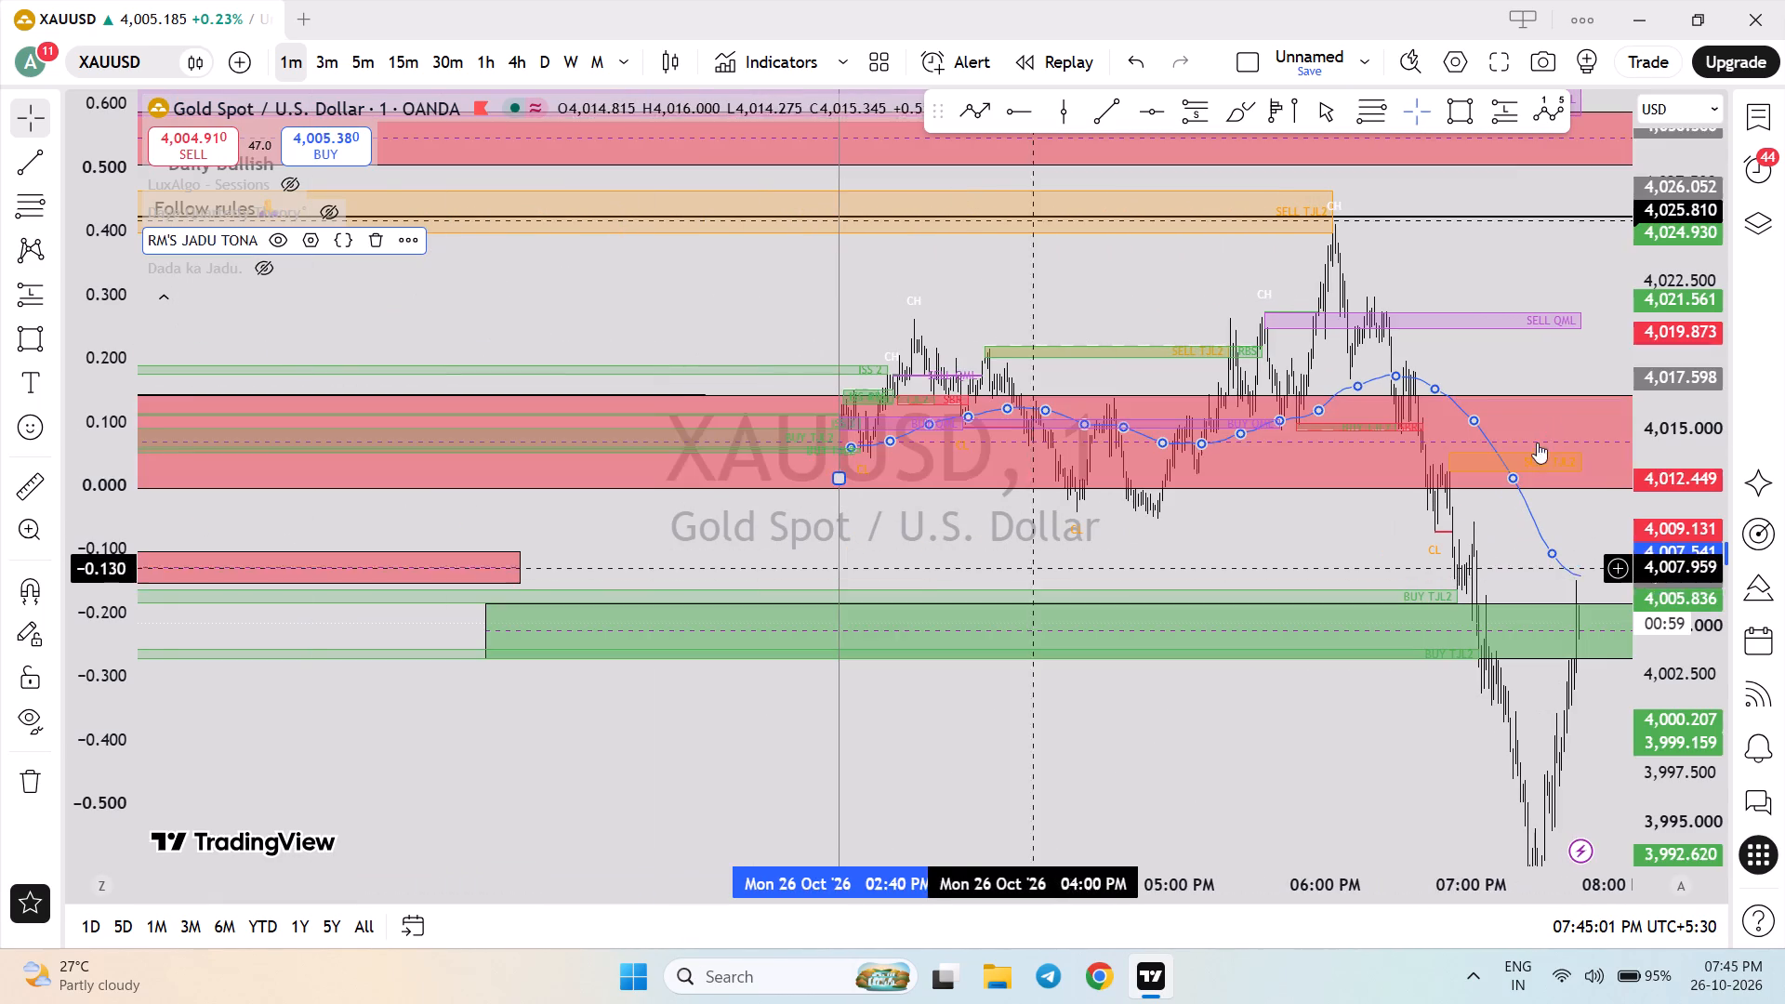
{"action": "left_click_drag", "start_coordinate": [1539, 518], "coordinate": [1416, 492]}
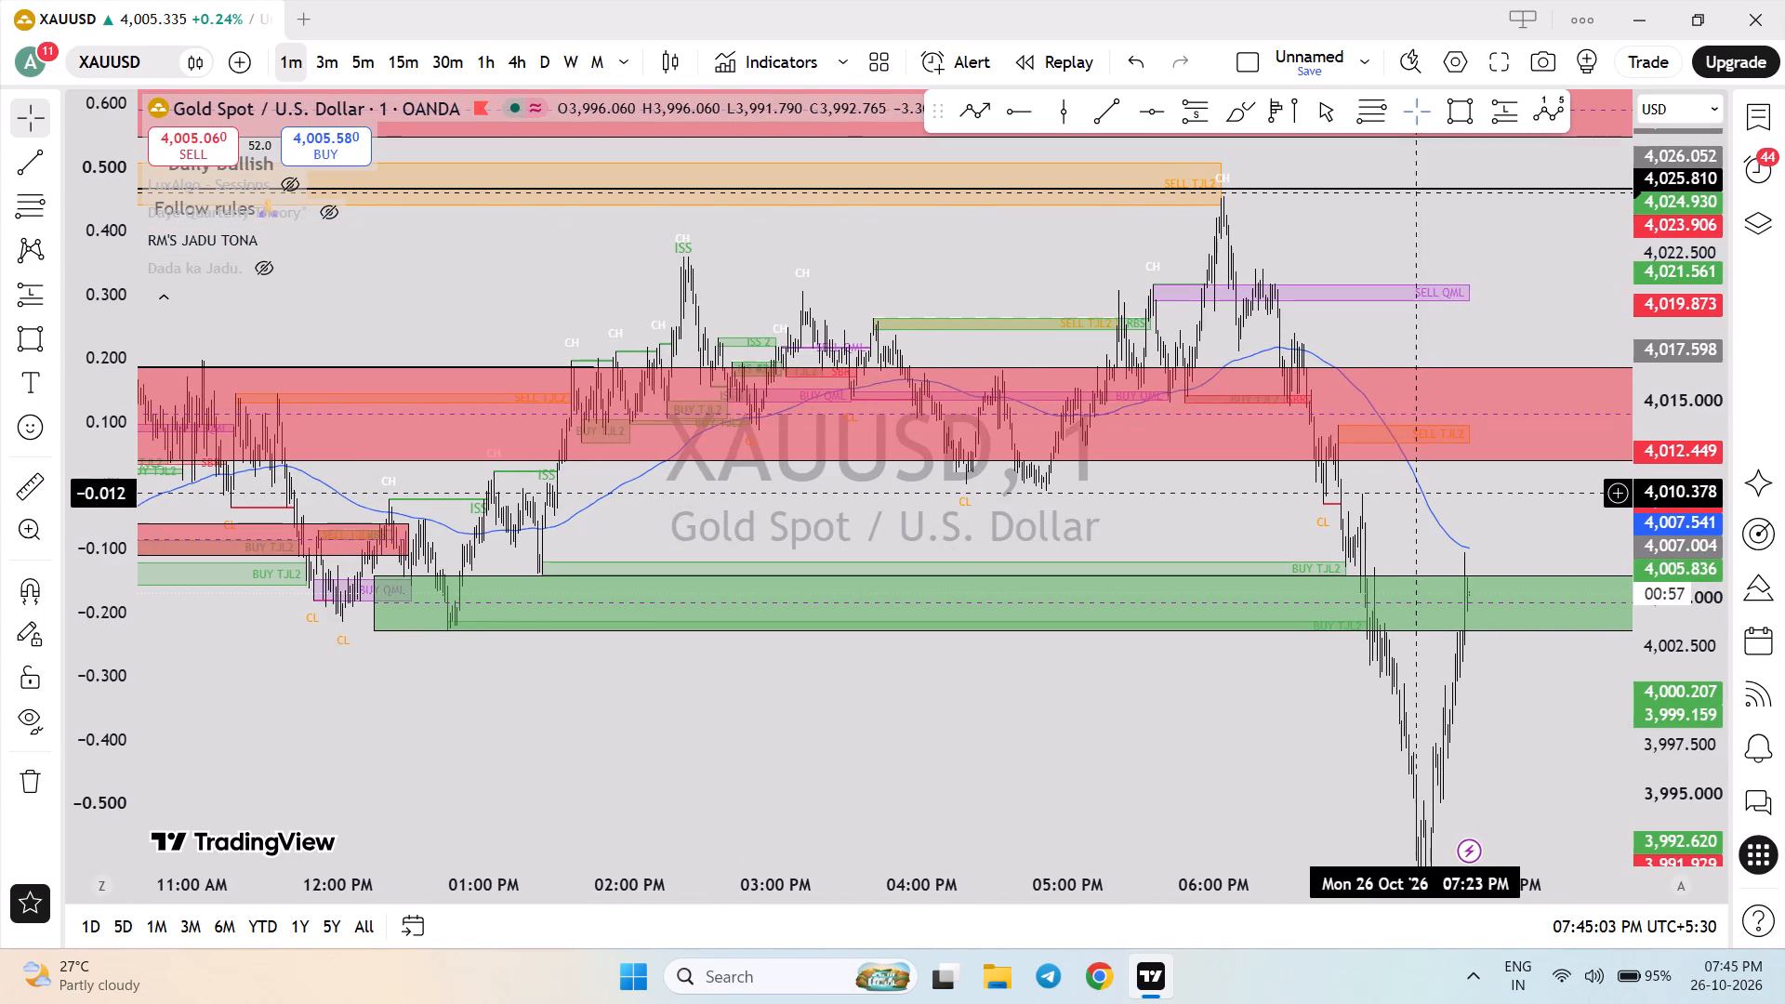
{"action": "left_click_drag", "start_coordinate": [1692, 697], "coordinate": [1637, 483]}
{"action": "scroll", "coordinate": [1511, 608], "scroll_direction": "up", "scroll_amount": 6}
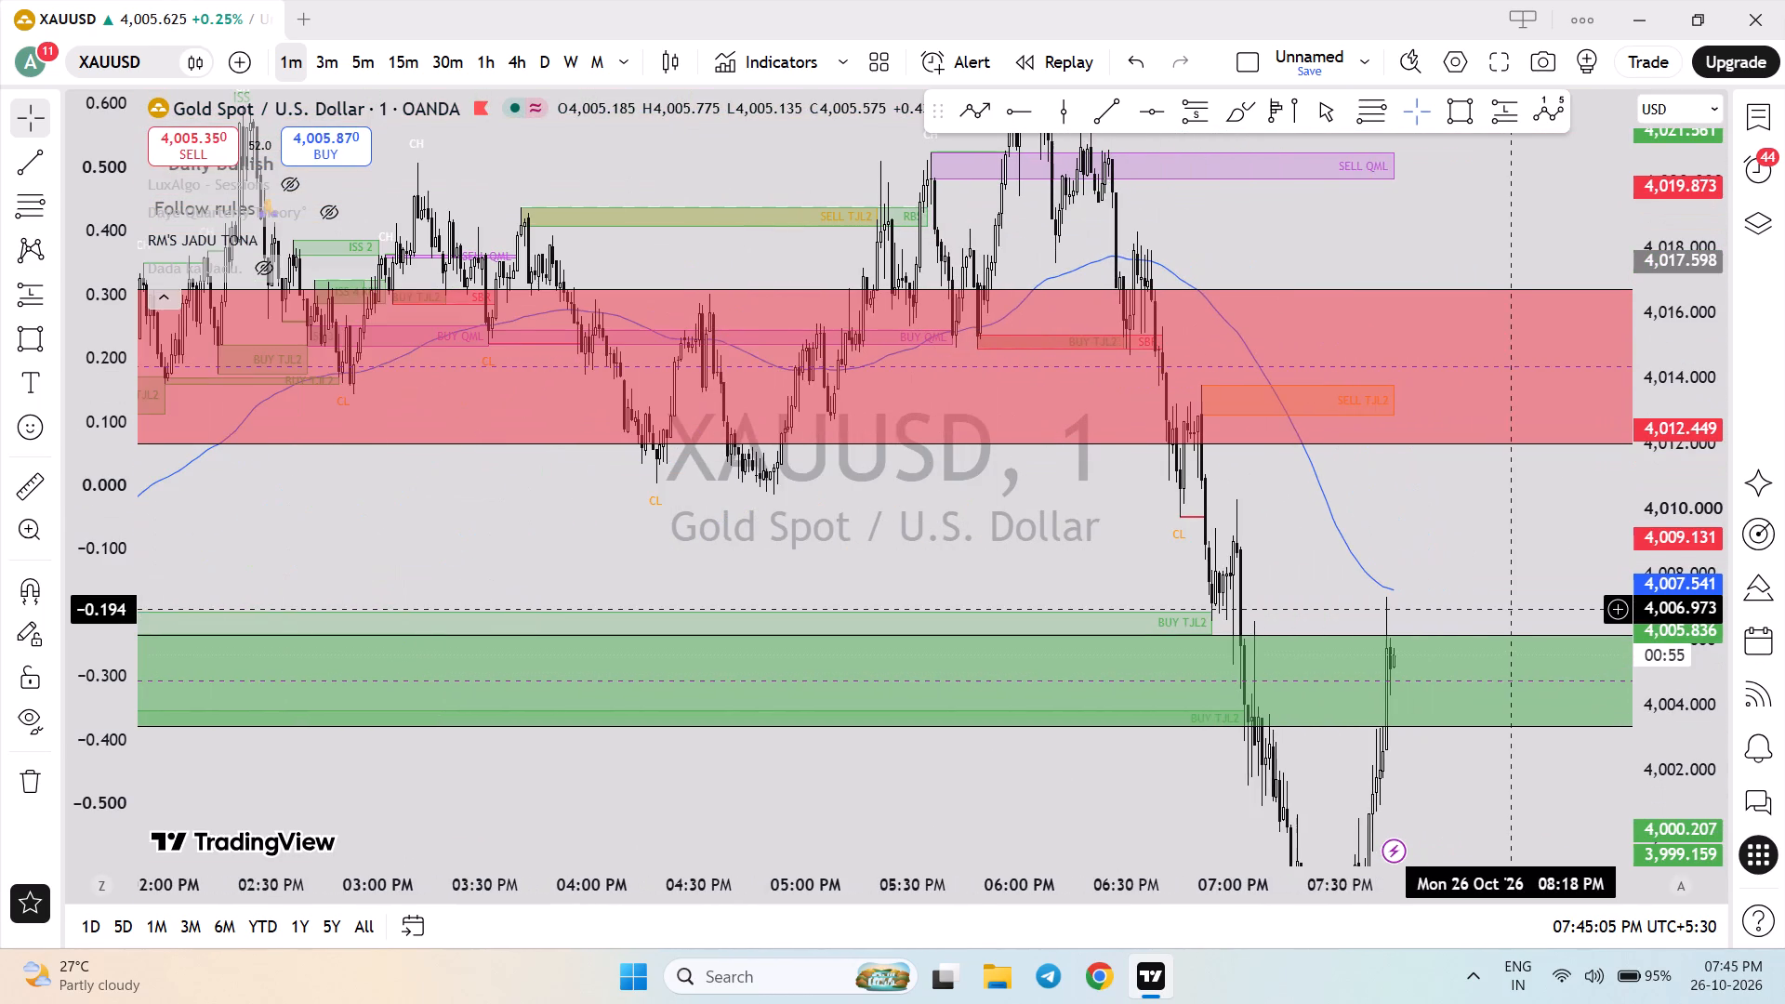
{"action": "left_click_drag", "start_coordinate": [1668, 485], "coordinate": [1654, 697]}
{"action": "scroll", "coordinate": [1514, 674], "scroll_direction": "down", "scroll_amount": 6}
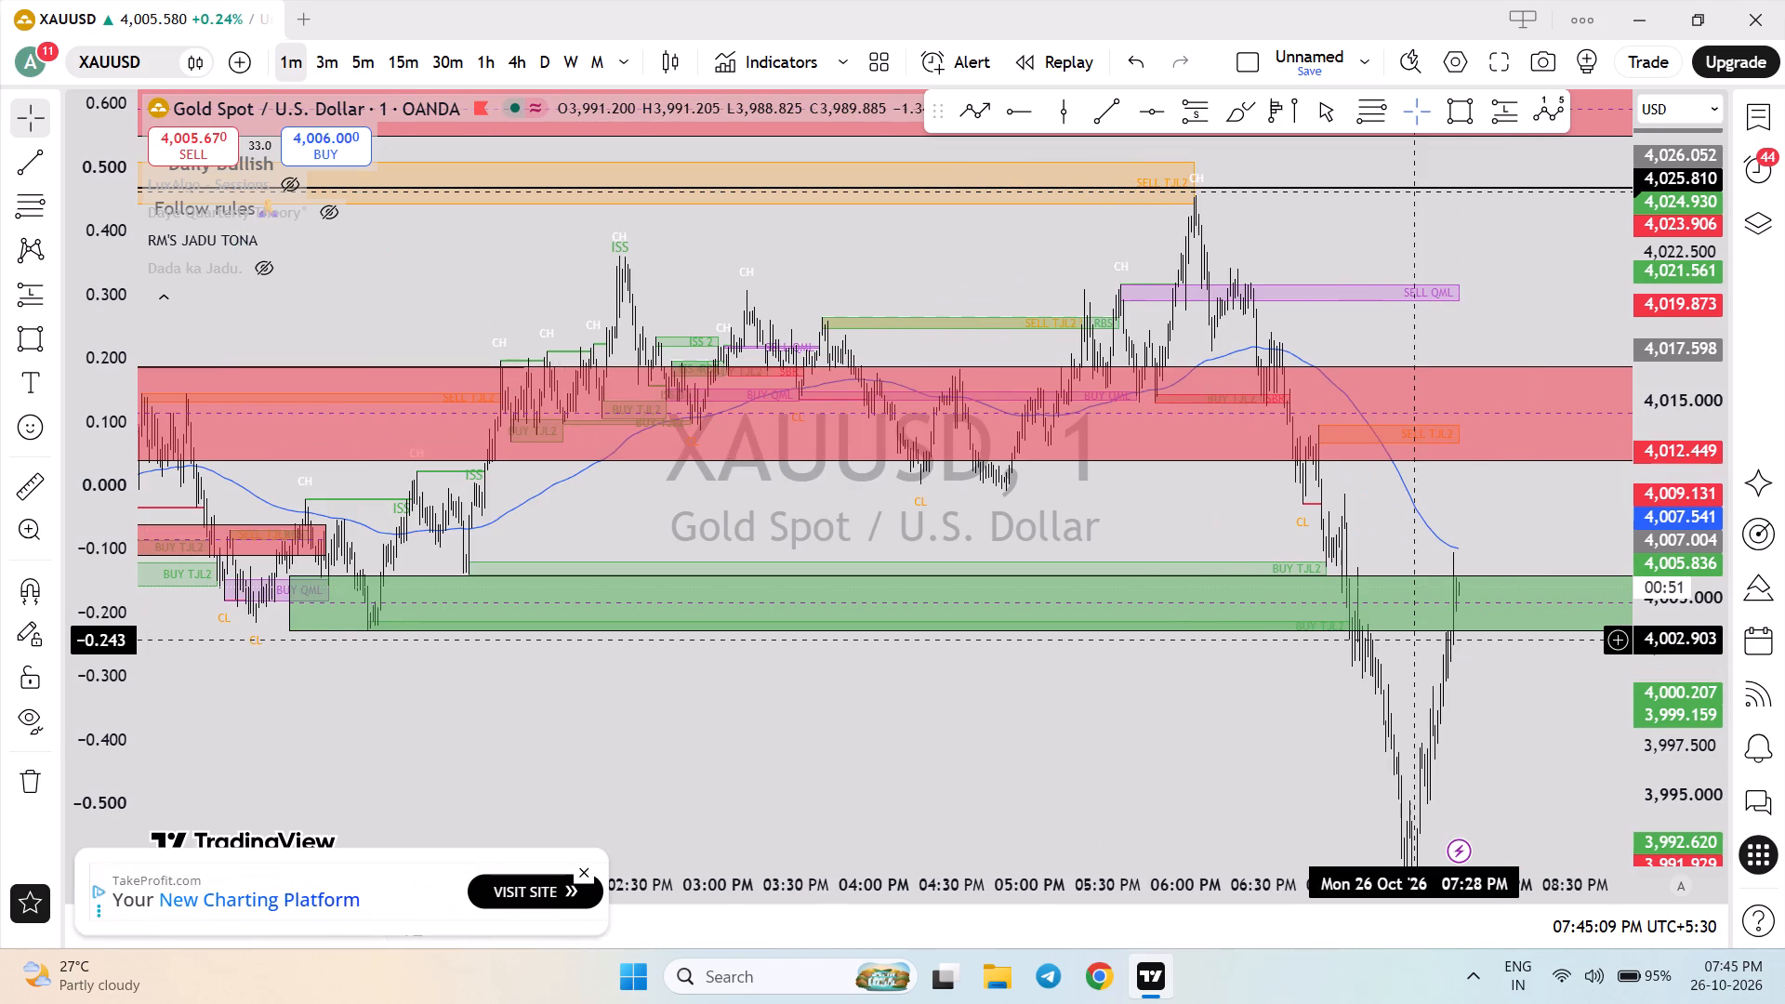
Examine the 1-minute drop and rebound into the green zone, comparing it with the zones above and below.
{"action": "scroll", "coordinate": [1409, 643], "scroll_direction": "down", "scroll_amount": 2}
{"action": "scroll", "coordinate": [1389, 680], "scroll_direction": "up", "scroll_amount": 4}
{"action": "left_click_drag", "start_coordinate": [1554, 761], "coordinate": [1550, 596]}
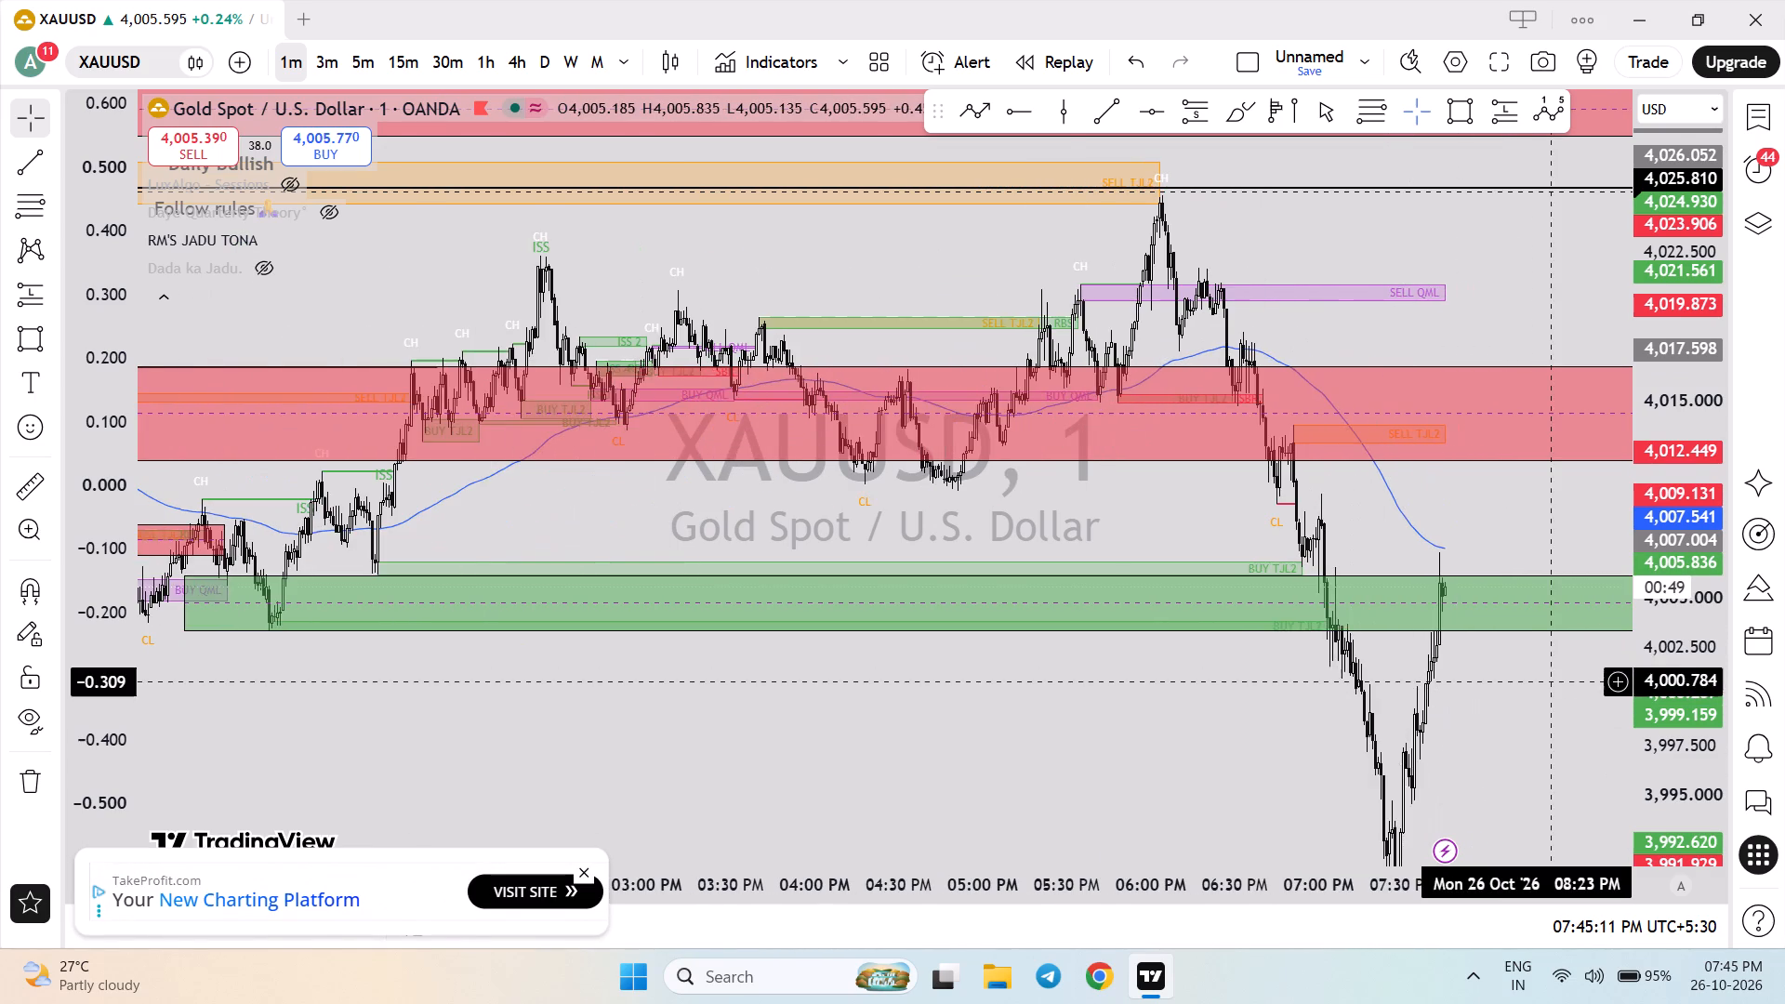
{"action": "left_click_drag", "start_coordinate": [1550, 596], "coordinate": [1542, 532]}
{"action": "scroll", "coordinate": [1474, 644], "scroll_direction": "up", "scroll_amount": 4}
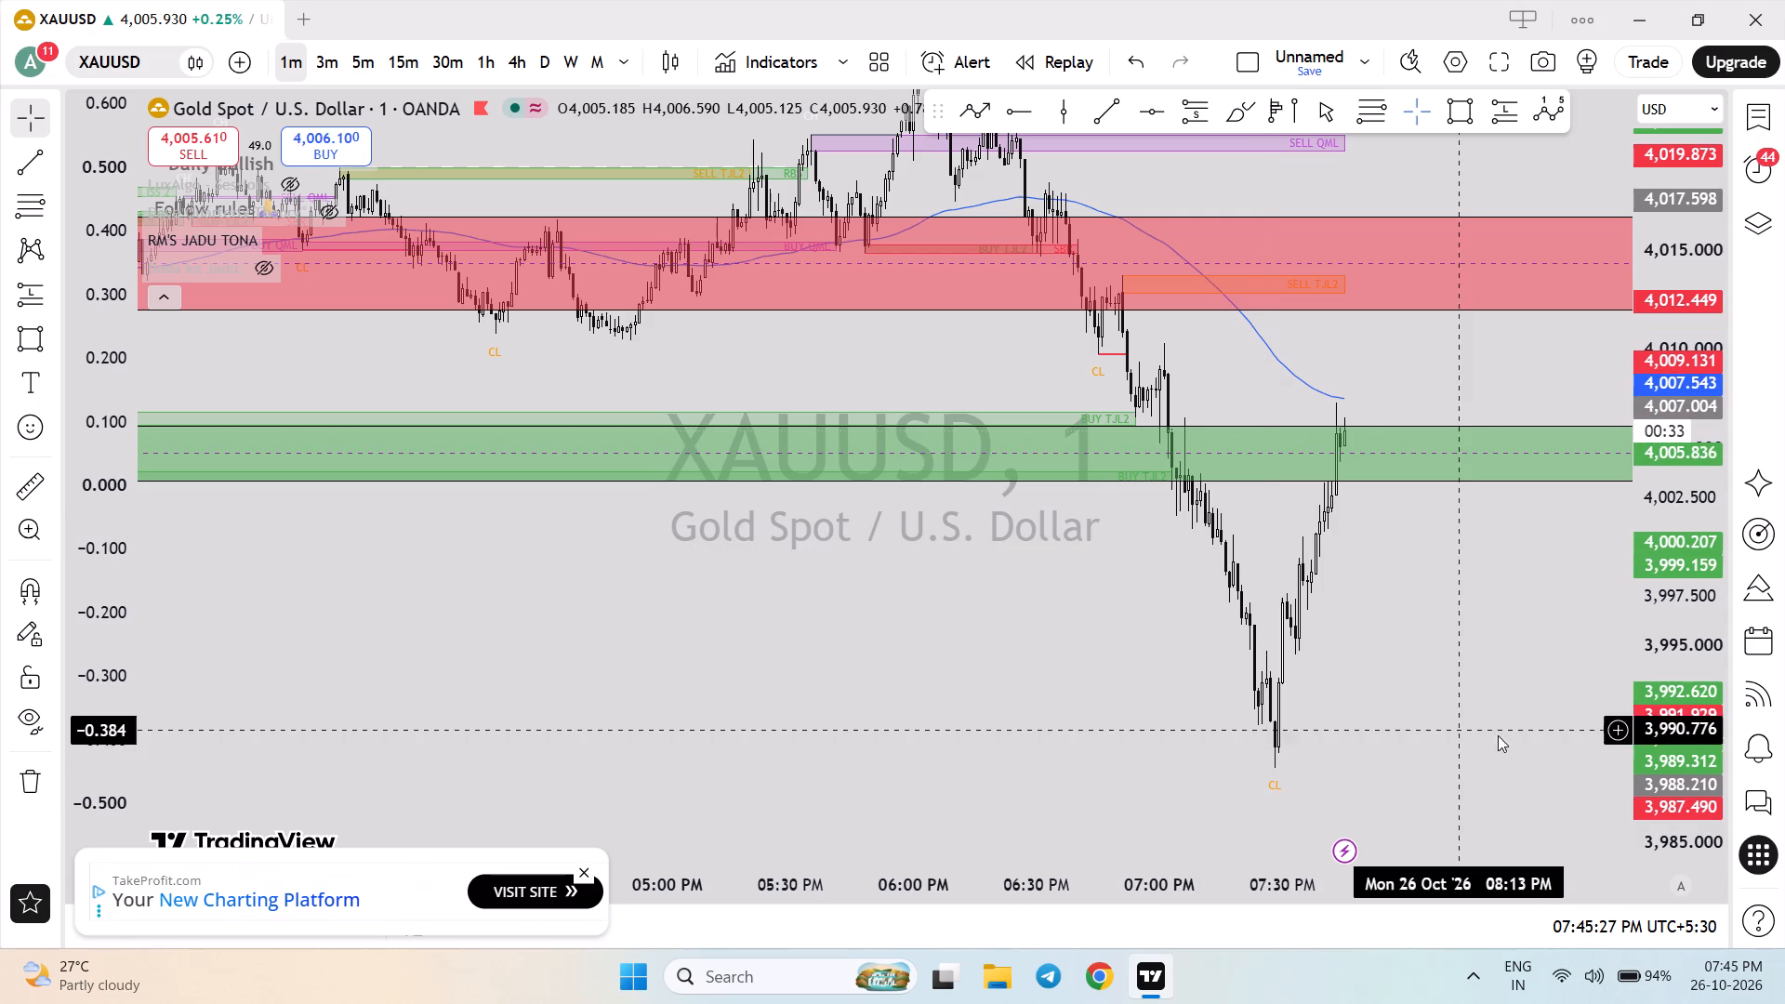
{"action": "left_click_drag", "start_coordinate": [1675, 747], "coordinate": [1639, 660]}
{"action": "scroll", "coordinate": [1316, 745], "scroll_direction": "up", "scroll_amount": 2}
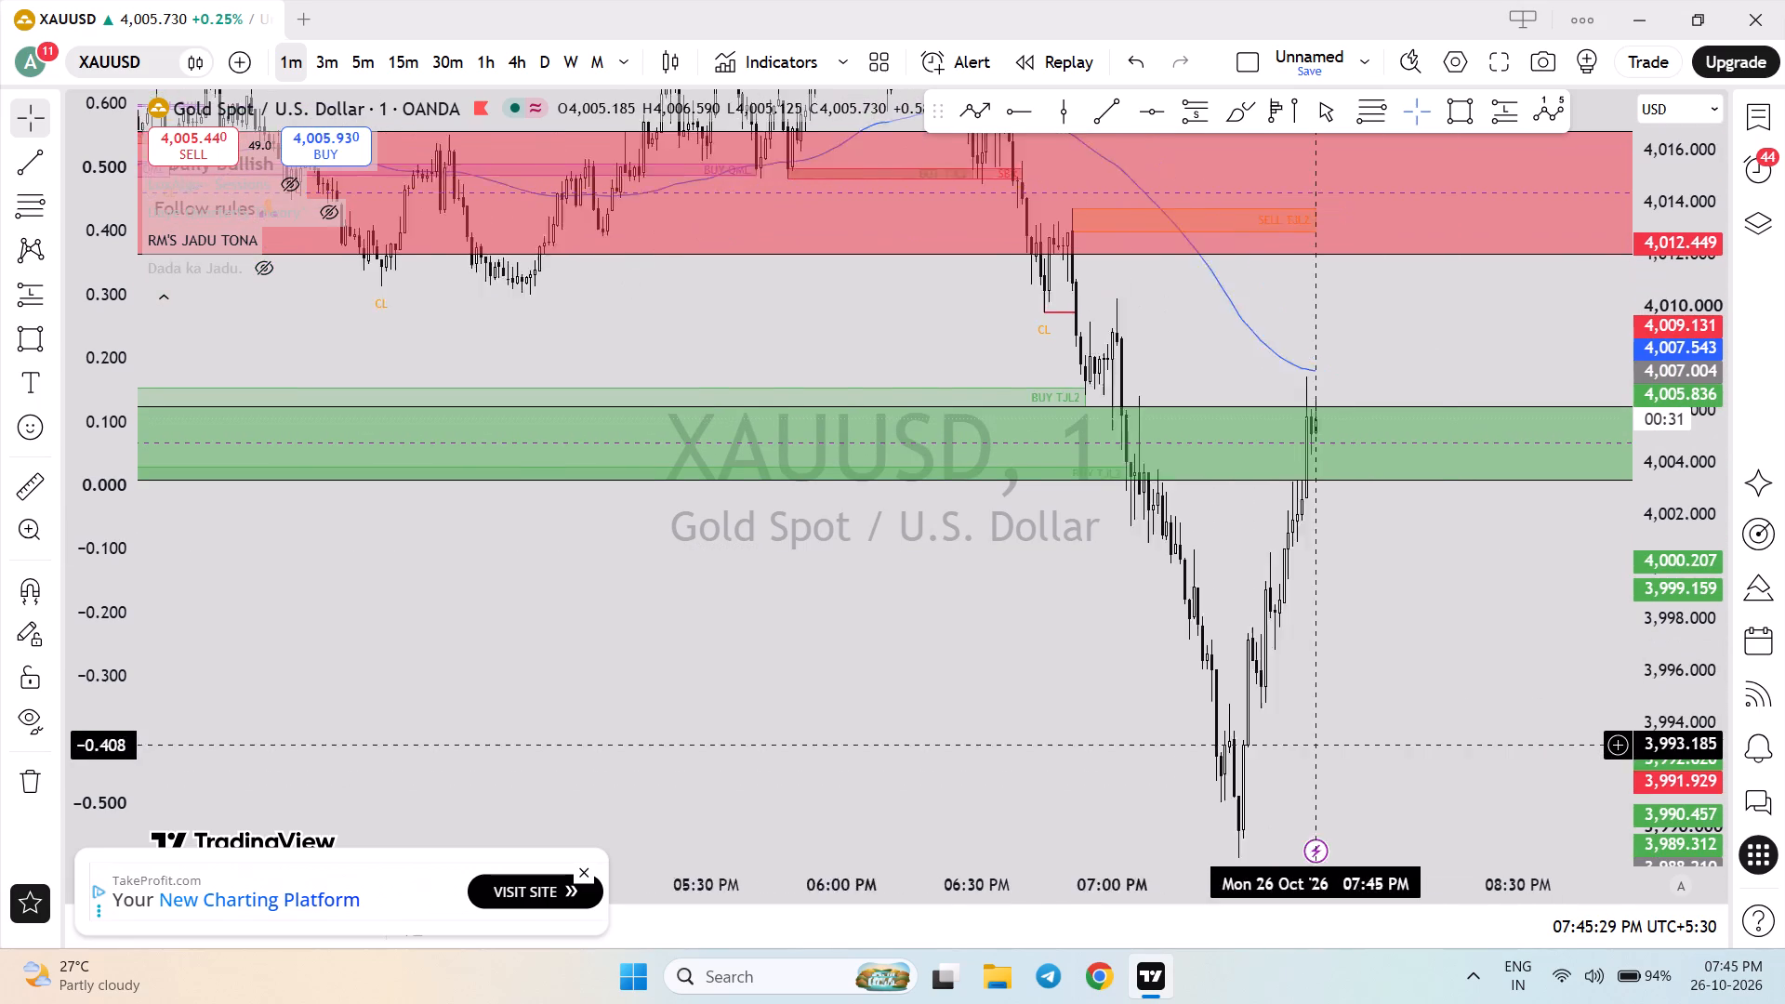
{"action": "left_click_drag", "start_coordinate": [1656, 575], "coordinate": [1712, 827]}
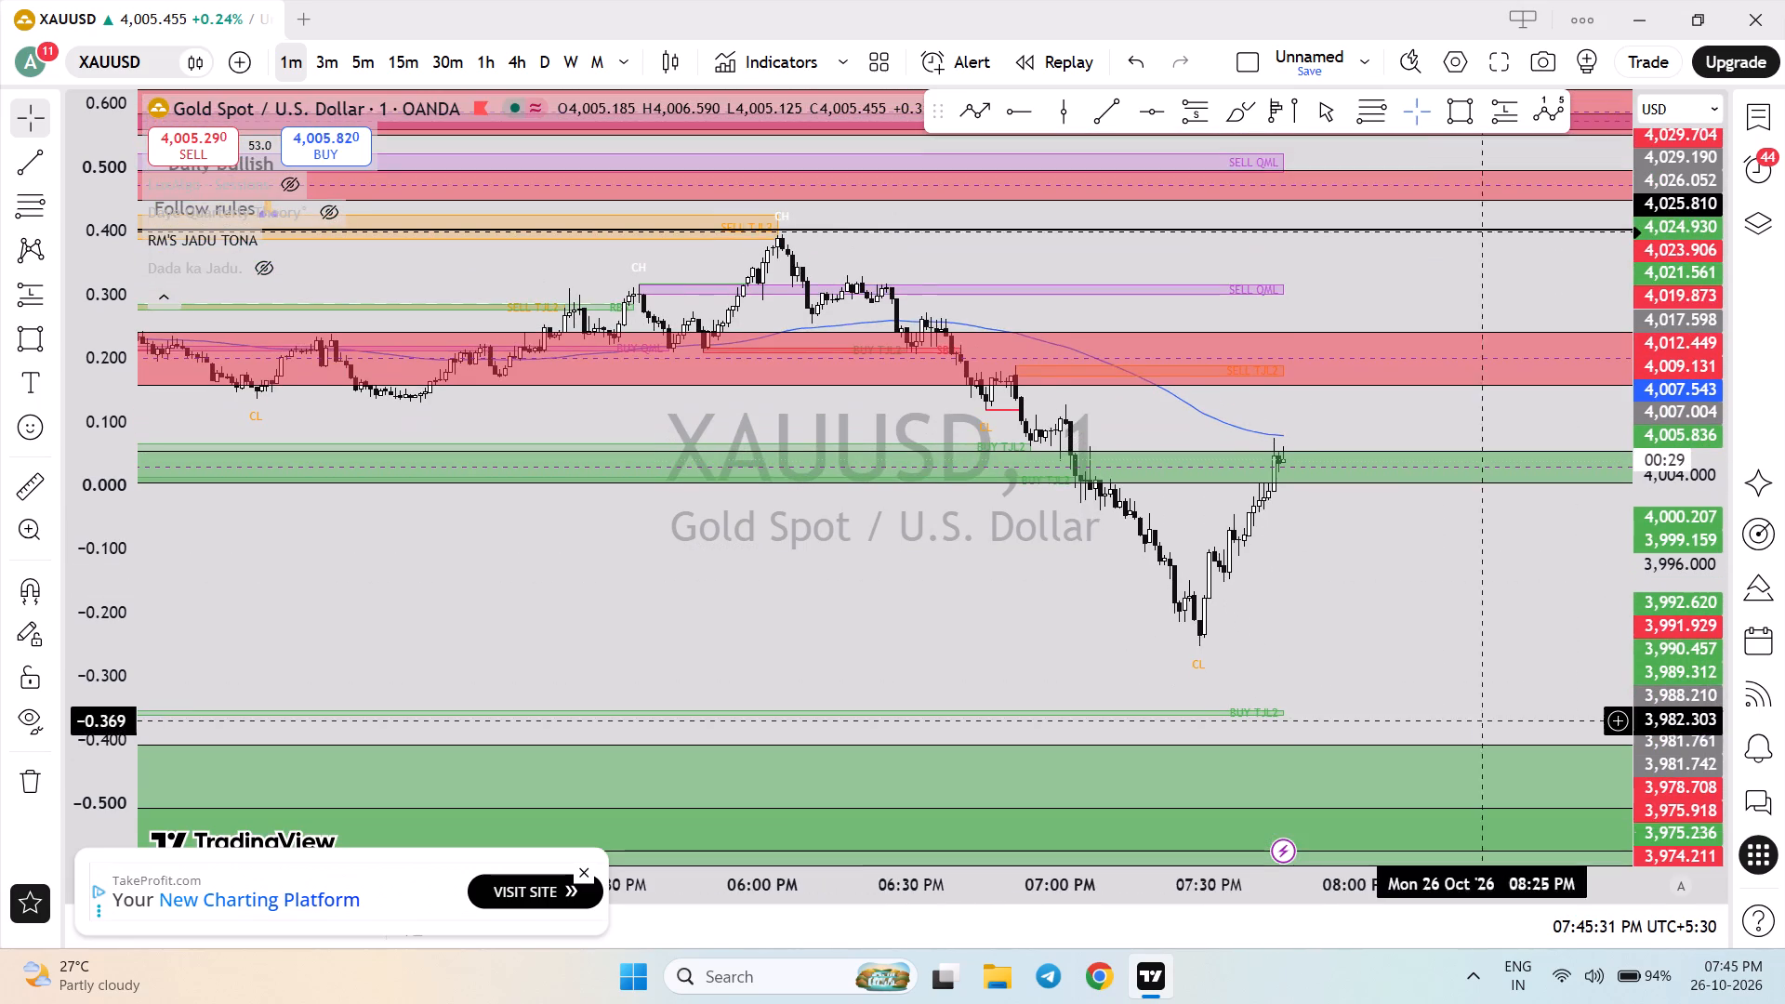
{"action": "scroll", "coordinate": [1442, 710], "scroll_direction": "down", "scroll_amount": 3}
{"action": "left_click_drag", "start_coordinate": [1702, 720], "coordinate": [1637, 378]}
{"action": "scroll", "coordinate": [1411, 659], "scroll_direction": "up", "scroll_amount": 3}
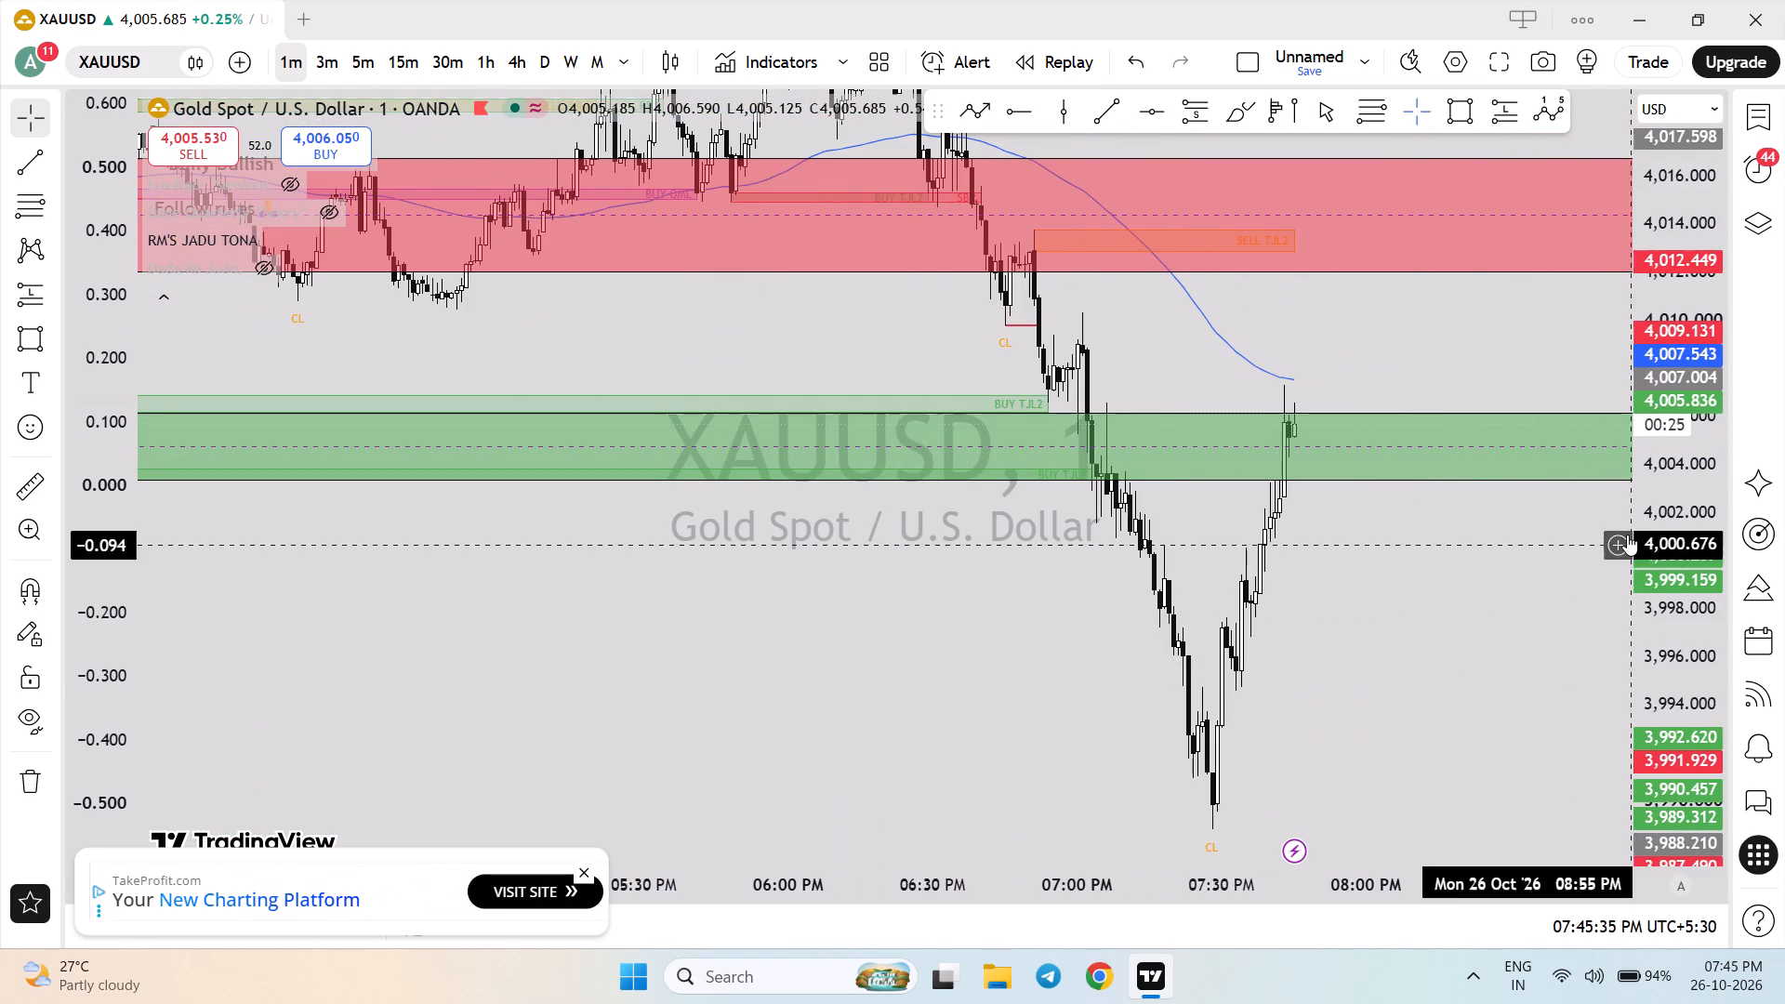
{"action": "left_click_drag", "start_coordinate": [1673, 548], "coordinate": [1683, 721]}
{"action": "scroll", "coordinate": [1458, 693], "scroll_direction": "down", "scroll_amount": 5}
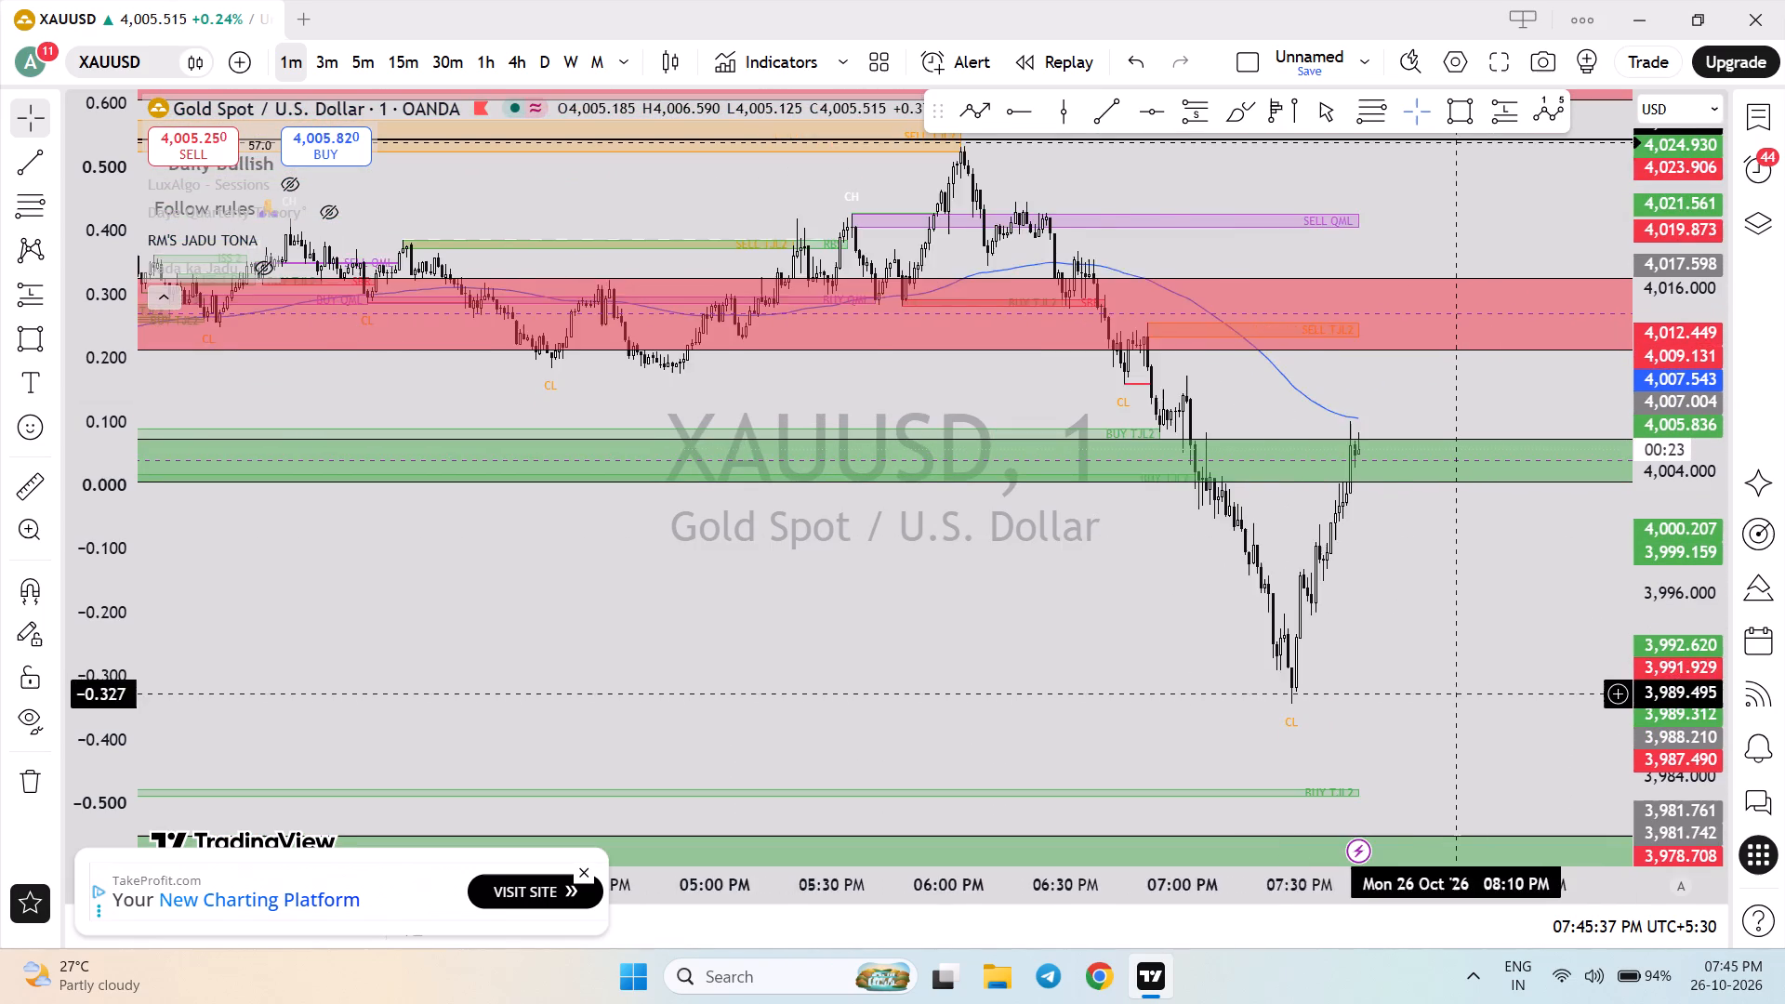
Switch to the 30-minute timeframe and examine how the red and green zones line up with the candles.
{"action": "left_click", "coordinate": [405, 80]}
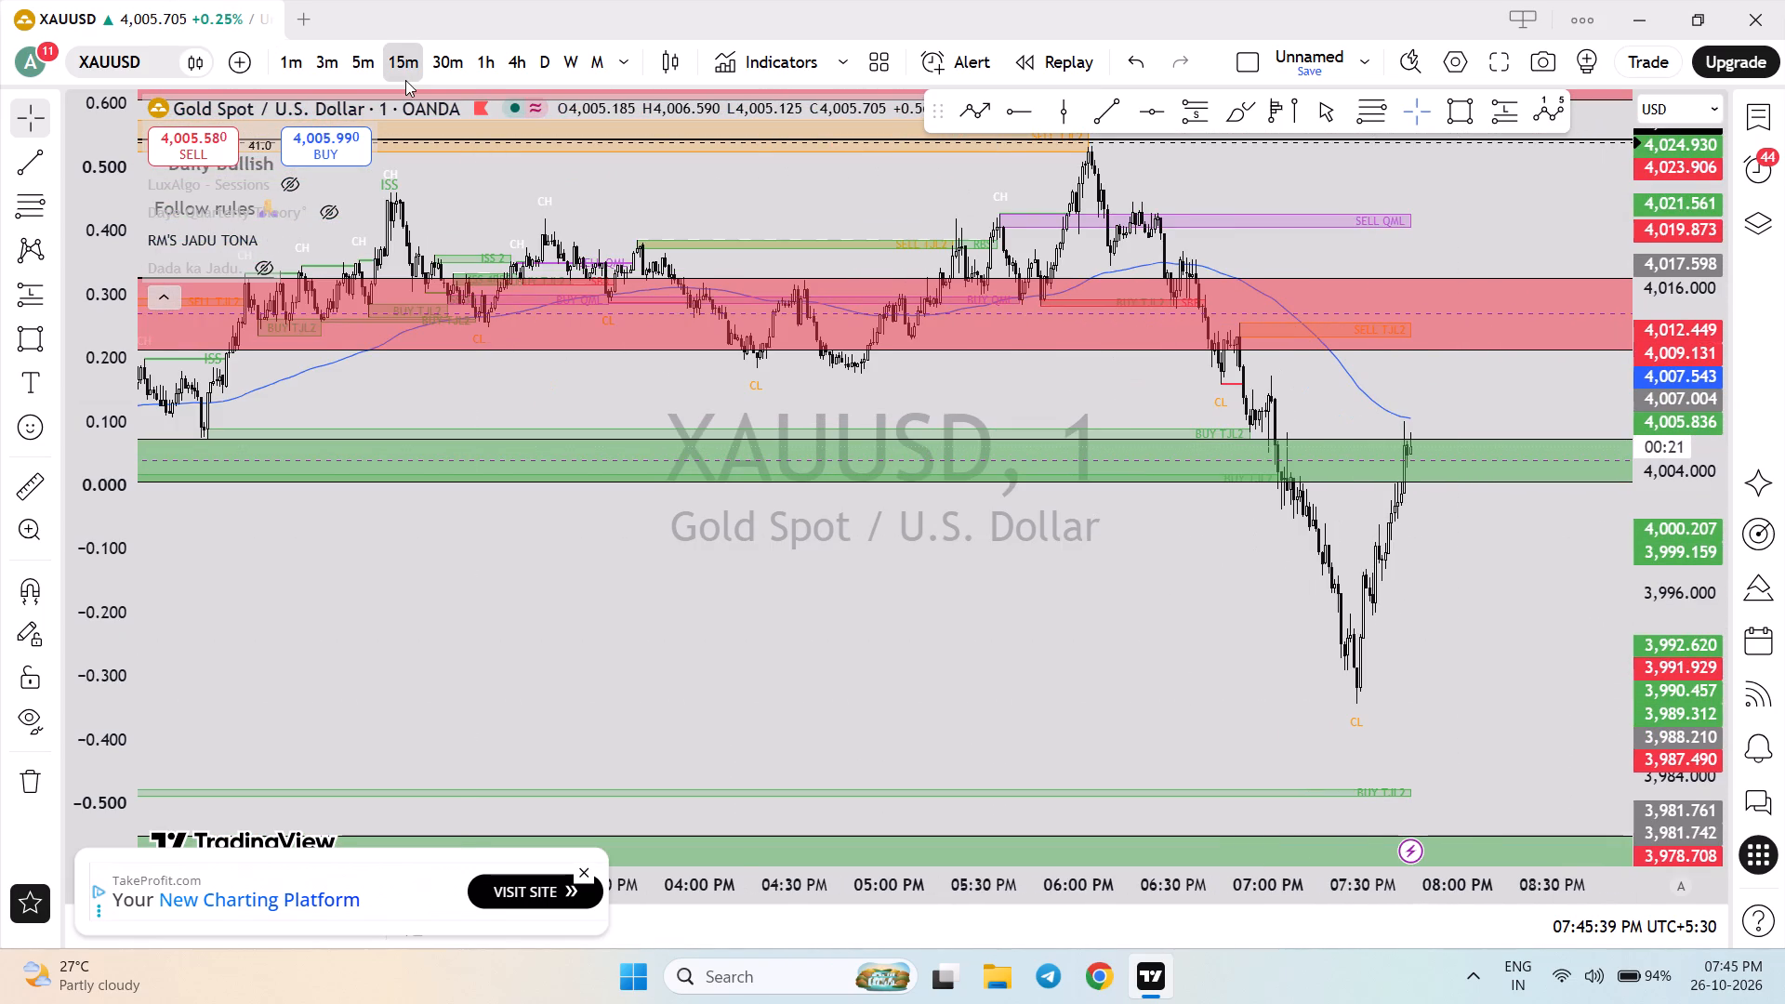
{"action": "left_click", "coordinate": [464, 55]}
{"action": "scroll", "coordinate": [905, 522], "scroll_direction": "up", "scroll_amount": 4}
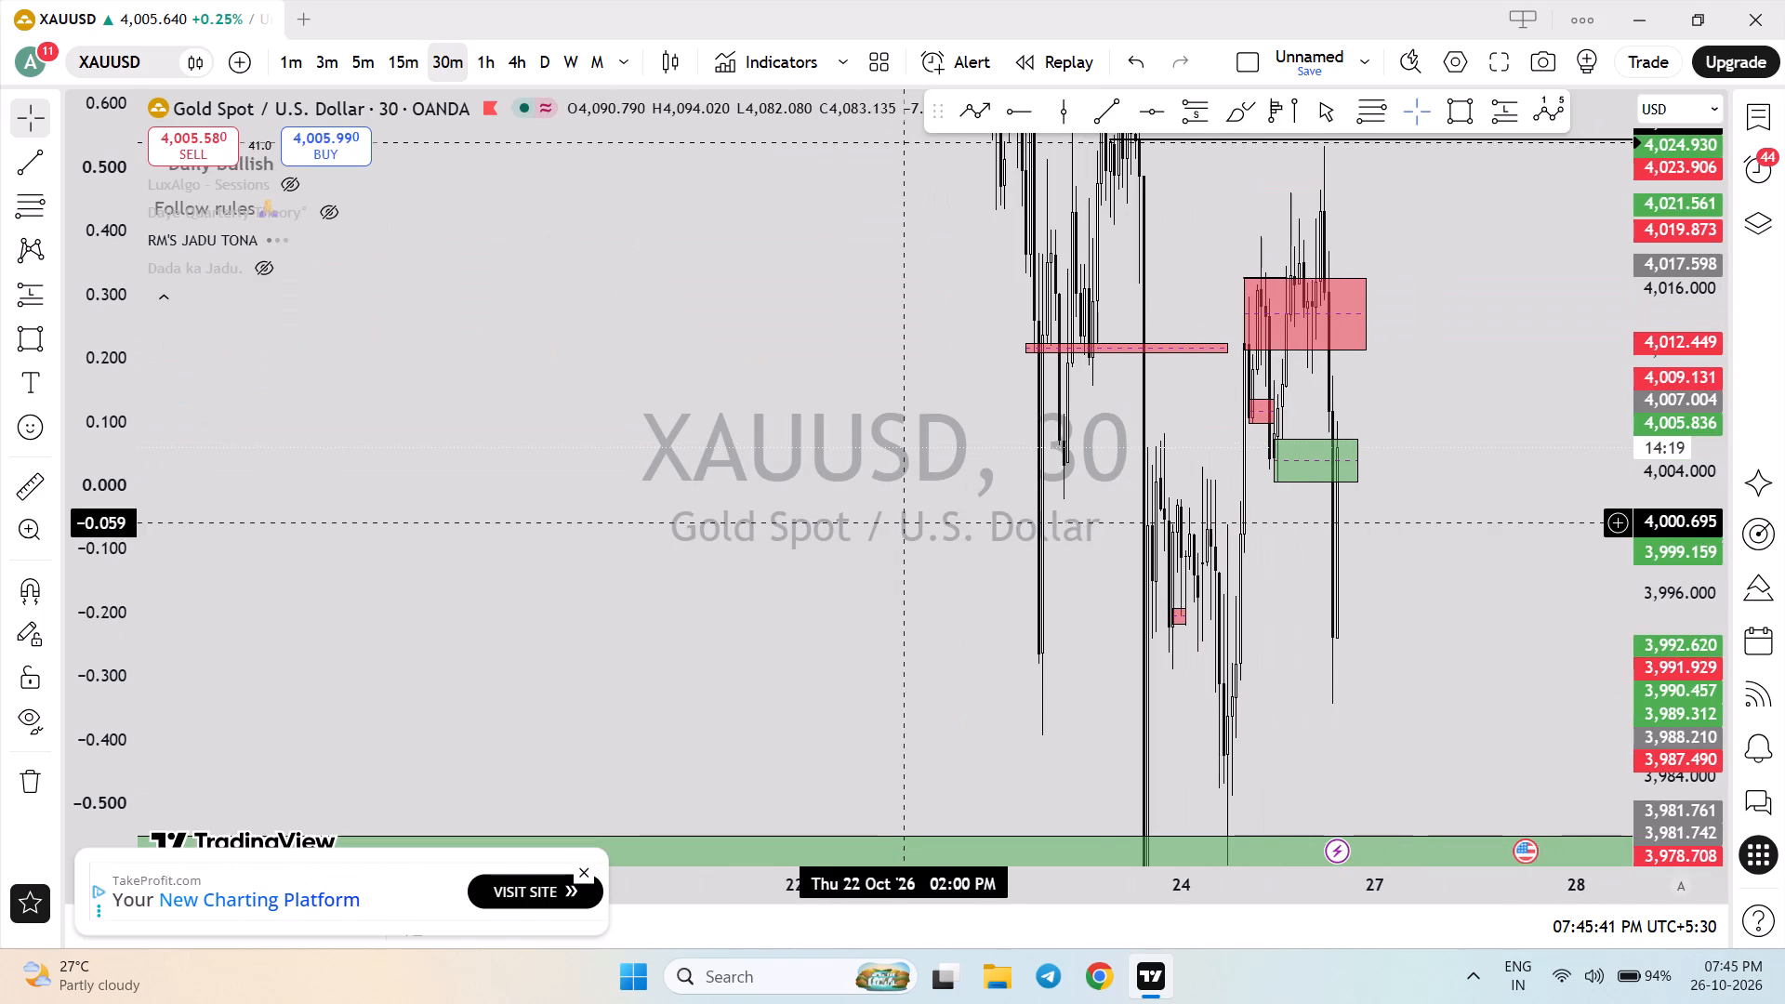
{"action": "scroll", "coordinate": [905, 522], "scroll_direction": "up", "scroll_amount": 2}
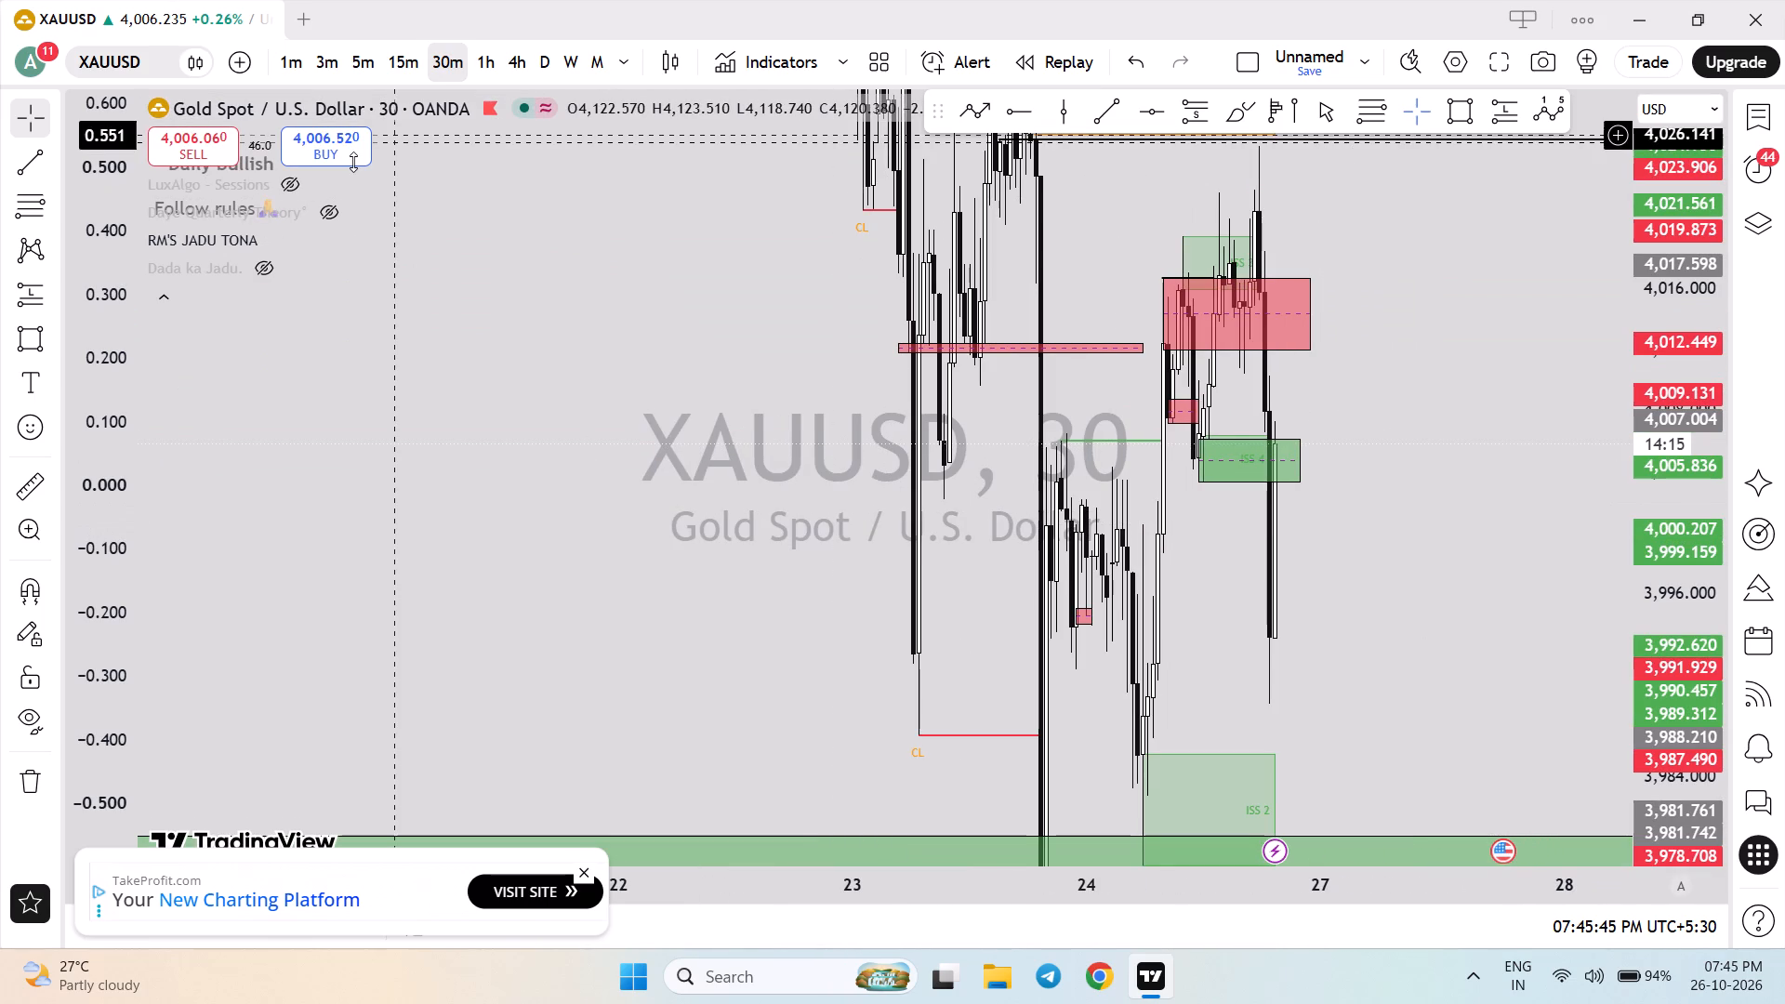
Return to the 15-minute timeframe and examine the latest candles against the stacked red supply zones and green demand zones.
{"action": "left_click", "coordinate": [403, 63]}
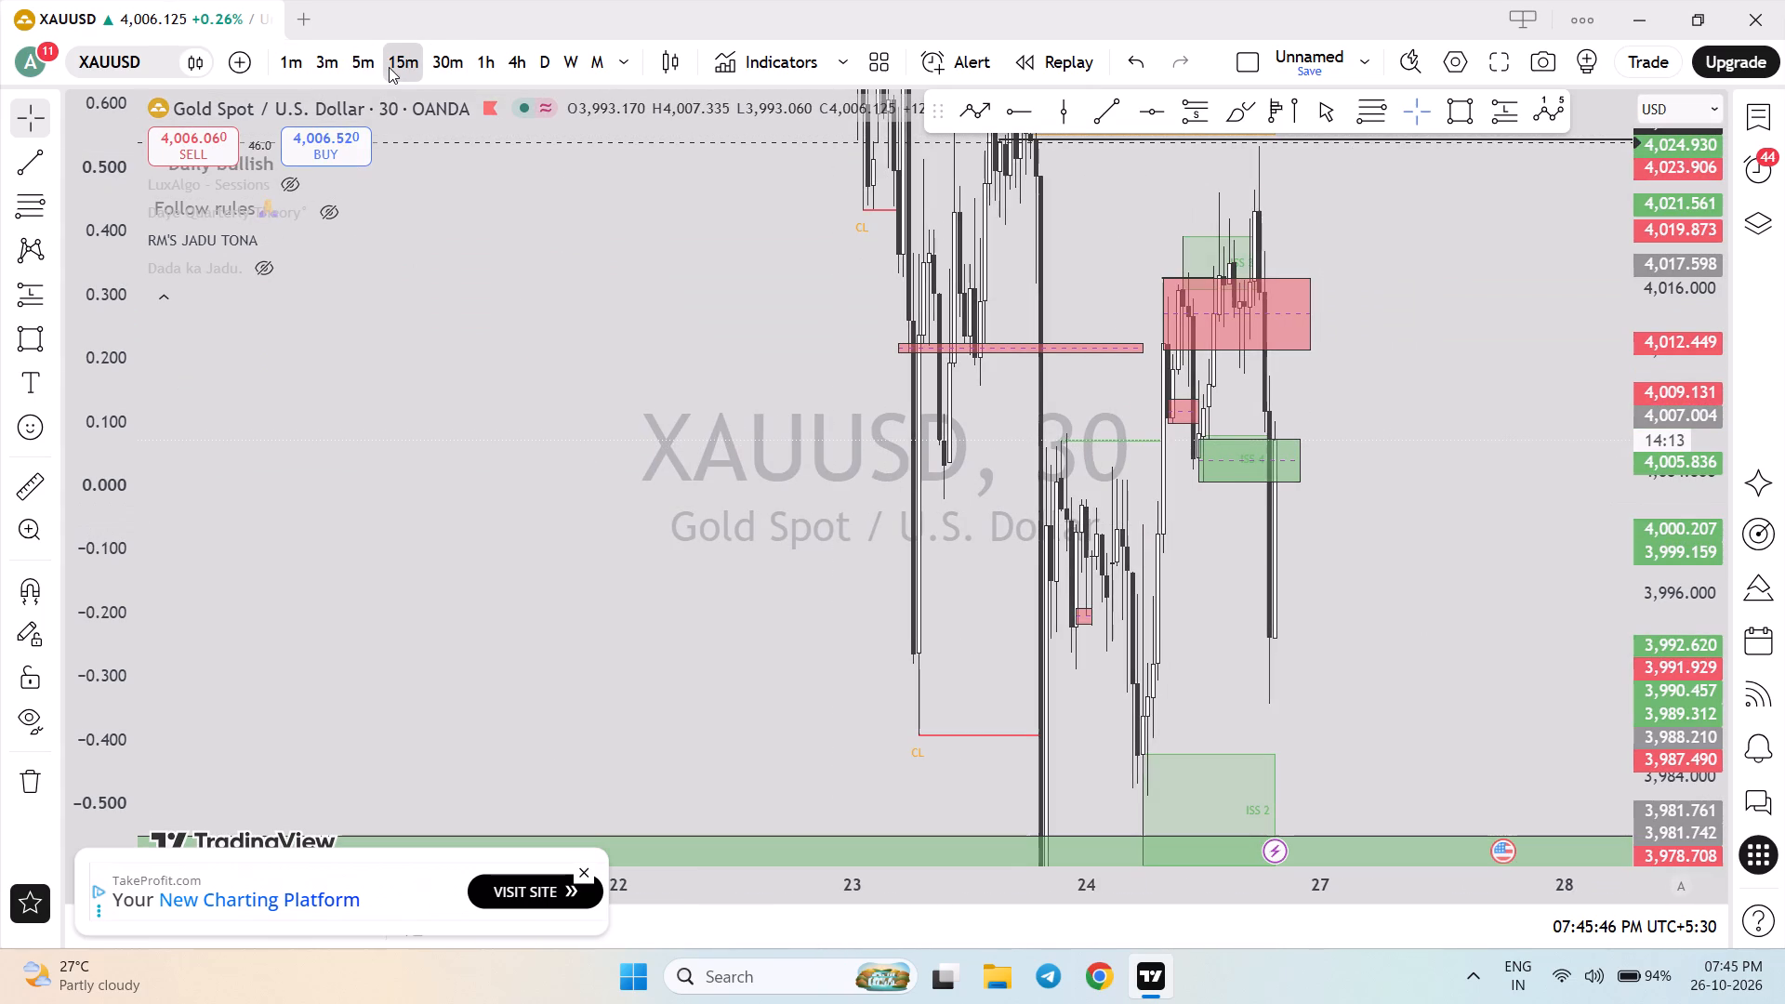
{"action": "left_click_drag", "start_coordinate": [1652, 338], "coordinate": [1655, 579]}
{"action": "left_click_drag", "start_coordinate": [1510, 499], "coordinate": [1525, 605]}
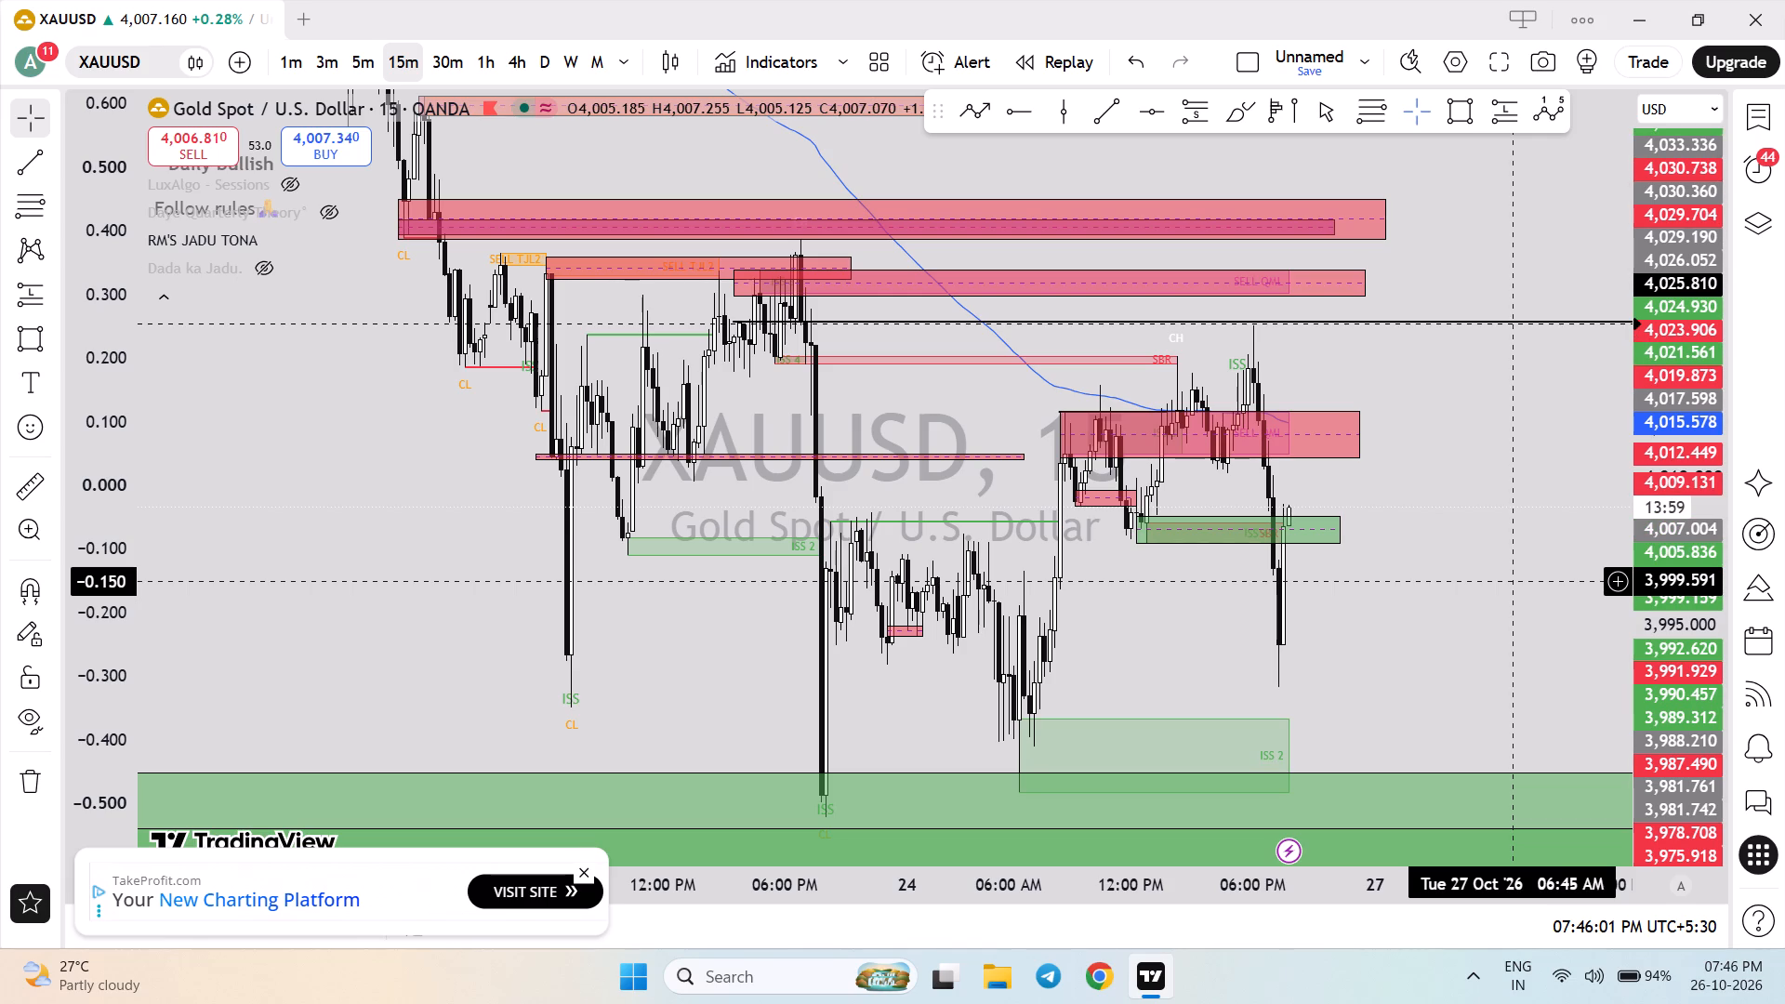
{"action": "left_click_drag", "start_coordinate": [1513, 580], "coordinate": [1509, 536]}
{"action": "left_click_drag", "start_coordinate": [1668, 444], "coordinate": [1668, 443]}
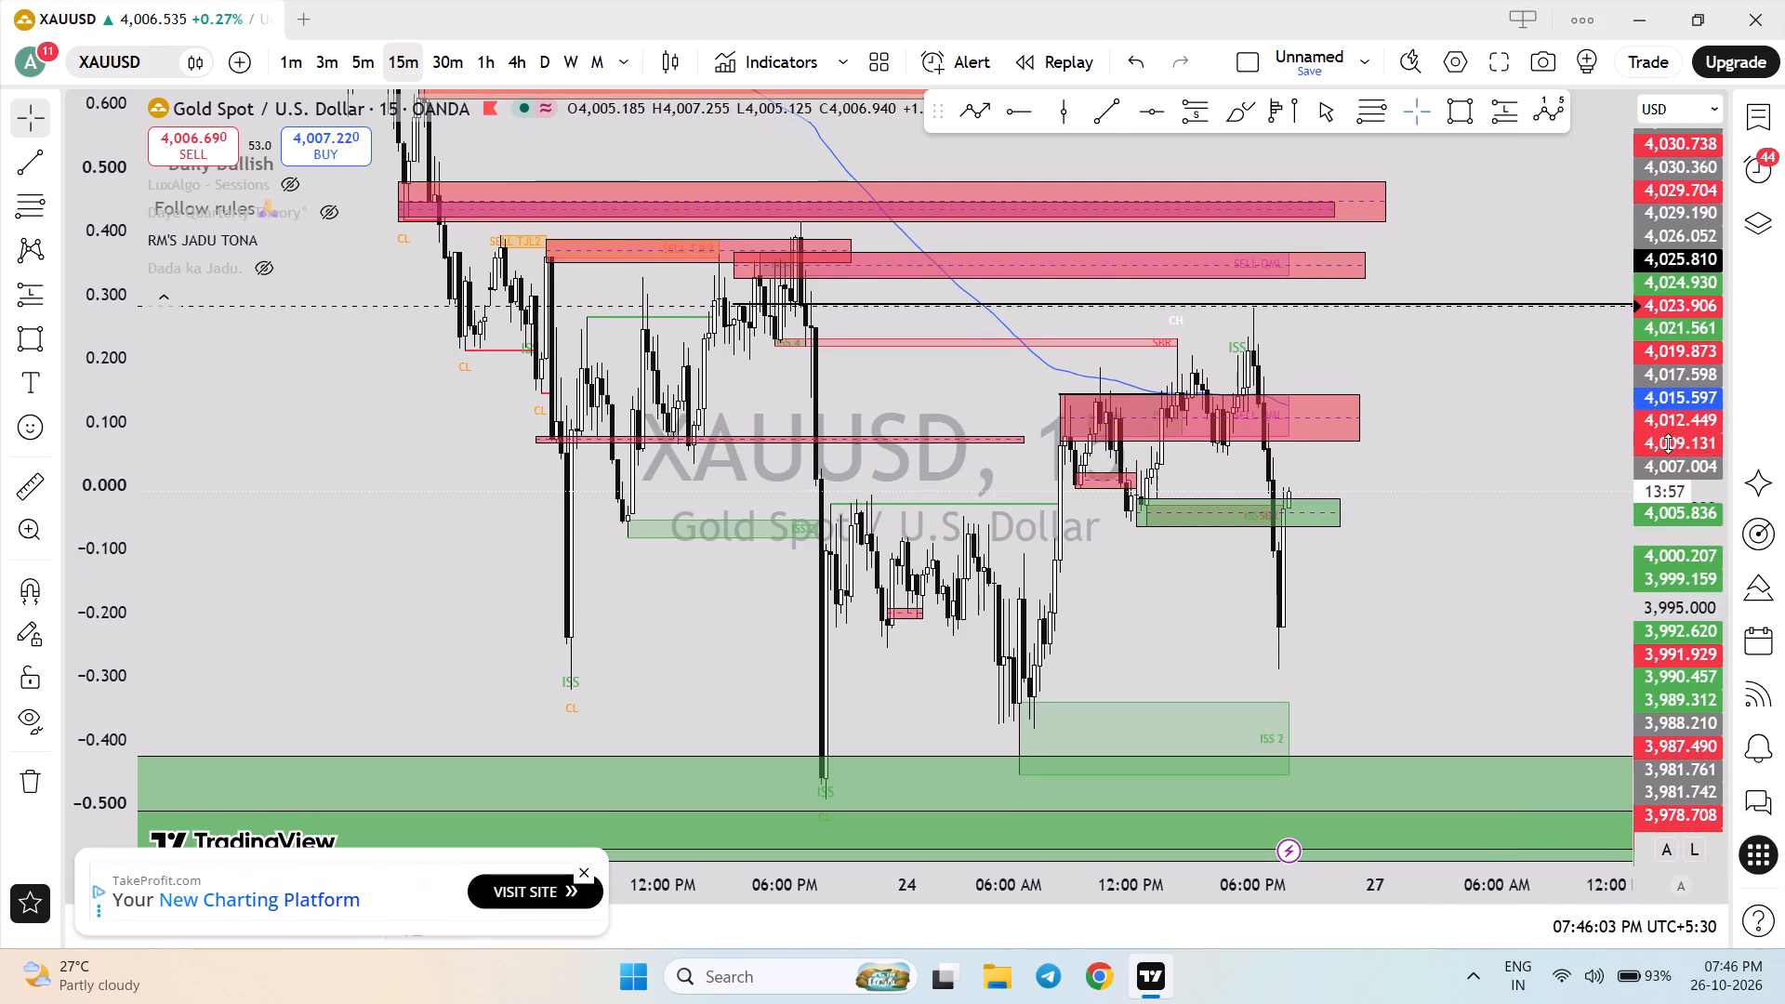
{"action": "left_click_drag", "start_coordinate": [1668, 443], "coordinate": [1659, 535]}
{"action": "scroll", "coordinate": [1539, 683], "scroll_direction": "down", "scroll_amount": 1}
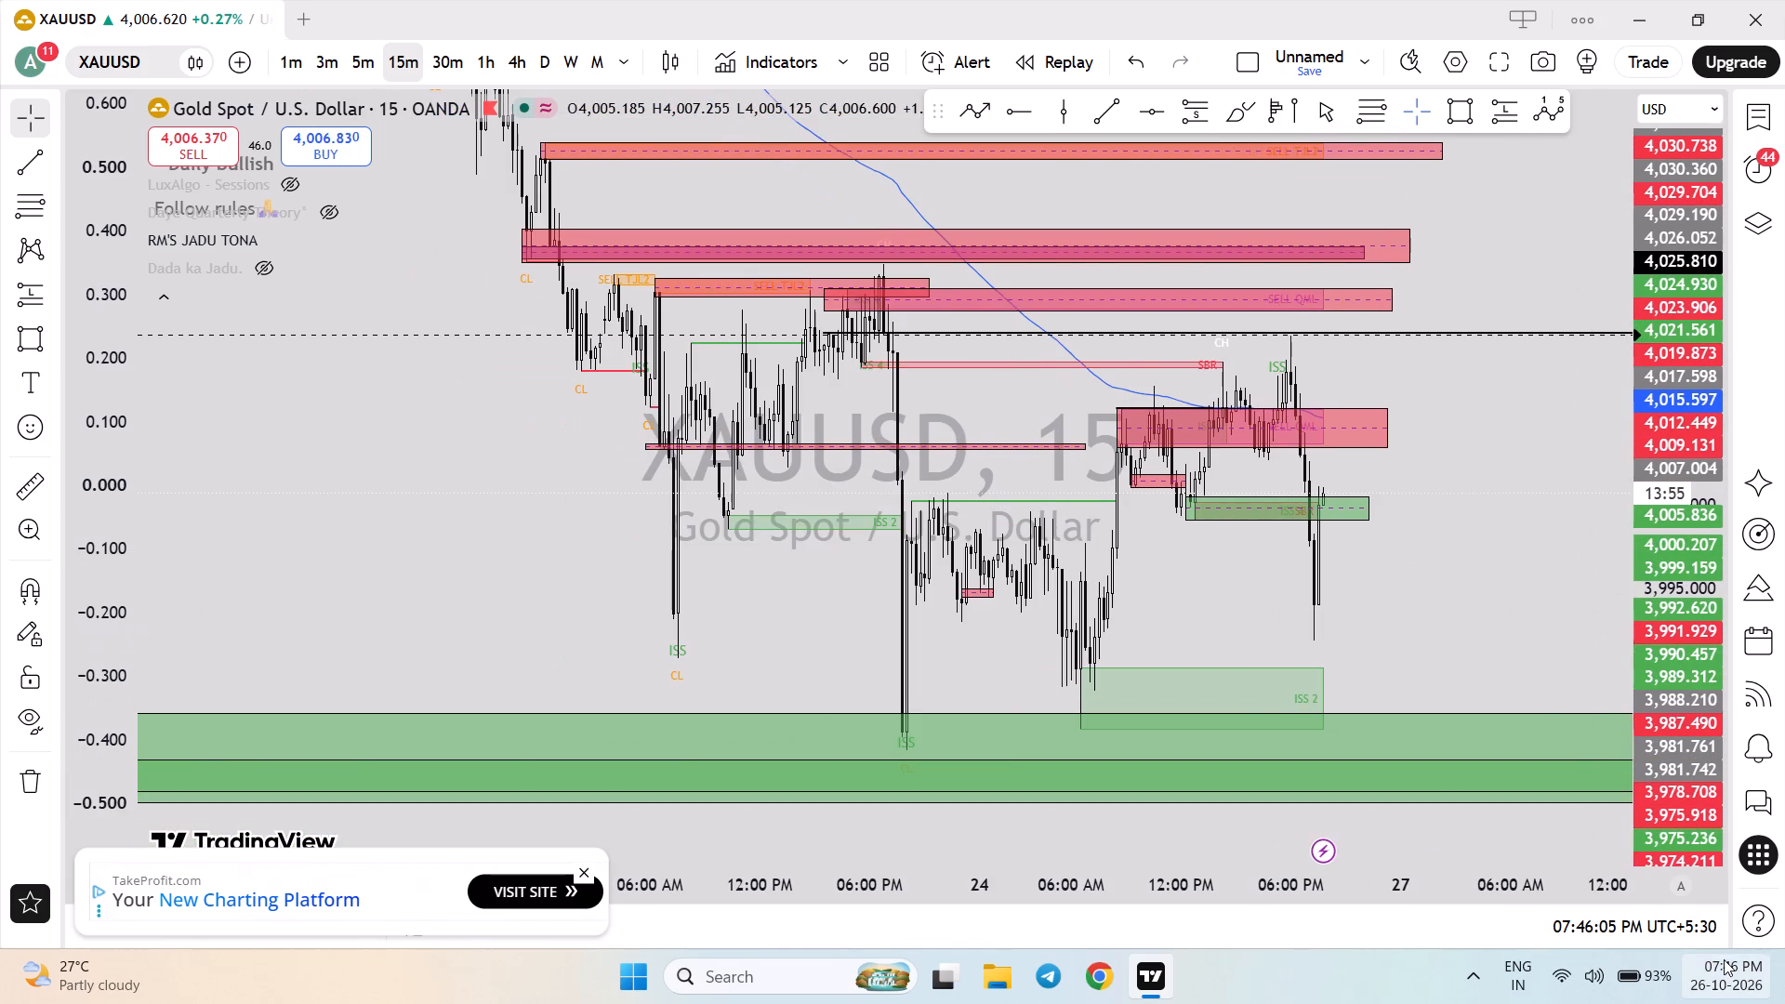
{"action": "left_click_drag", "start_coordinate": [1699, 488], "coordinate": [1670, 431]}
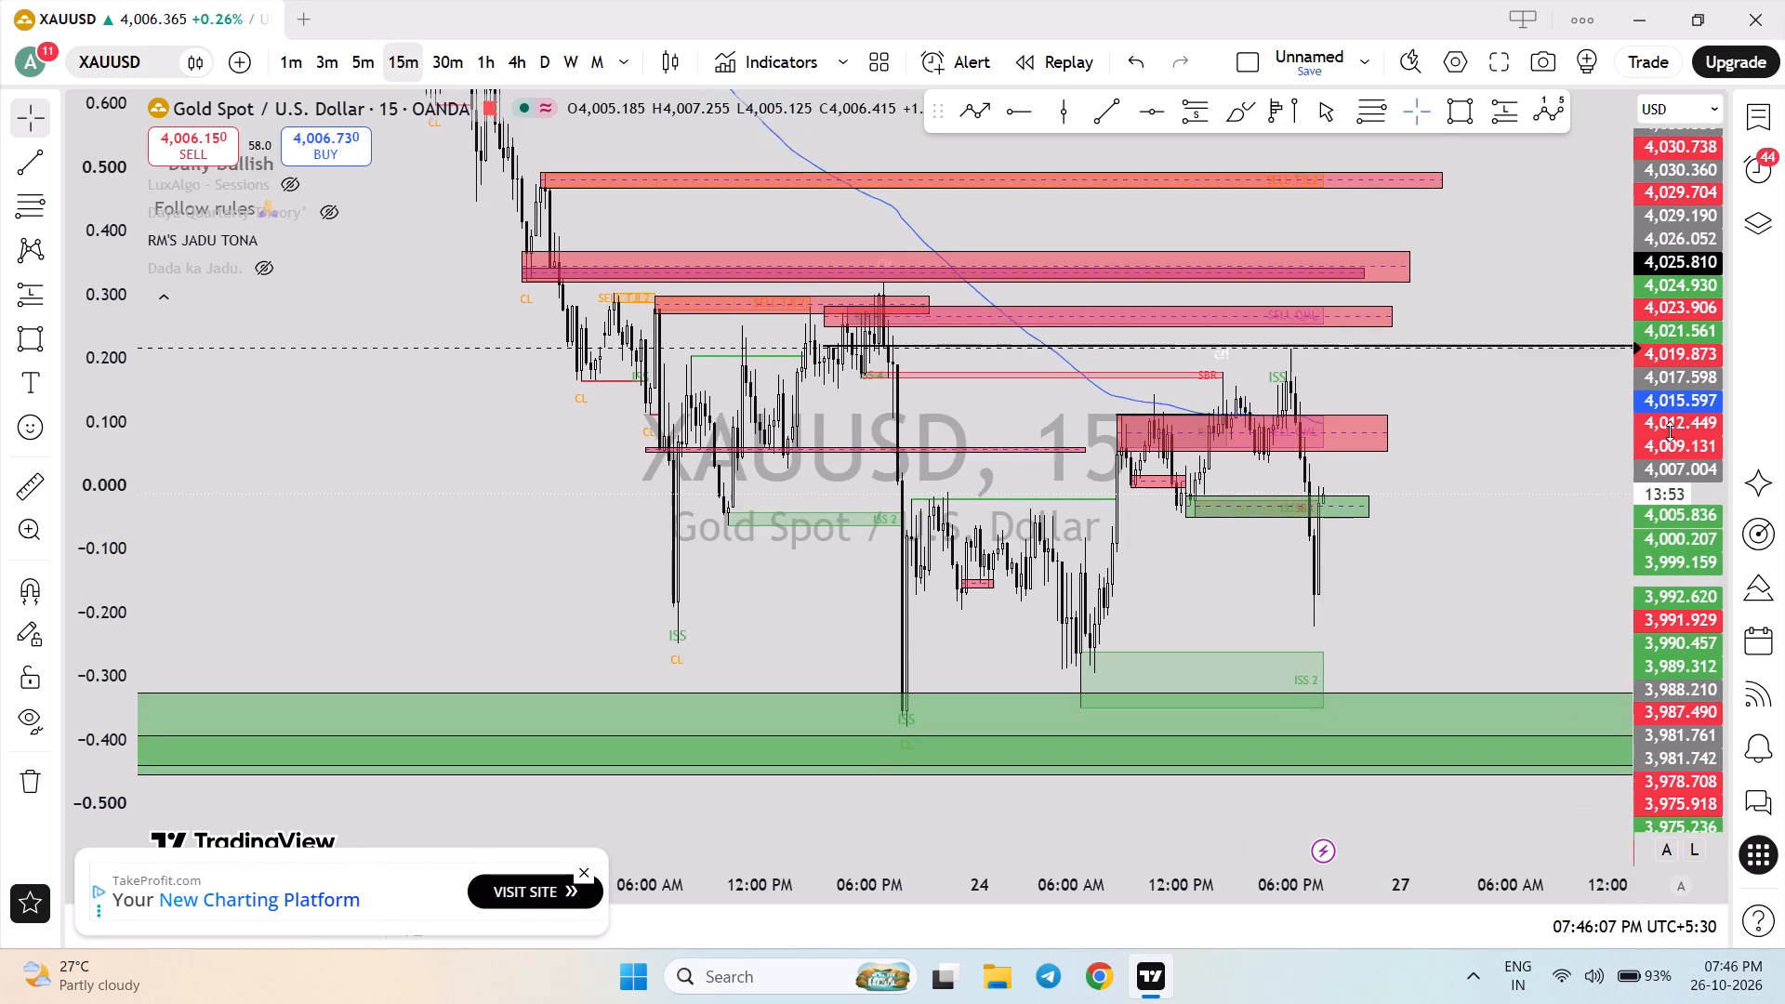
{"action": "left_click_drag", "start_coordinate": [1670, 431], "coordinate": [1665, 420]}
{"action": "left_click_drag", "start_coordinate": [1435, 526], "coordinate": [1463, 615]}
{"action": "scroll", "coordinate": [1463, 615], "scroll_direction": "up", "scroll_amount": 2}
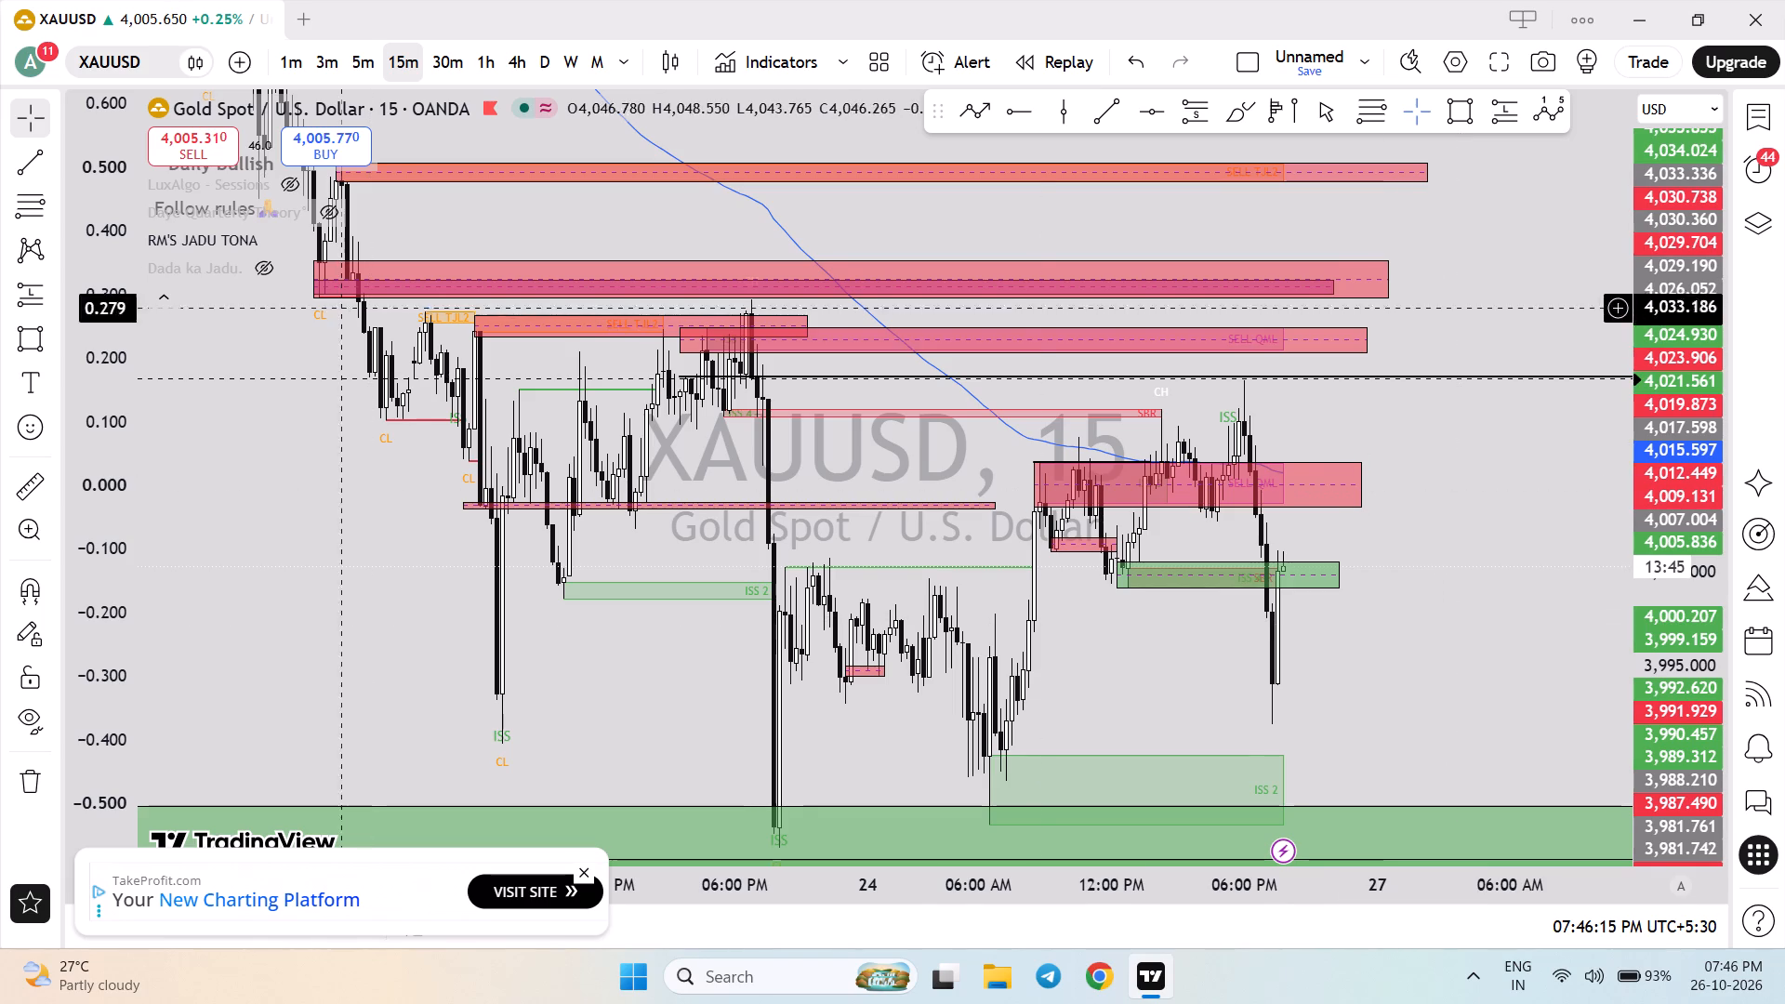
Measure the price height of the newly drawn red zone at its latest end, from bottom to top.
{"action": "left_click", "coordinate": [22, 467]}
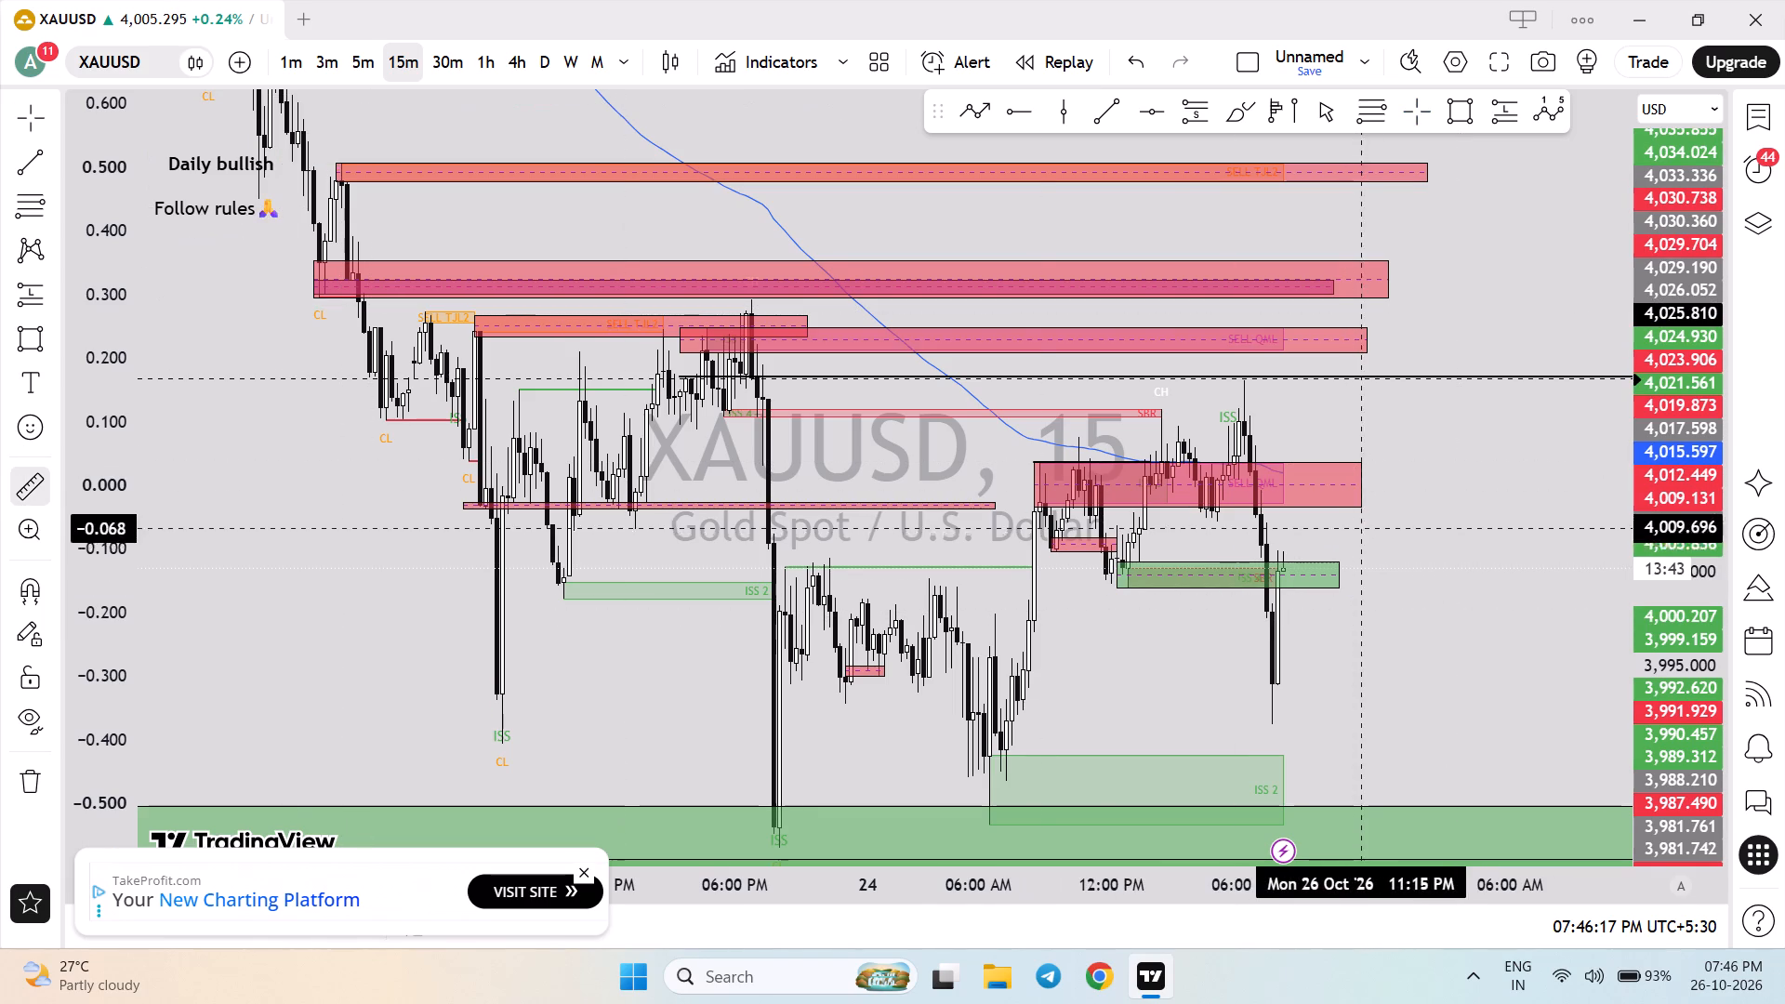
{"action": "left_click", "coordinate": [1379, 508]}
{"action": "left_click", "coordinate": [1336, 457]}
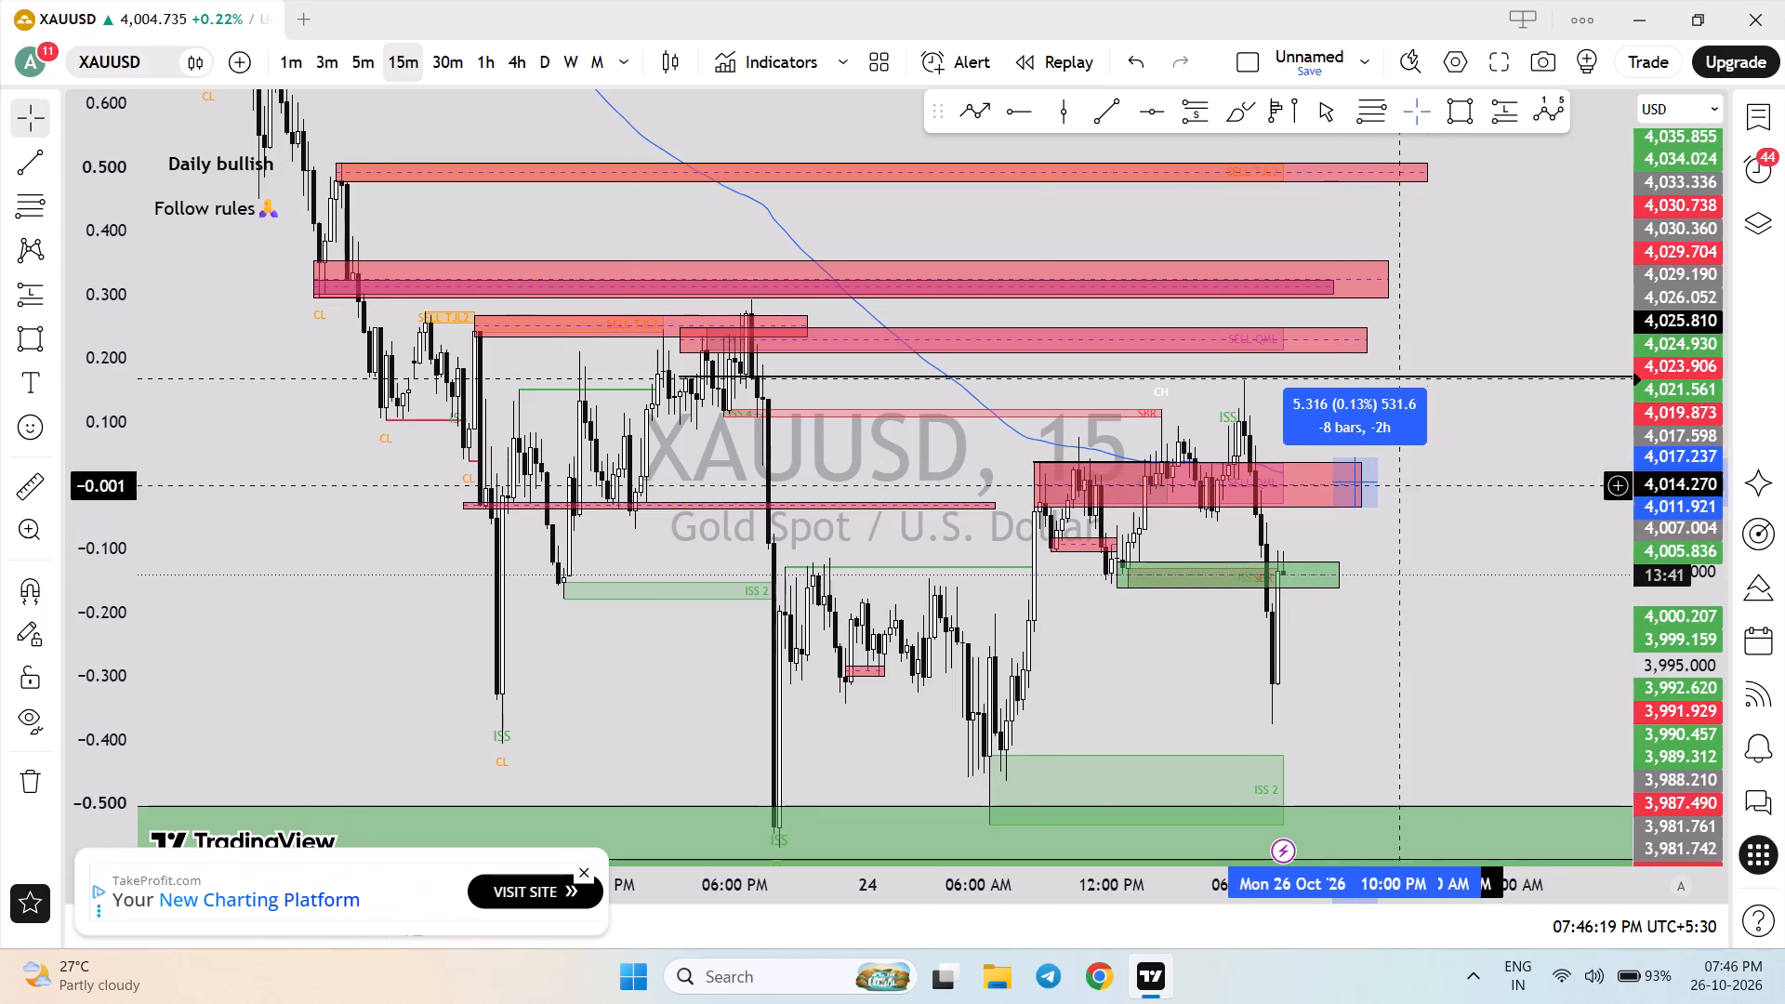
Clear the measurement and look over the latest 15-minute candles together with the surrounding supply and demand zones.
{"action": "left_click", "coordinate": [1430, 504]}
{"action": "left_click_drag", "start_coordinate": [1671, 715], "coordinate": [1656, 690]}
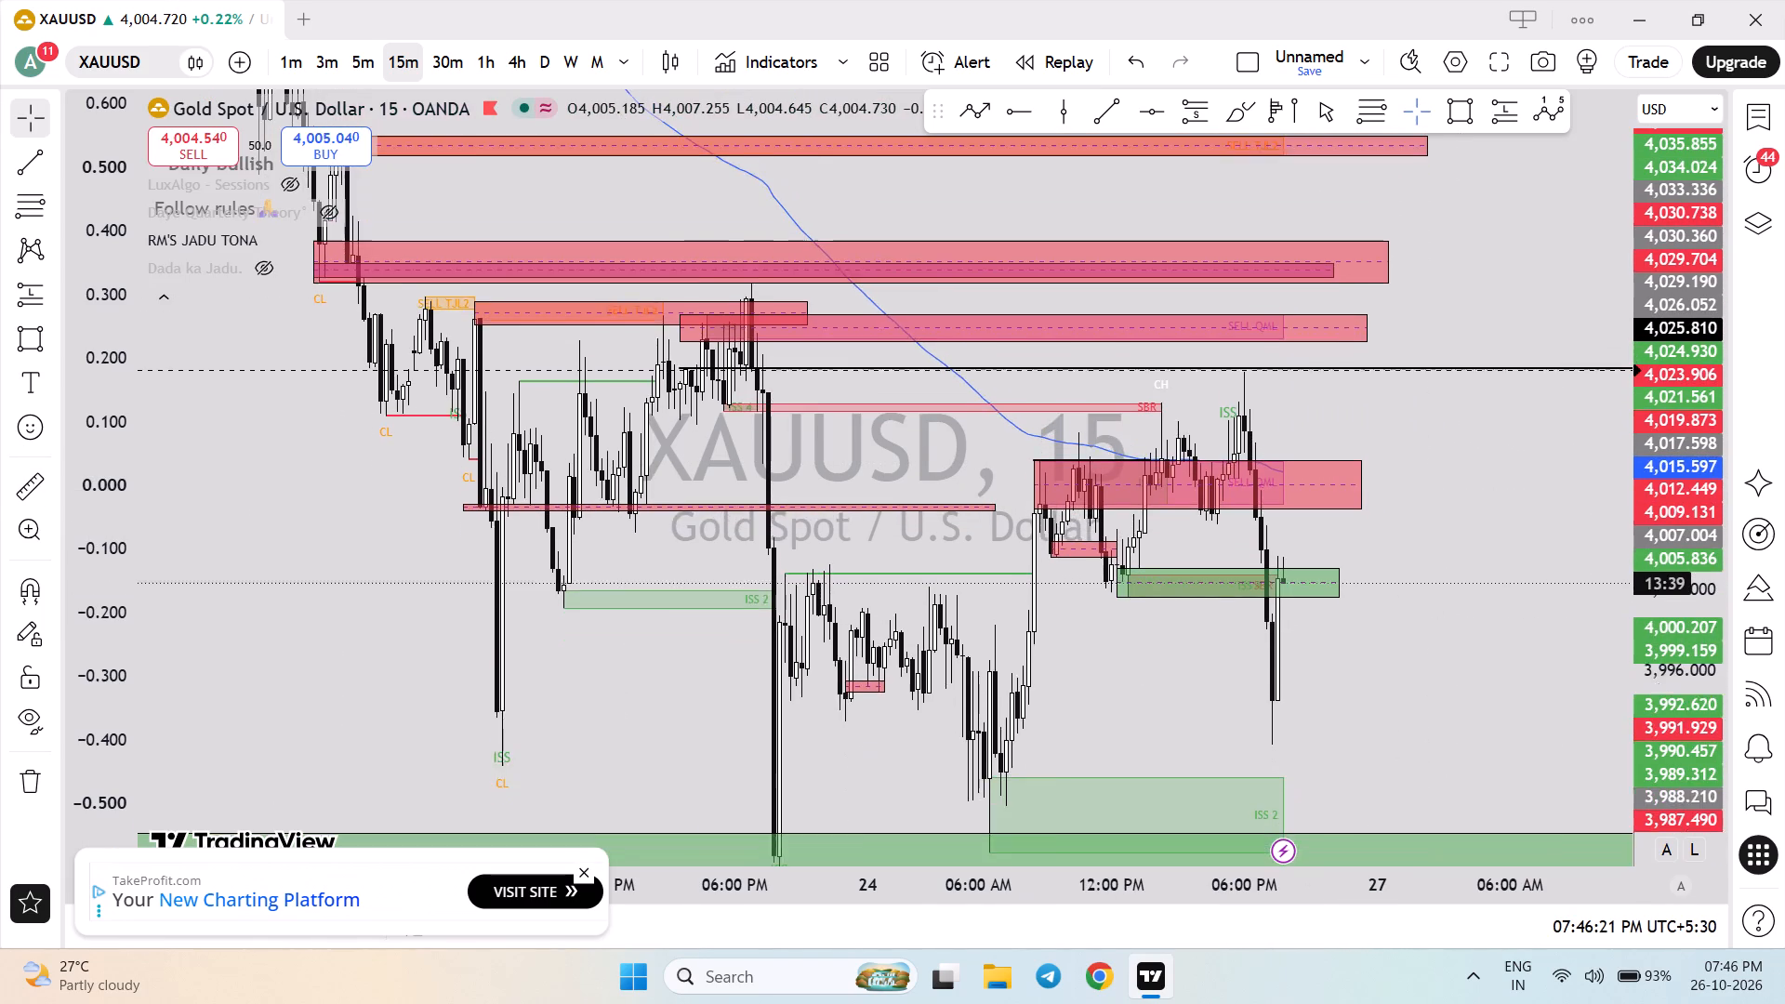
{"action": "scroll", "coordinate": [1548, 675], "scroll_direction": "down", "scroll_amount": 3}
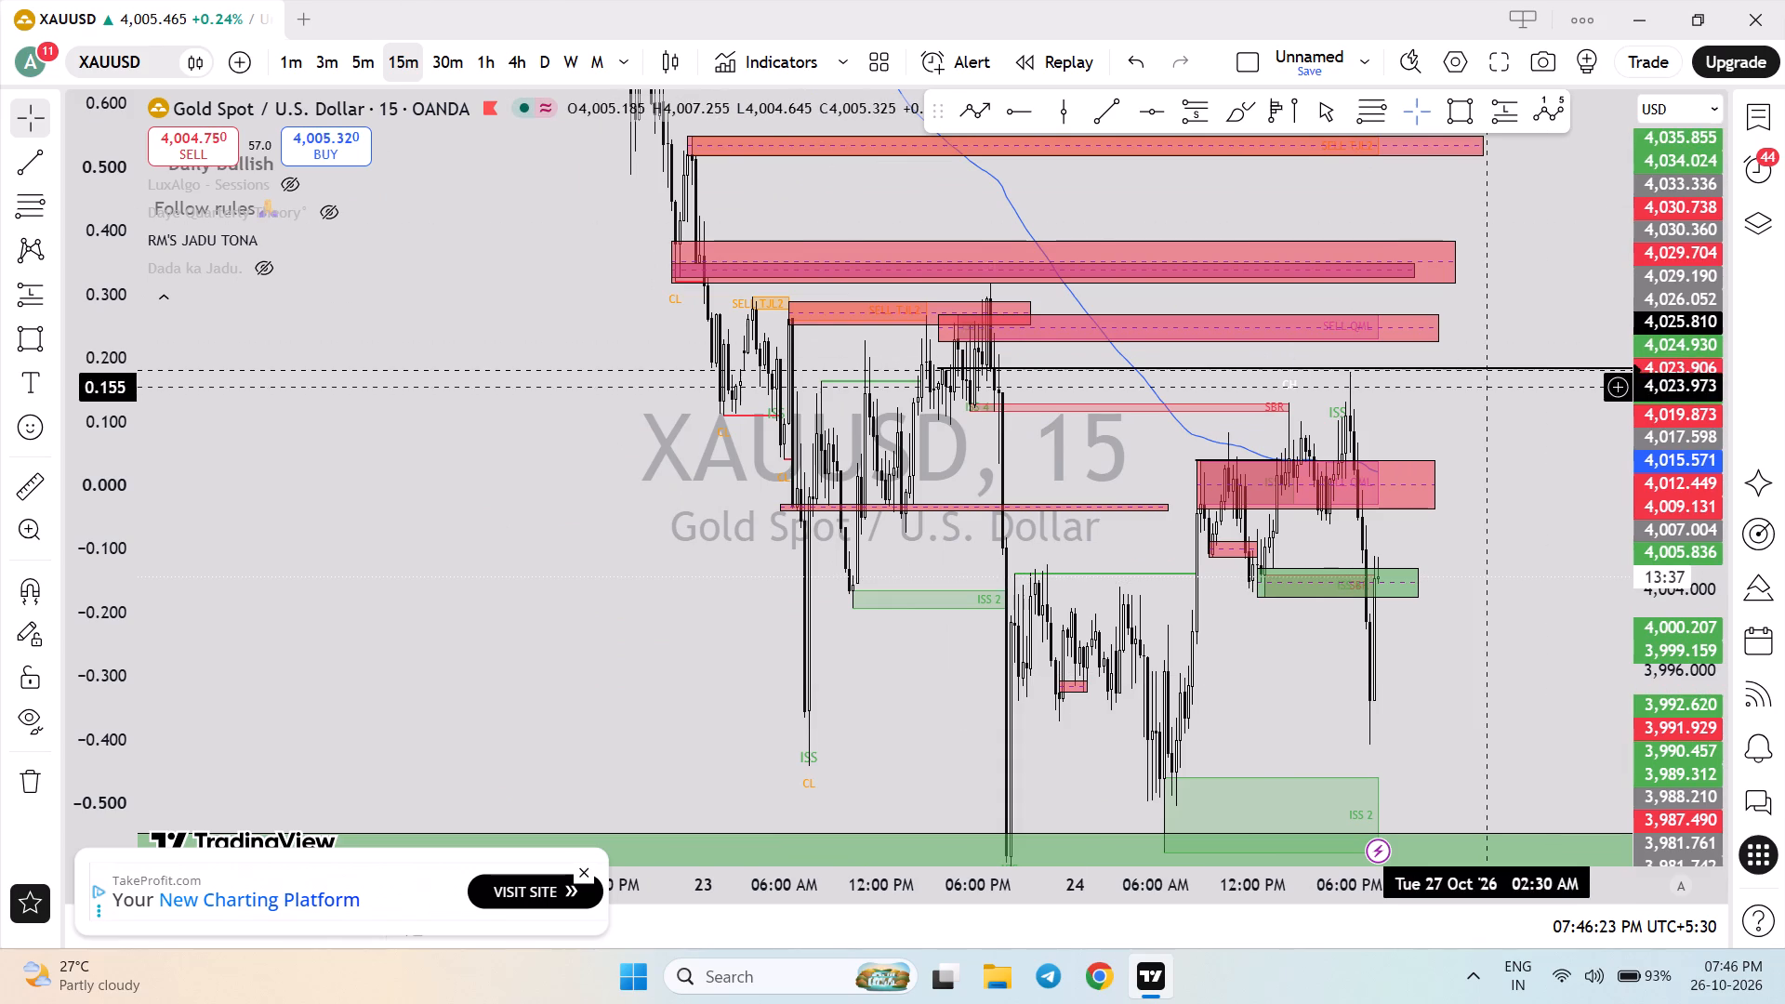
{"action": "left_click_drag", "start_coordinate": [1672, 354], "coordinate": [1666, 452]}
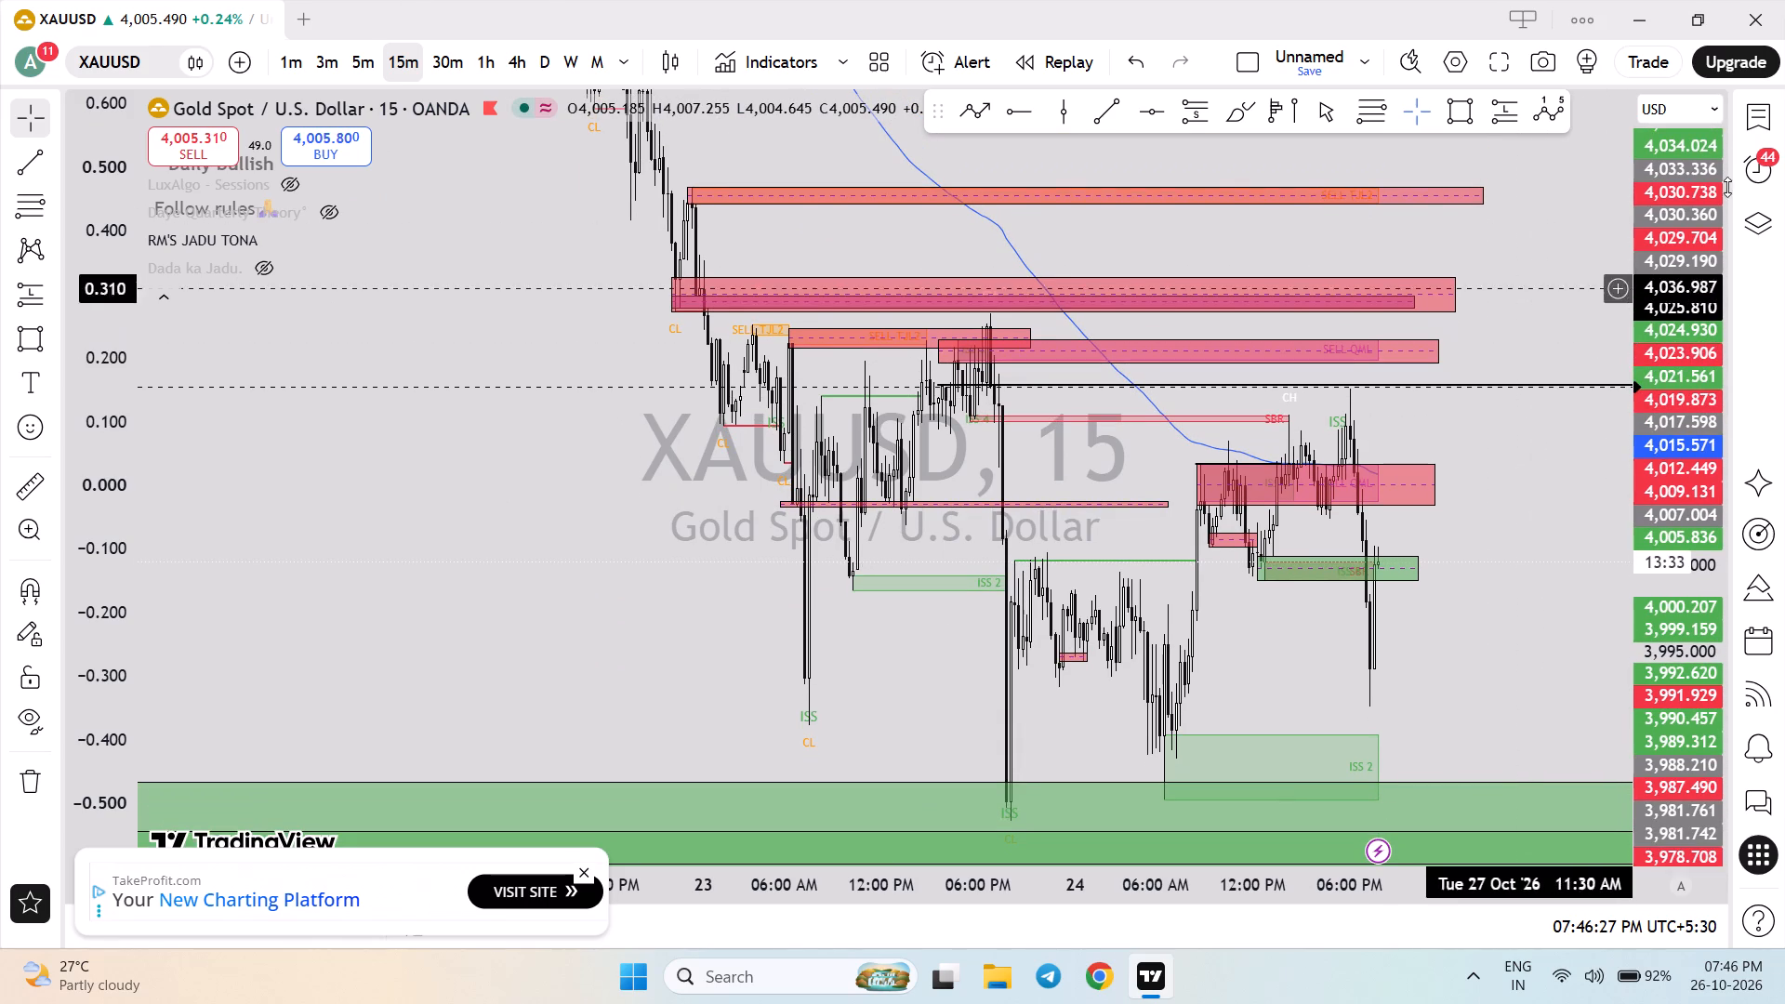
Check the BTCUSD 15-minute chart from the watchlist and return to XAUUSD with the watchlist closed.
{"action": "left_click", "coordinate": [1772, 111]}
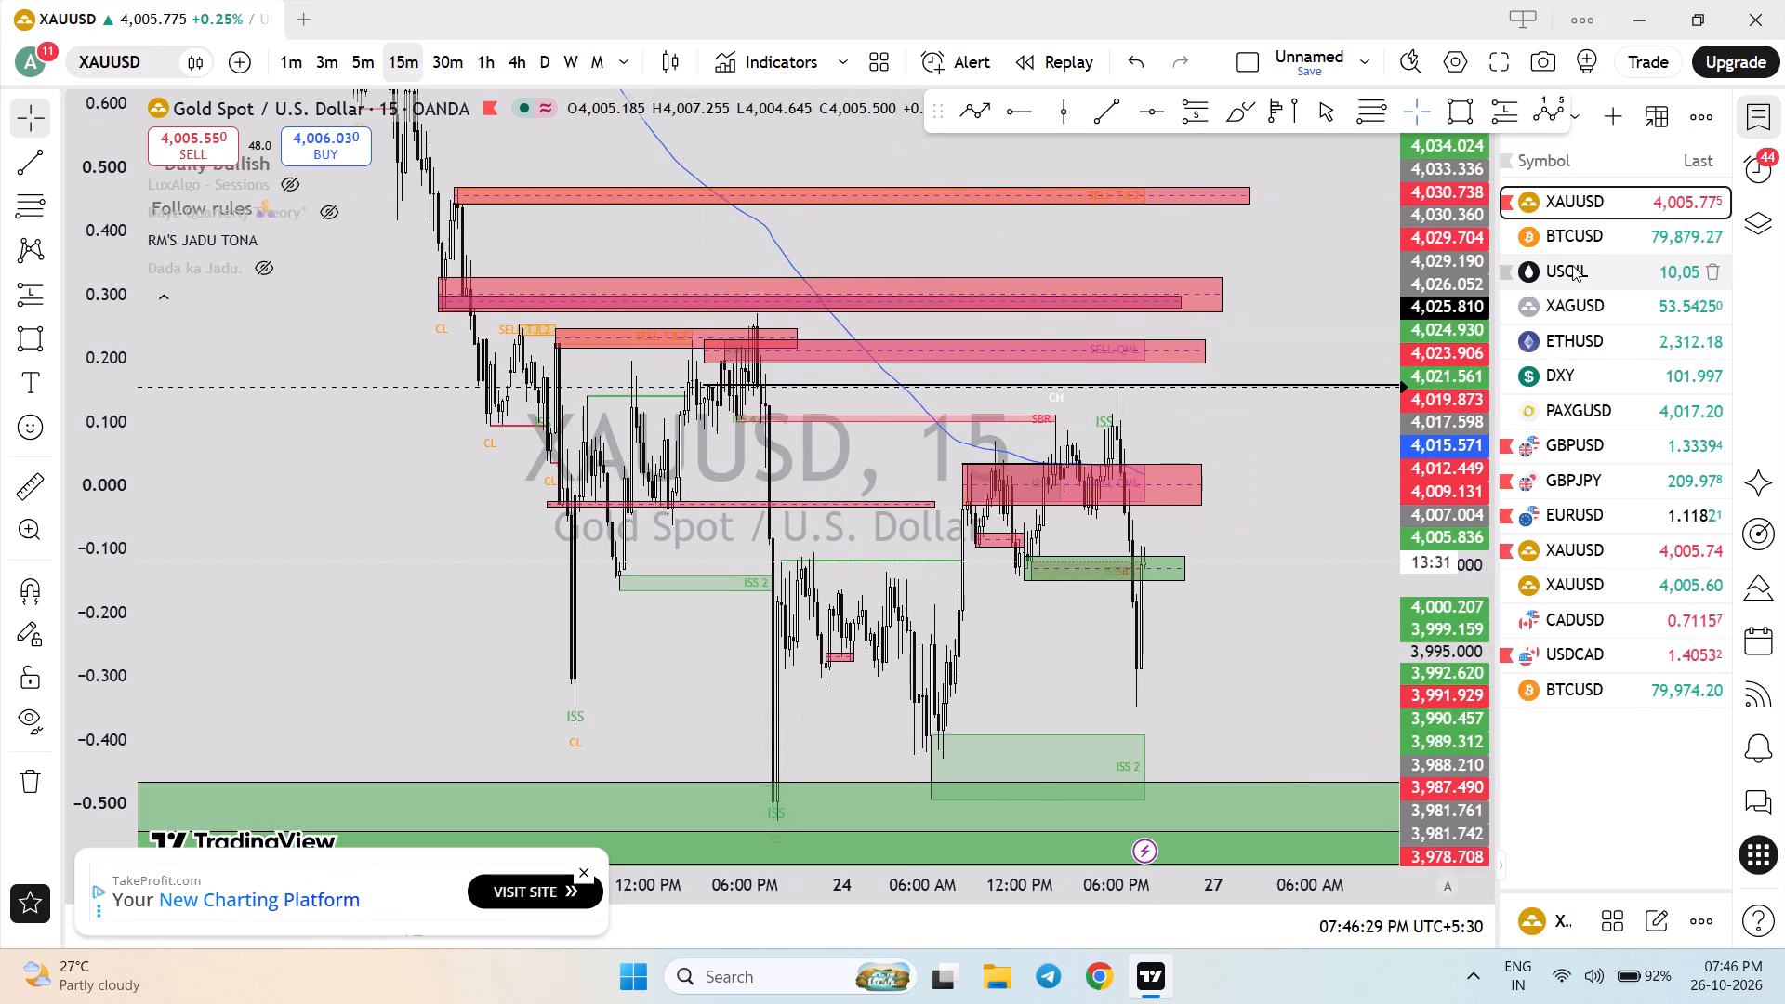
{"action": "left_click", "coordinate": [1576, 238]}
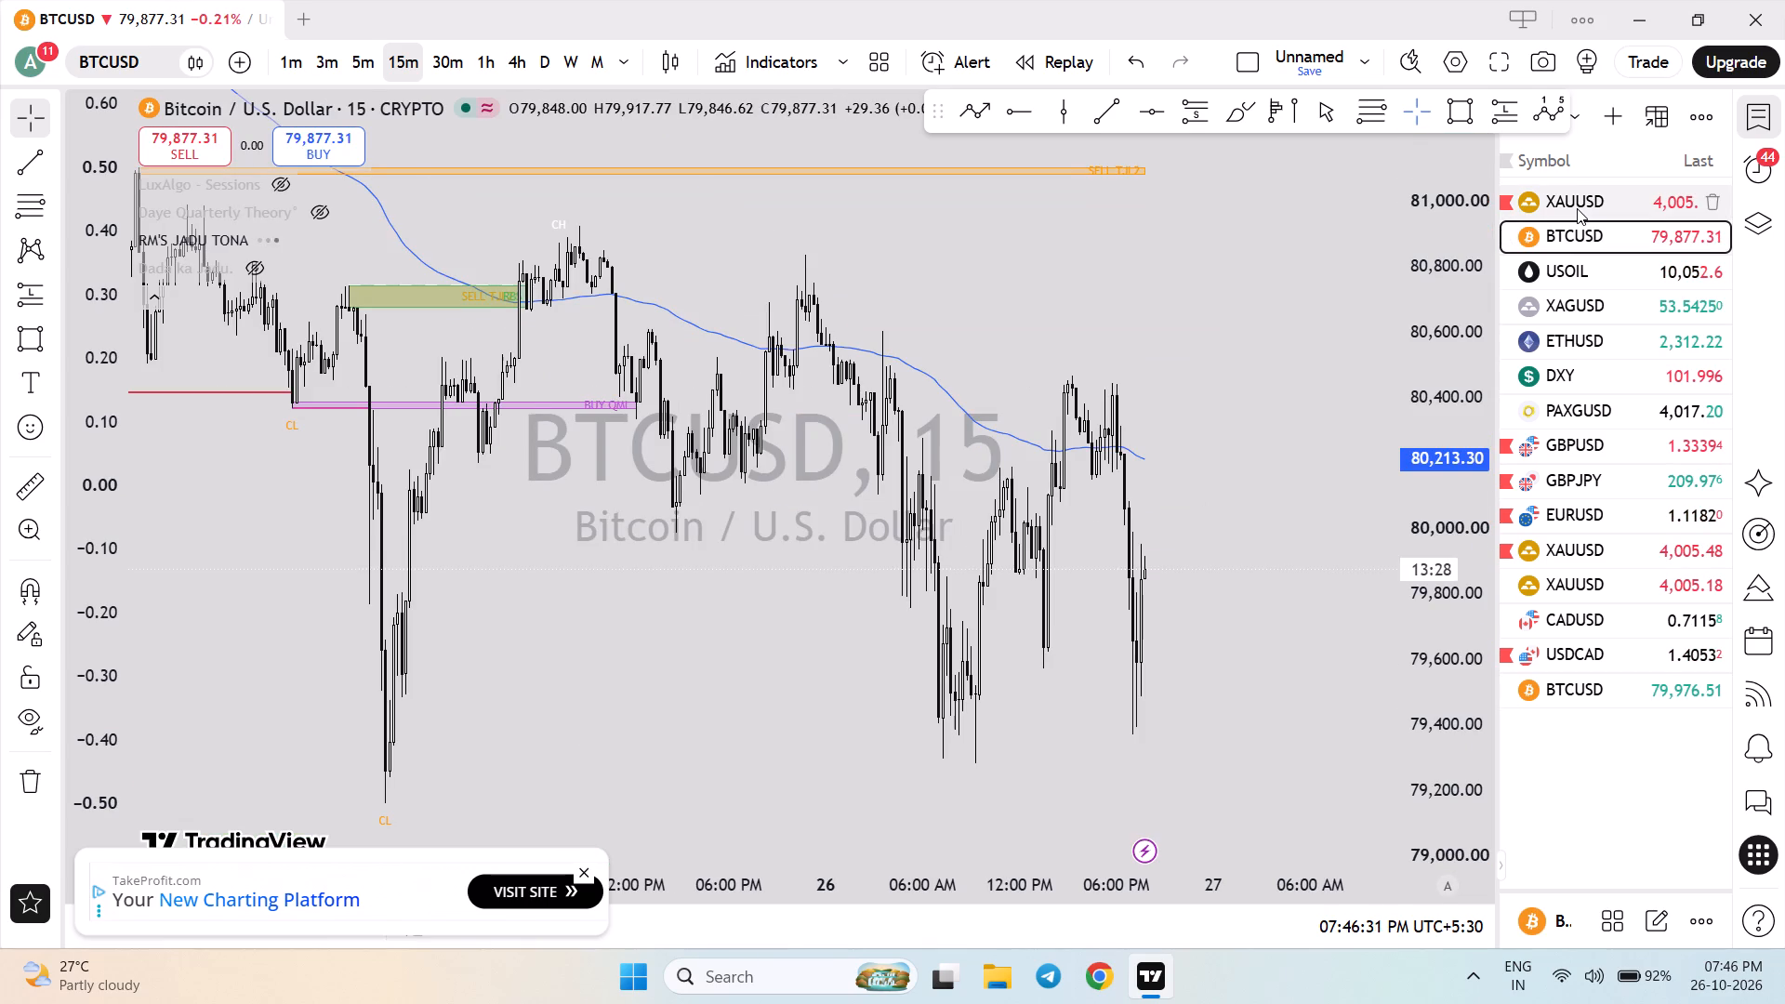
{"action": "left_click", "coordinate": [1577, 208]}
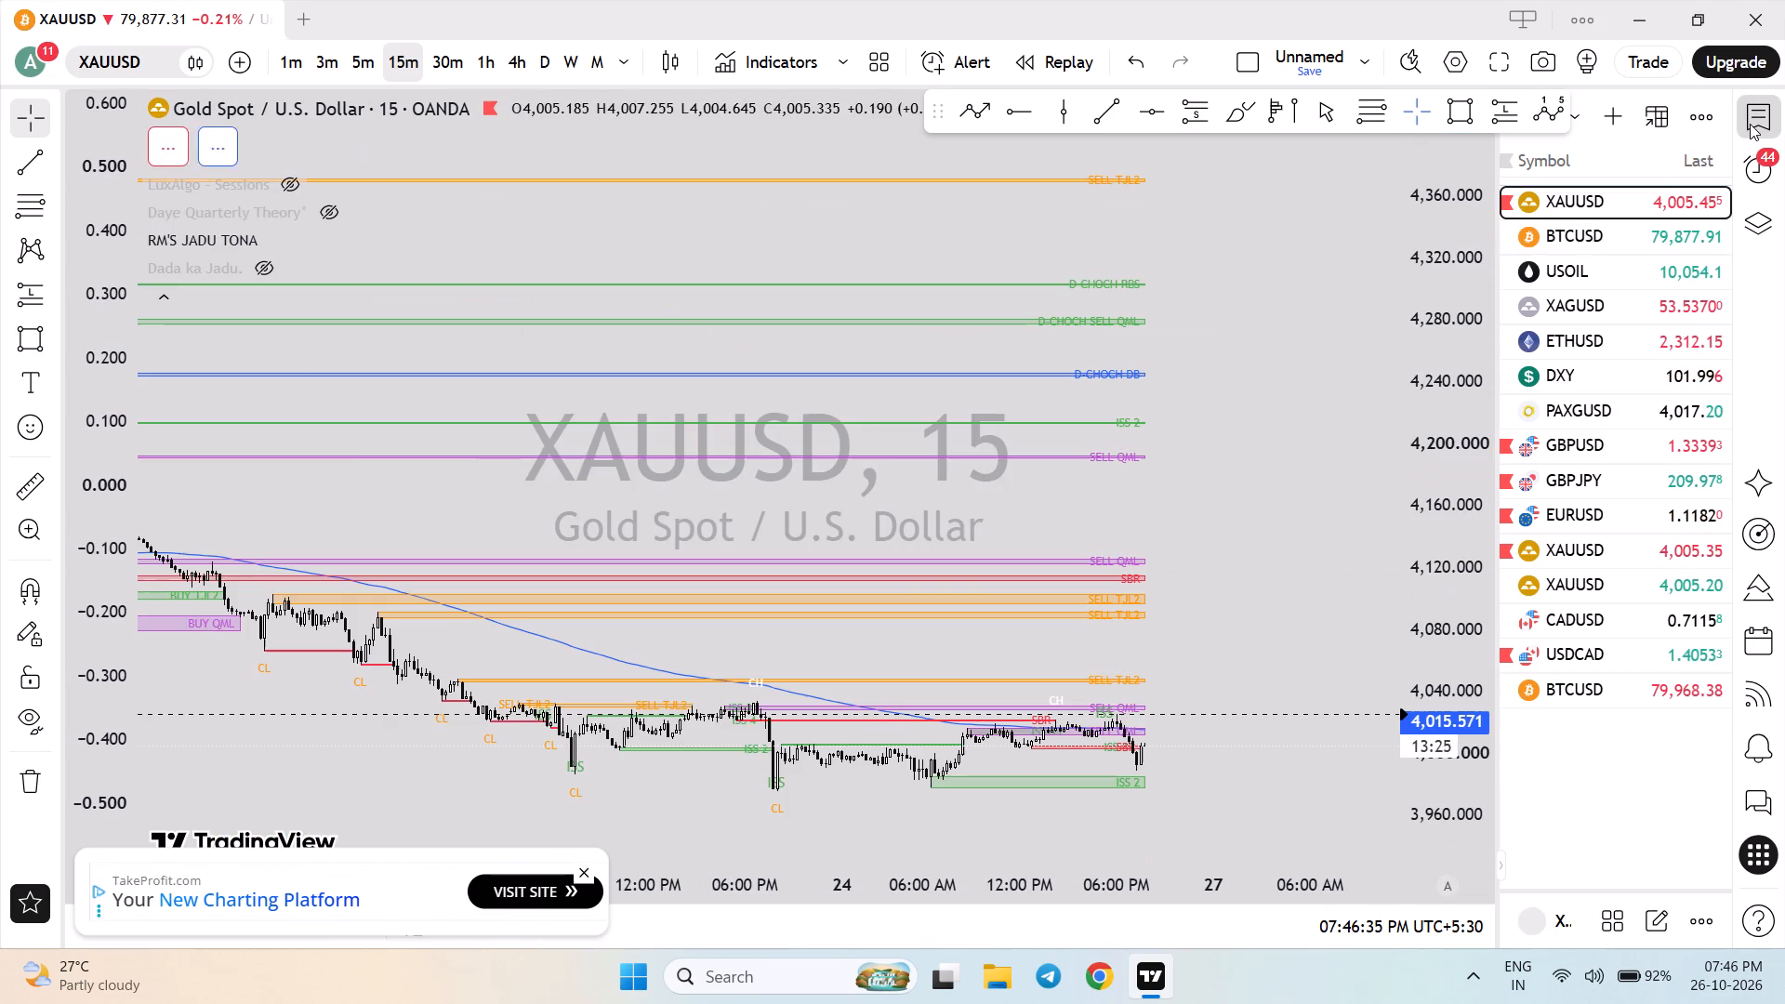
{"action": "left_click", "coordinate": [1750, 124]}
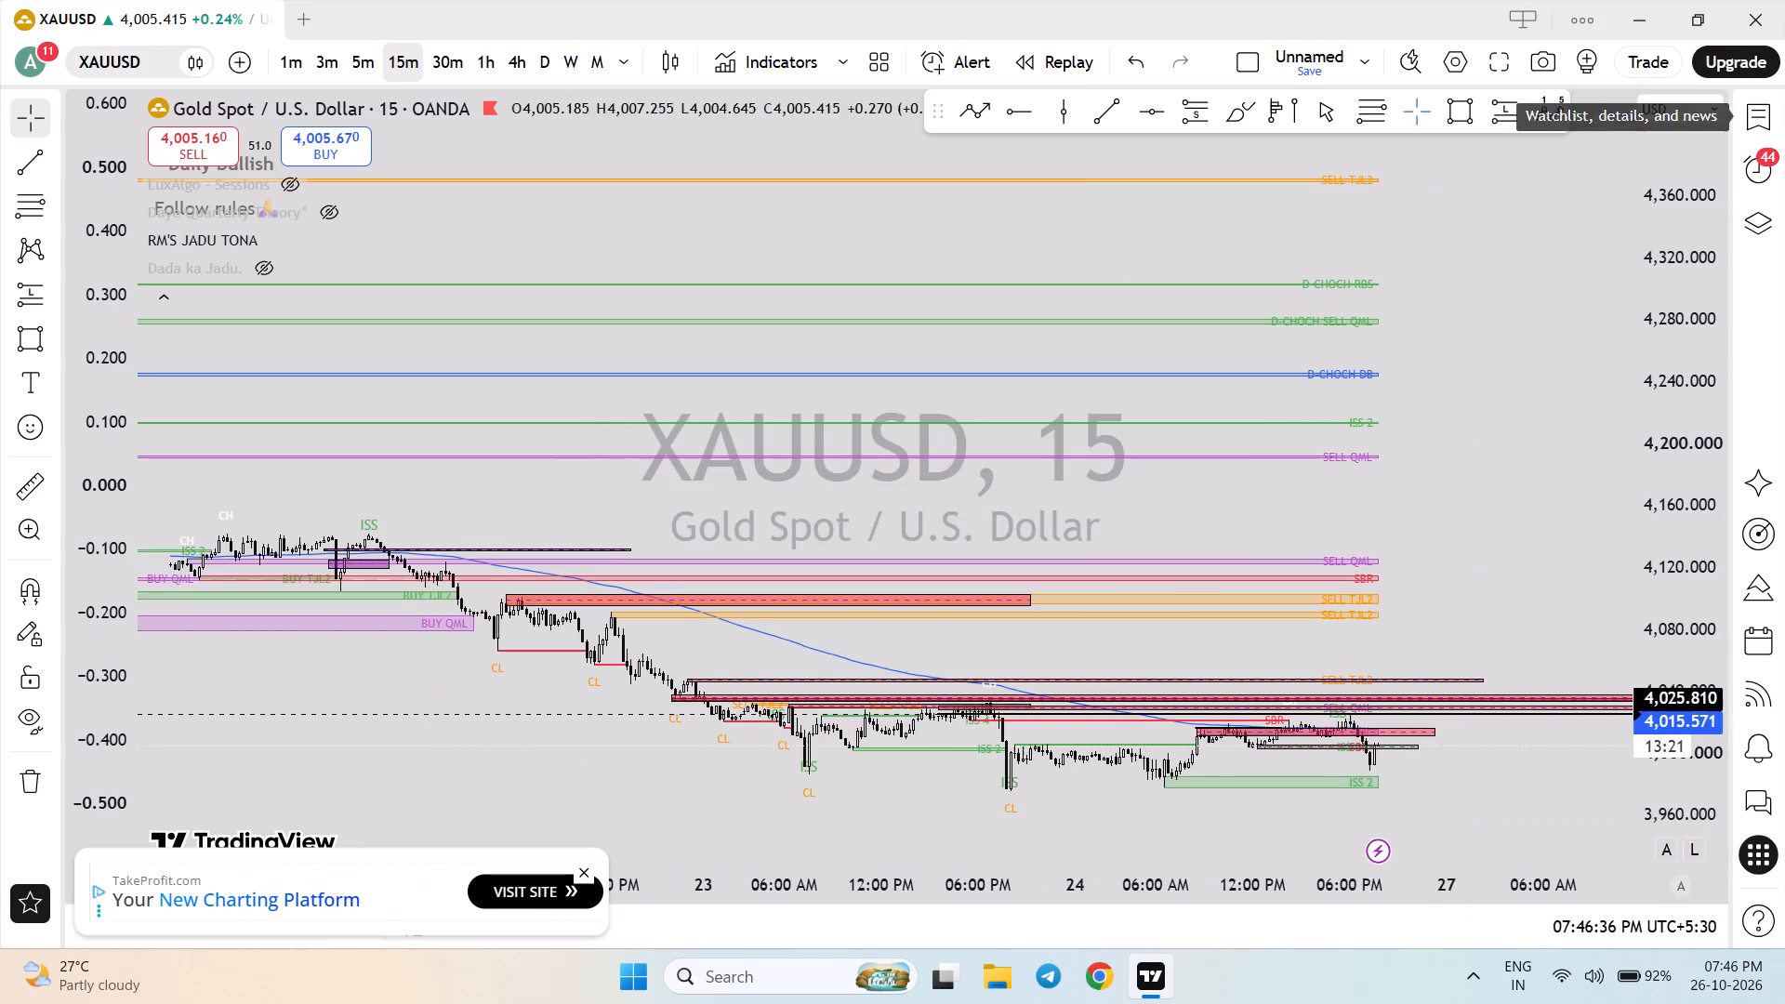
Examine the XAUUSD zones far above price, working down through the SELL QML, SBR and SELL TJL2 zones to the latest candles.
{"action": "left_click_drag", "start_coordinate": [1693, 729], "coordinate": [1675, 154]}
{"action": "left_click_drag", "start_coordinate": [1456, 669], "coordinate": [1456, 372]}
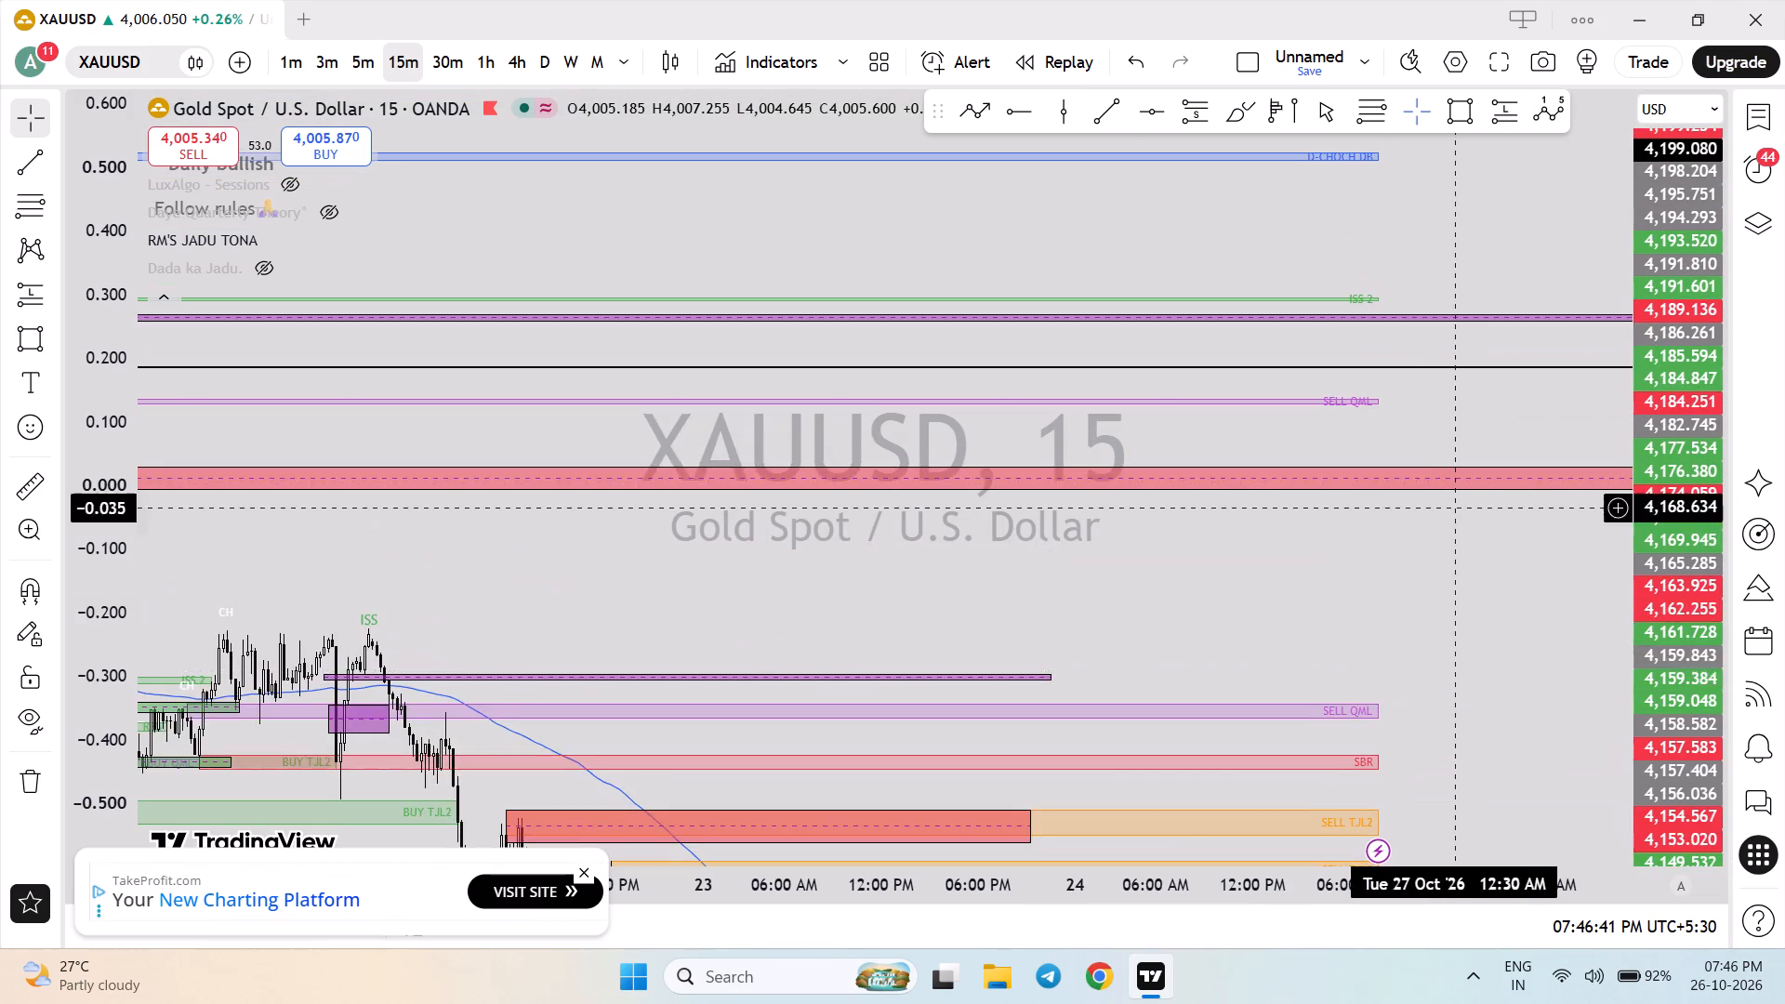
{"action": "left_click_drag", "start_coordinate": [1456, 372], "coordinate": [1470, 149]}
{"action": "left_click_drag", "start_coordinate": [1692, 760], "coordinate": [1594, 405]}
{"action": "left_click_drag", "start_coordinate": [1475, 442], "coordinate": [1474, 401]}
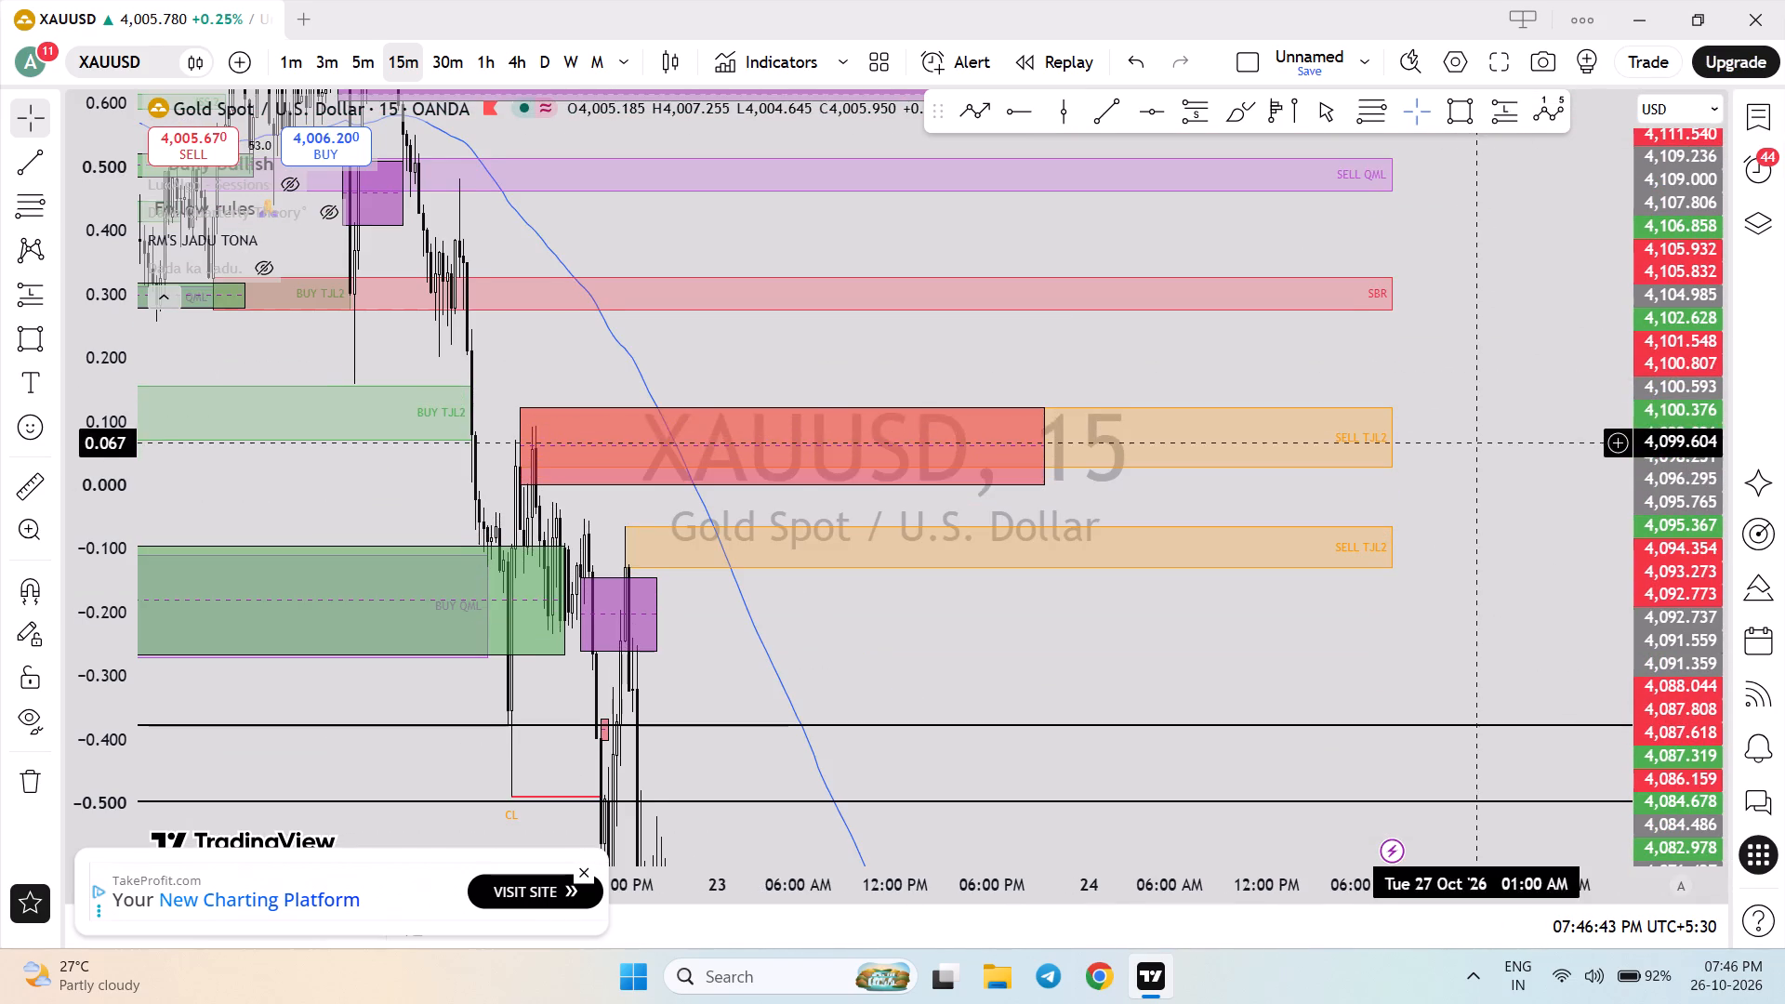
{"action": "left_click_drag", "start_coordinate": [1474, 401], "coordinate": [1407, 68]}
{"action": "left_click_drag", "start_coordinate": [1452, 590], "coordinate": [1396, 62]}
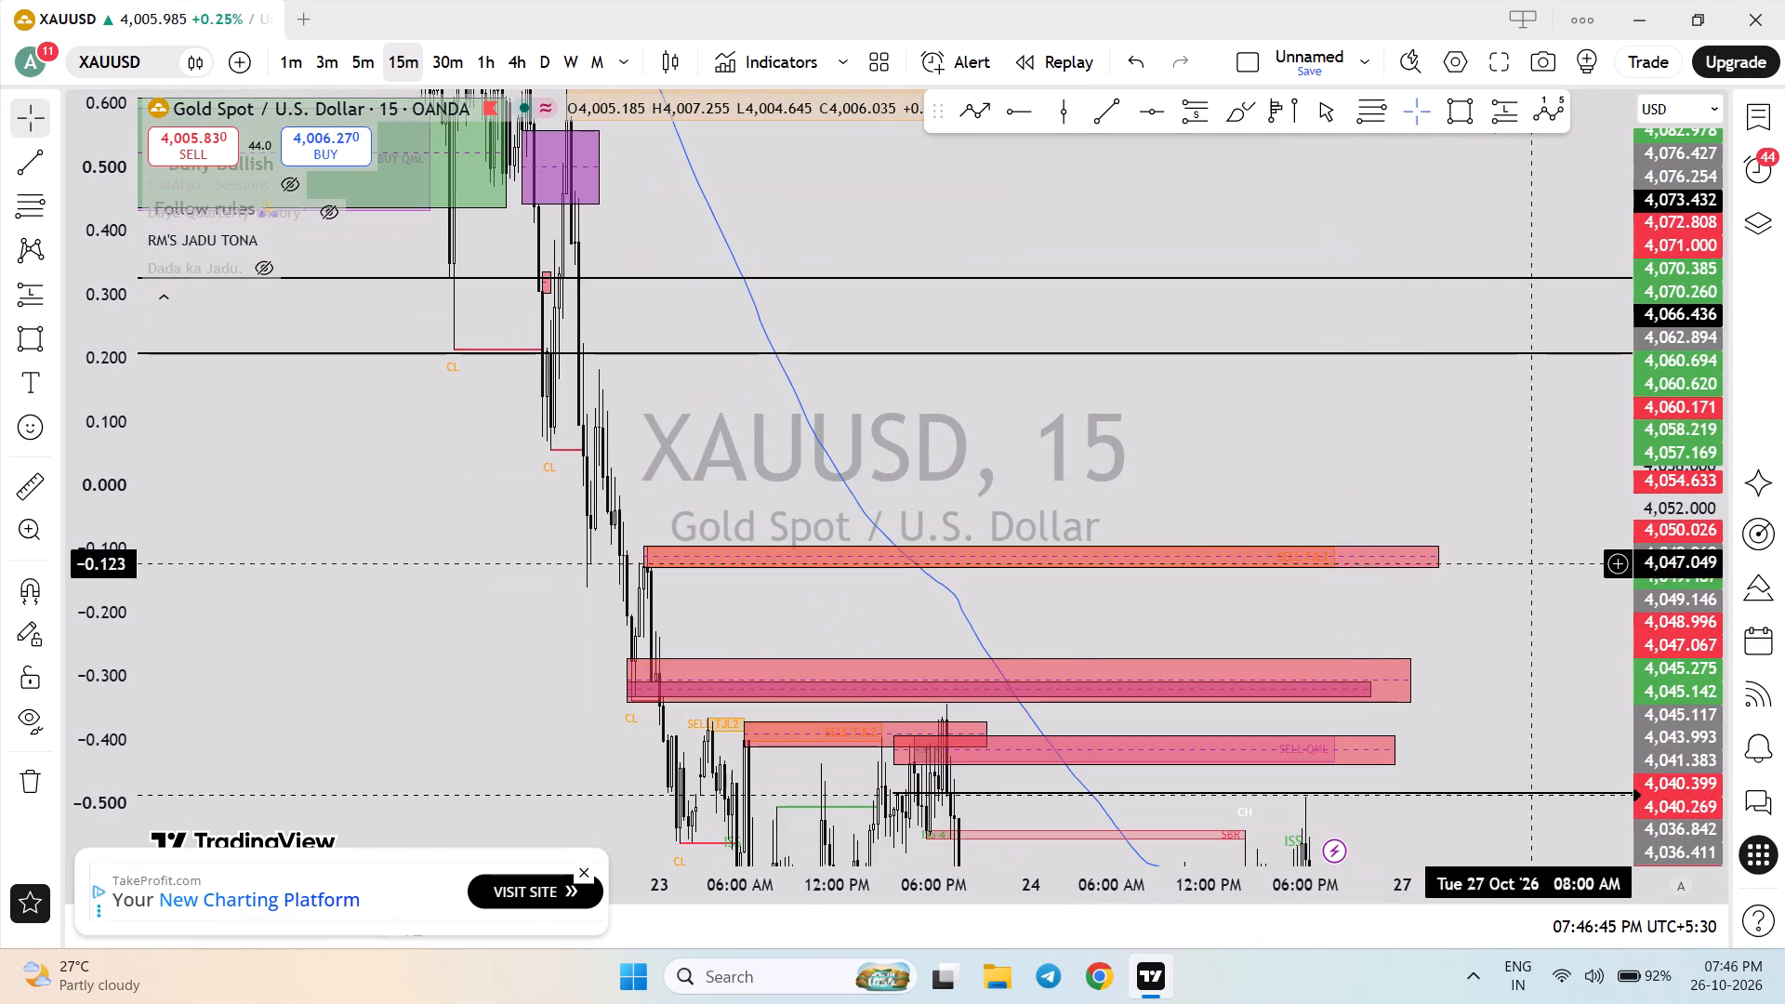
{"action": "left_click_drag", "start_coordinate": [1540, 588], "coordinate": [1543, 277]}
{"action": "scroll", "coordinate": [1502, 616], "scroll_direction": "up", "scroll_amount": 3}
{"action": "left_click_drag", "start_coordinate": [1492, 682], "coordinate": [1497, 577]}
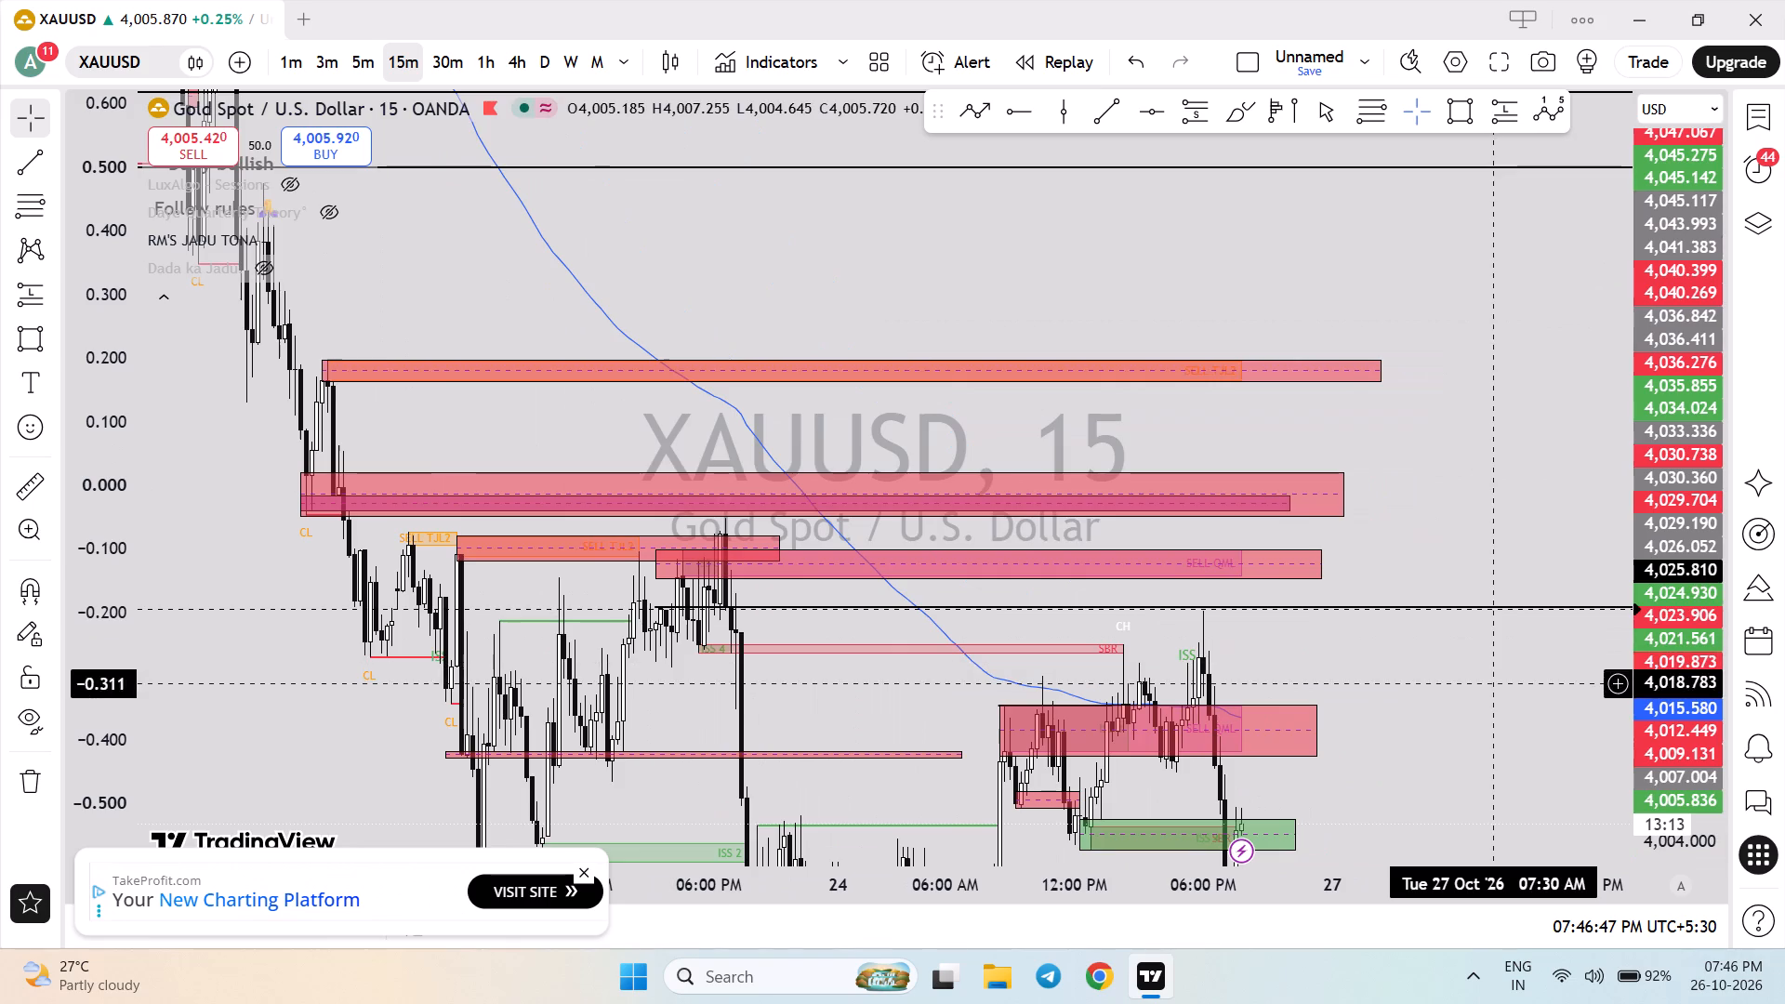
{"action": "left_click_drag", "start_coordinate": [1497, 577], "coordinate": [1507, 543]}
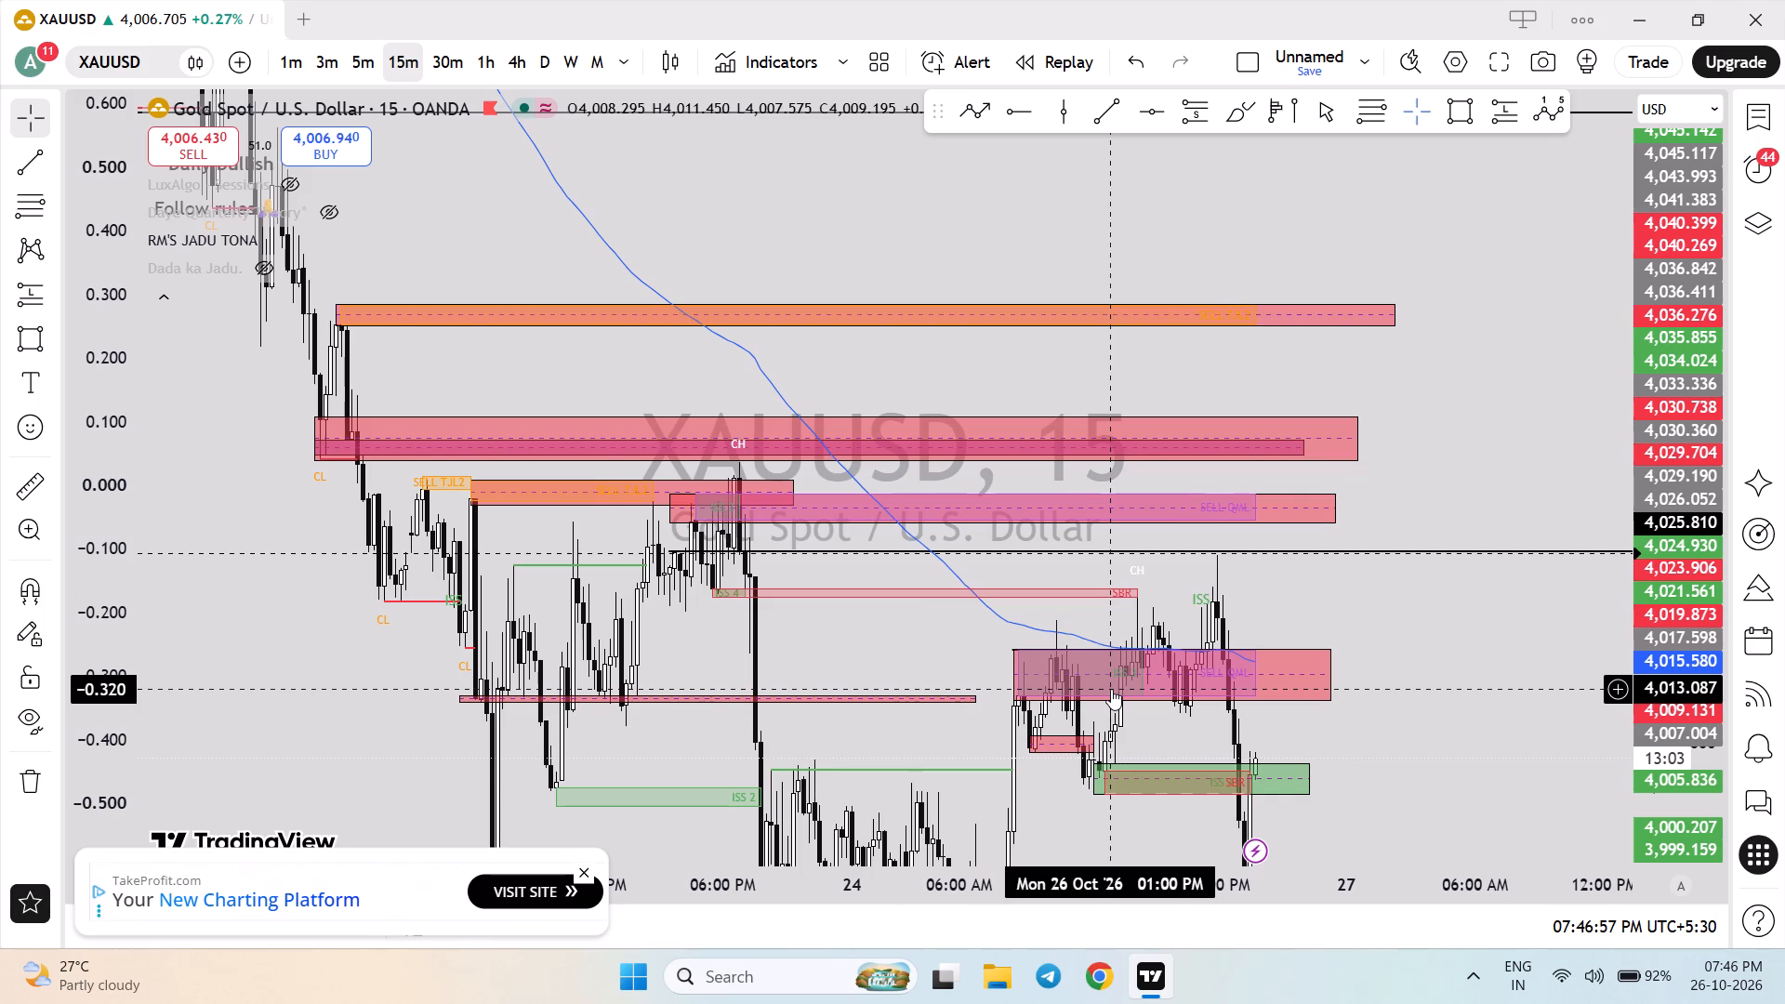
Examine the latest drop against the nearest red supply zone and green demand zone, and dismiss the advertisement banner.
{"action": "left_click_drag", "start_coordinate": [1405, 752], "coordinate": [1395, 636]}
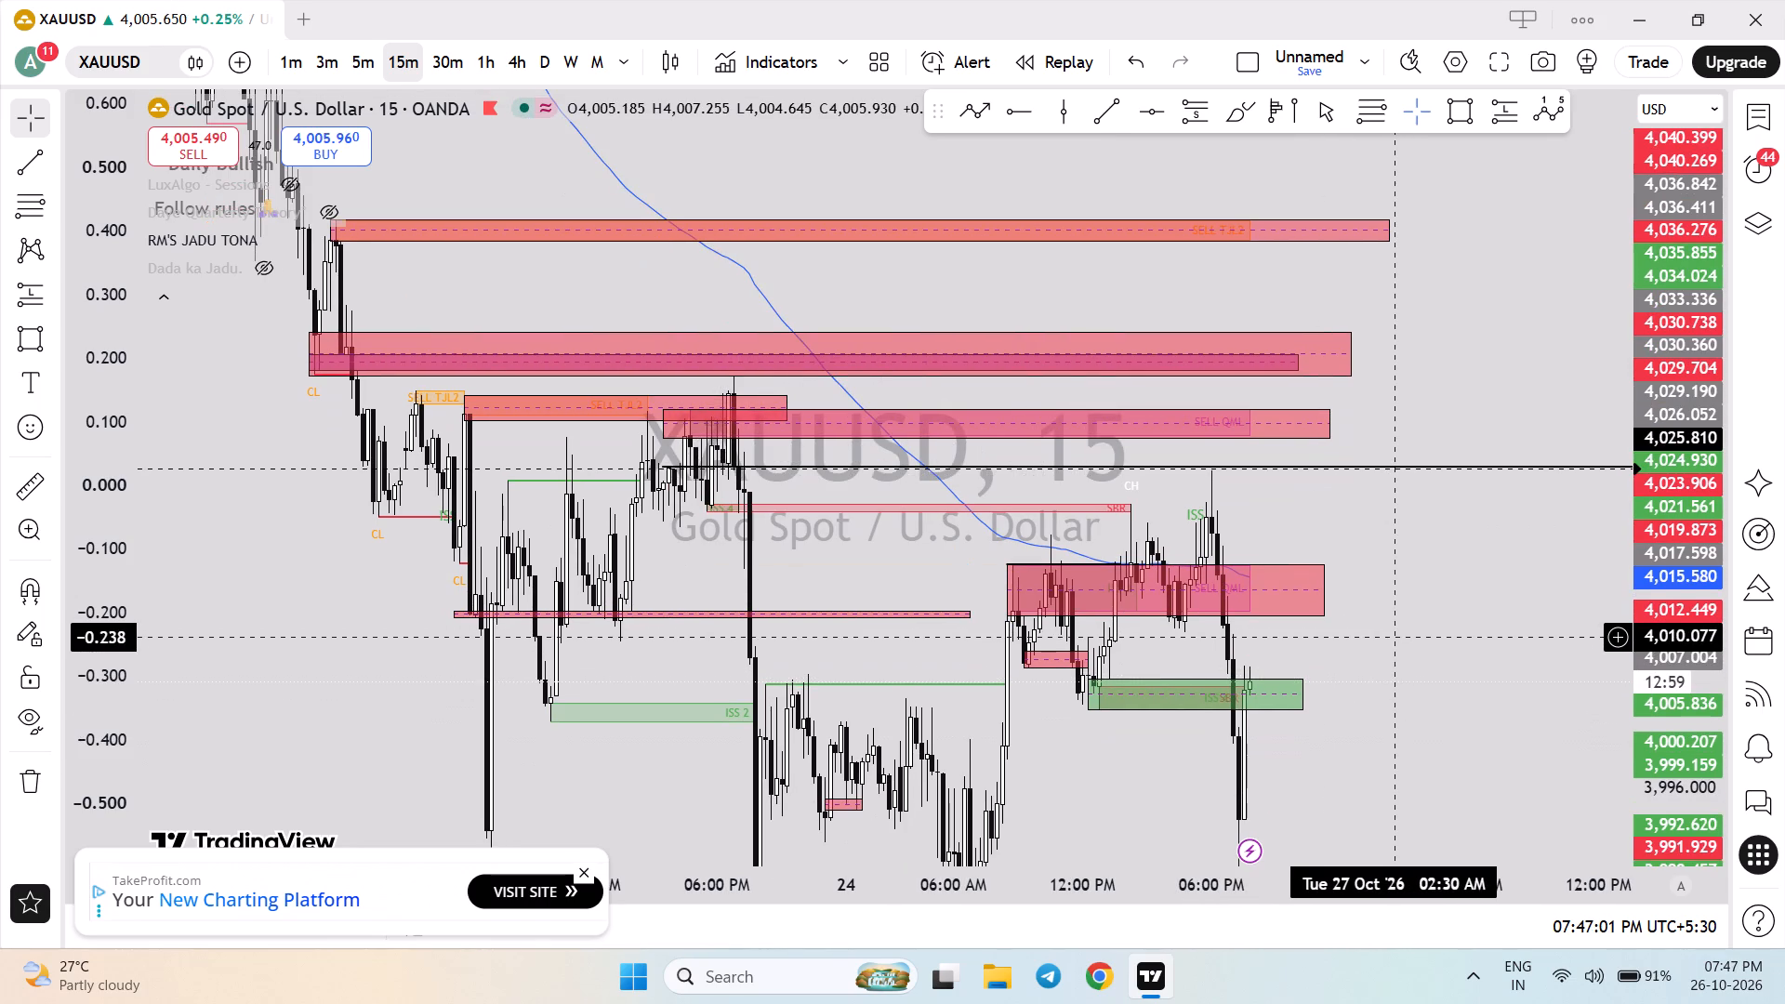
{"action": "left_click_drag", "start_coordinate": [1660, 440], "coordinate": [1648, 568]}
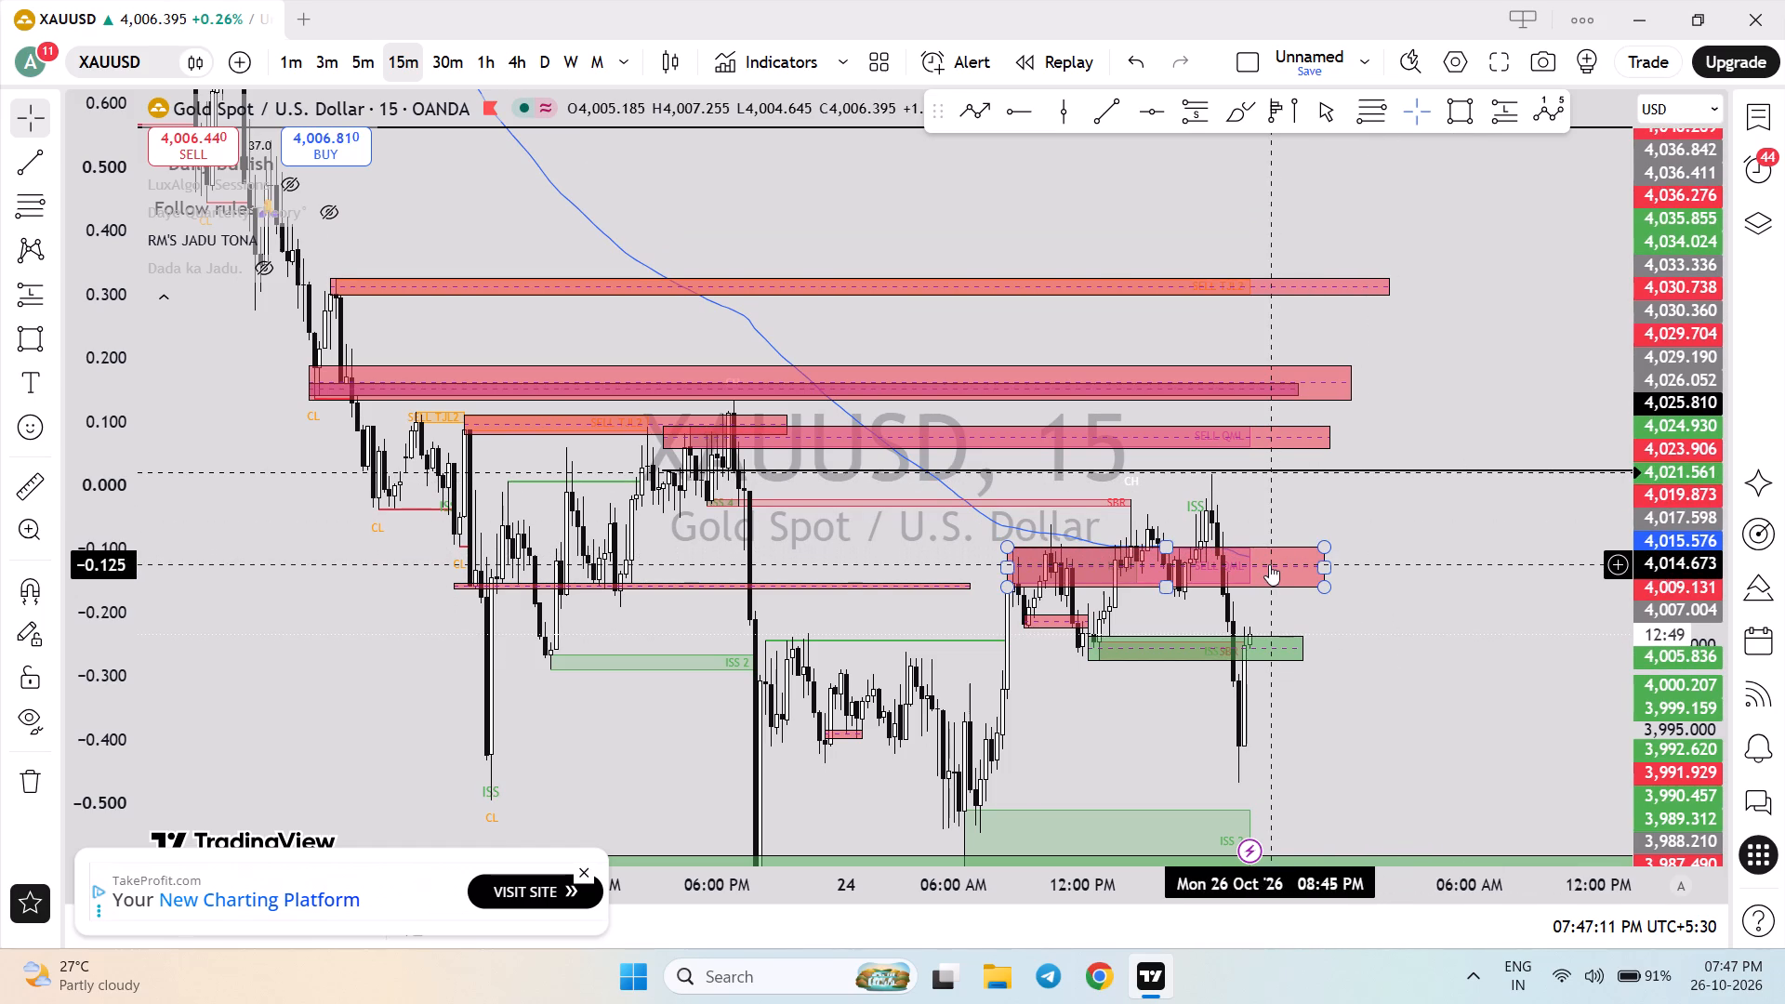
{"action": "left_click_drag", "start_coordinate": [1690, 720], "coordinate": [1554, 42]}
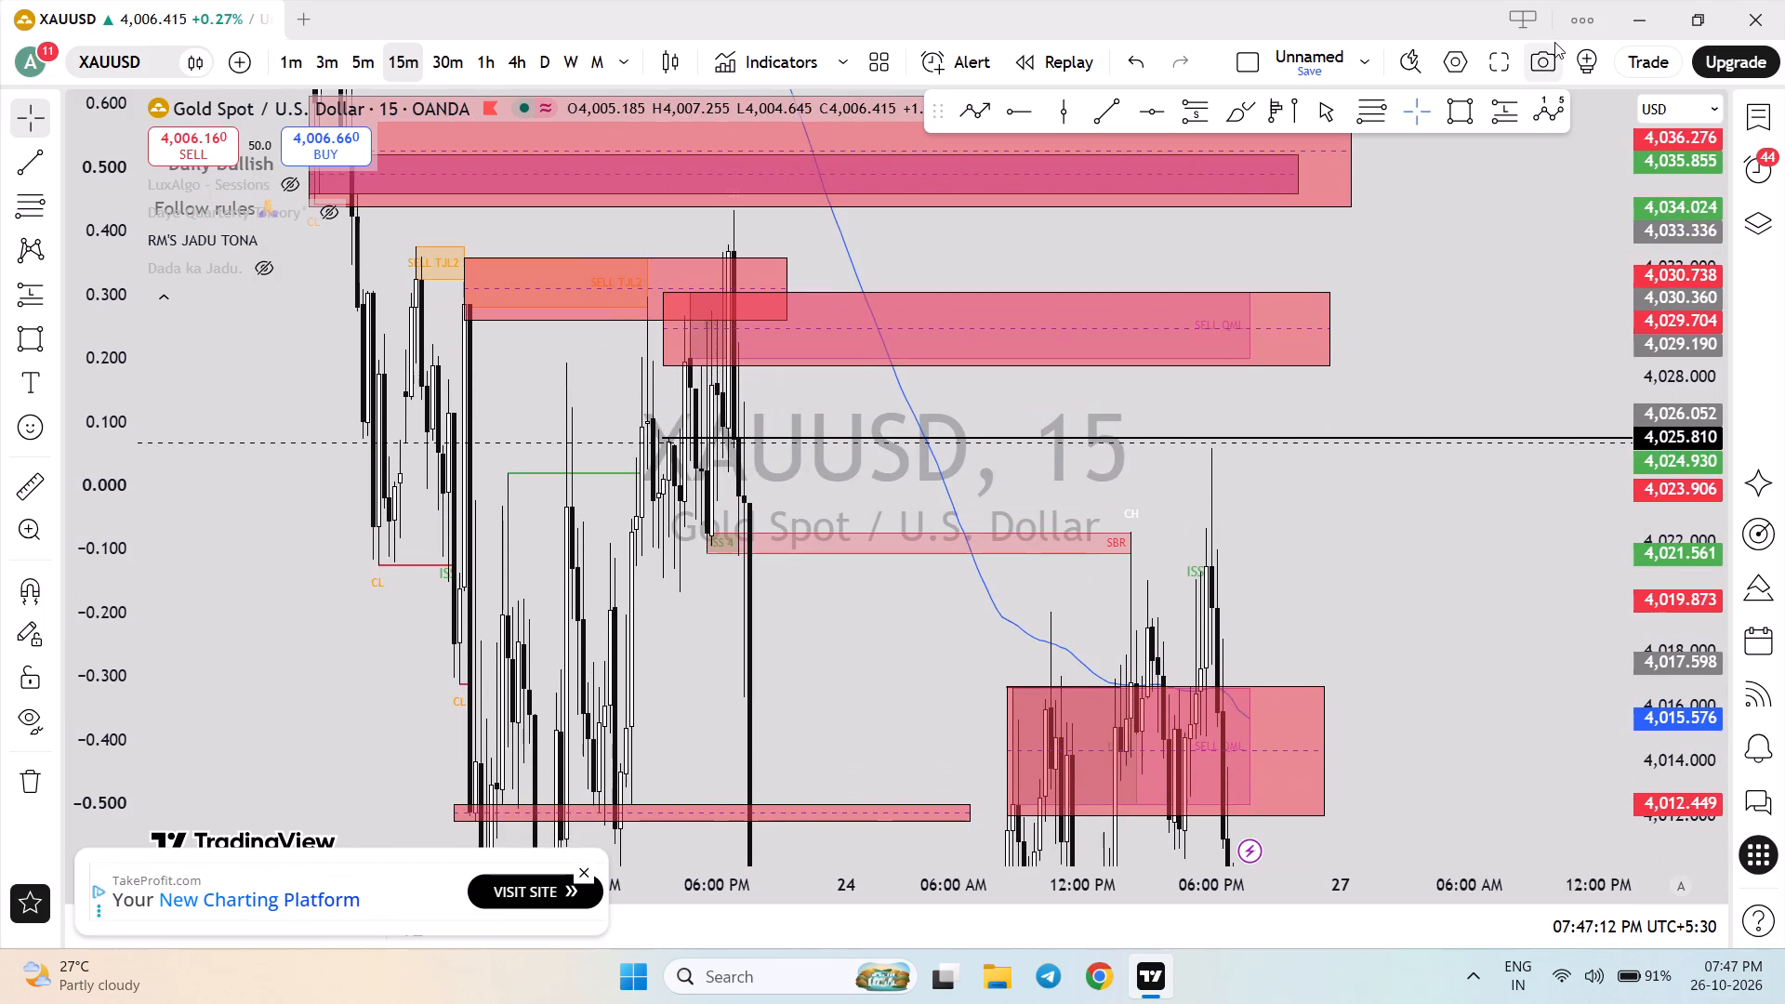
{"action": "left_click_drag", "start_coordinate": [1554, 42], "coordinate": [1622, 585]}
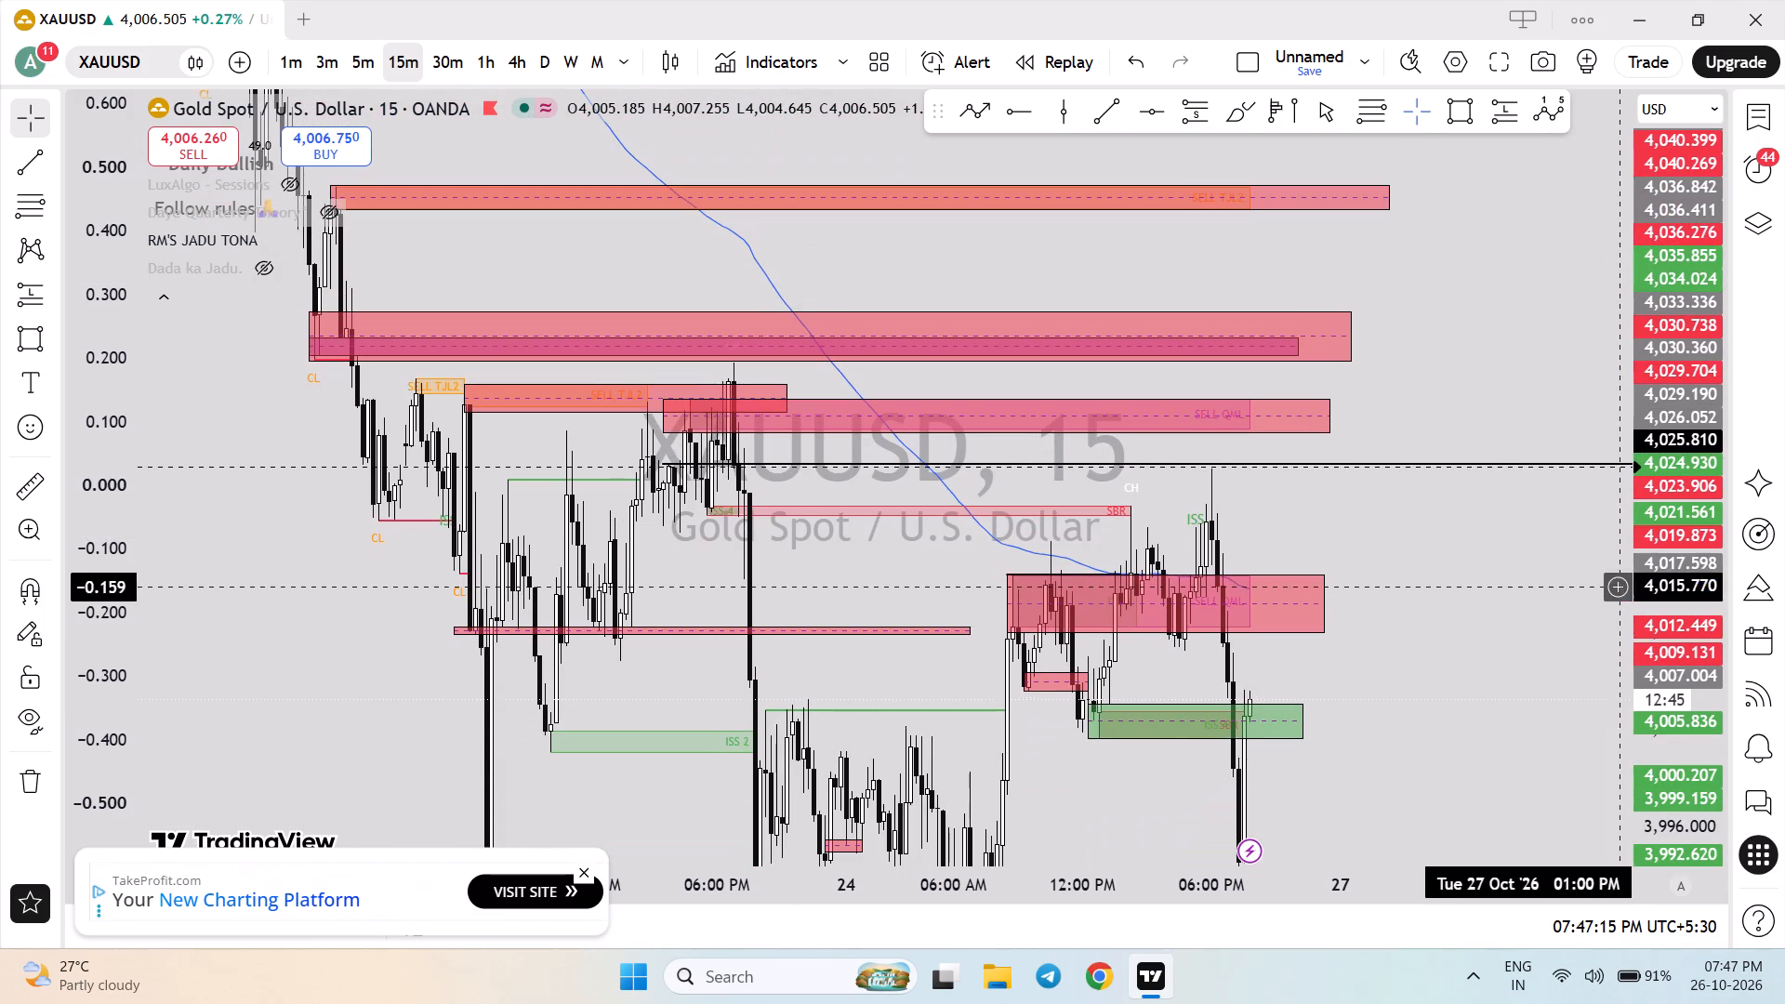
{"action": "left_click_drag", "start_coordinate": [1427, 599], "coordinate": [1439, 554]}
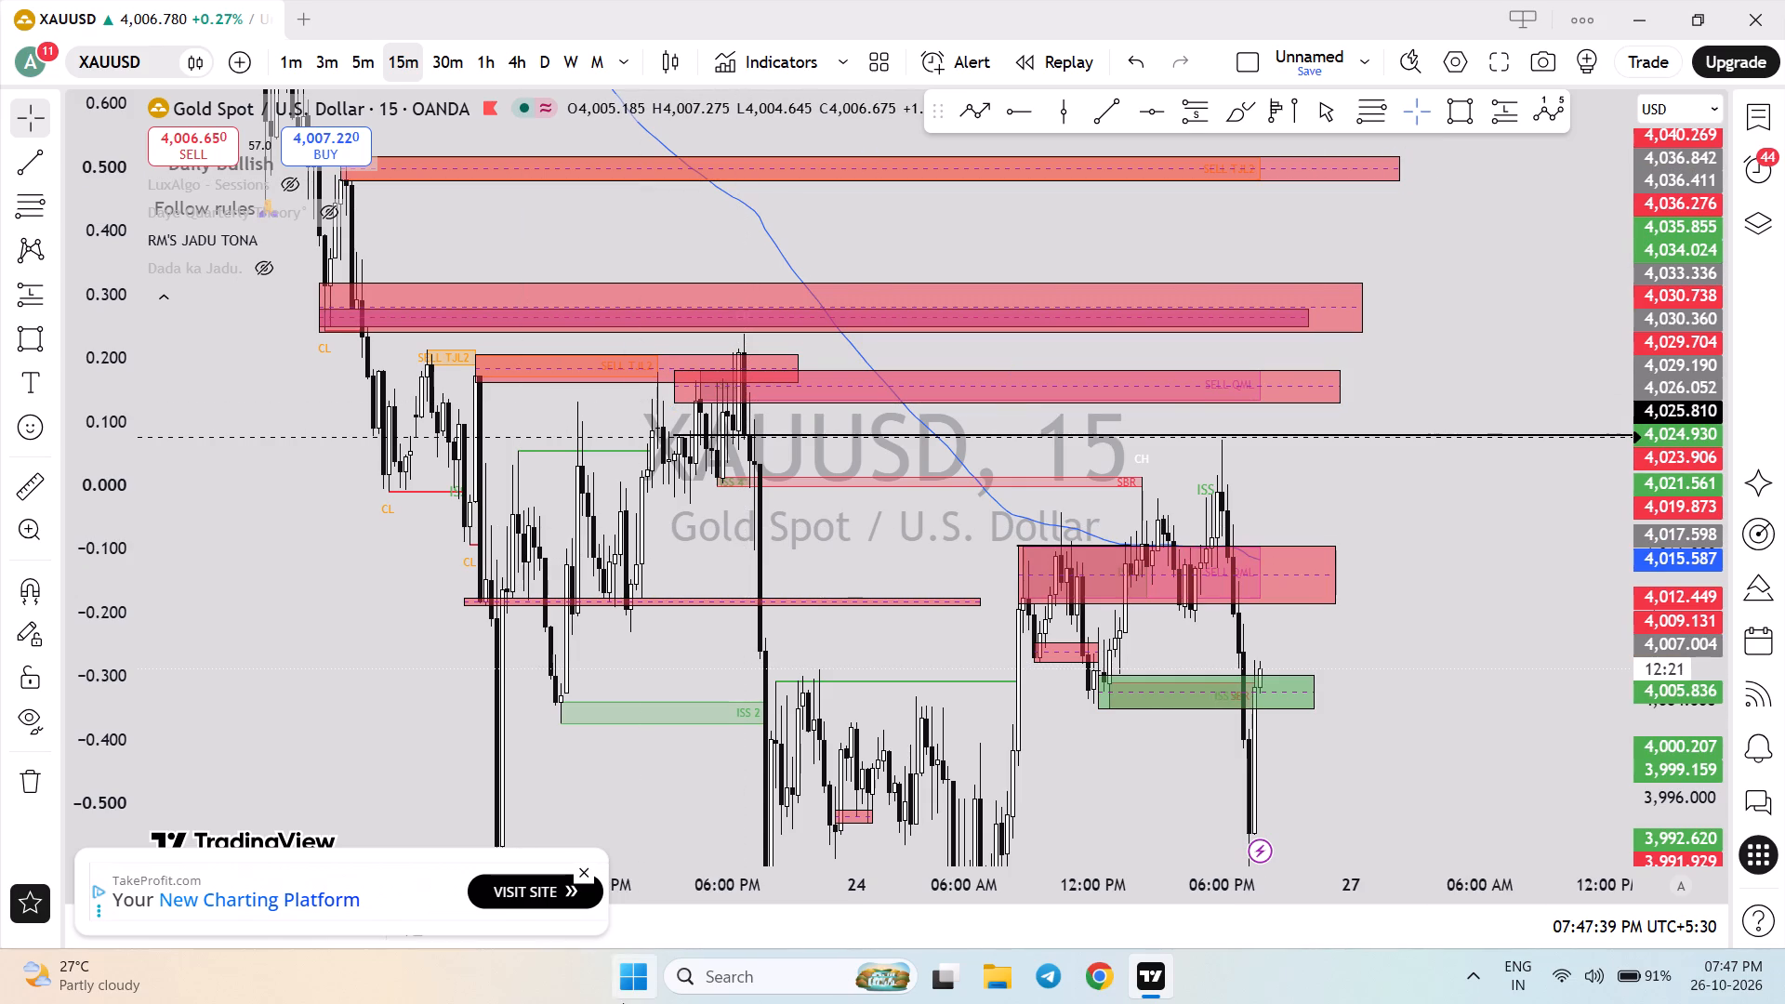
{"action": "left_click", "coordinate": [586, 867]}
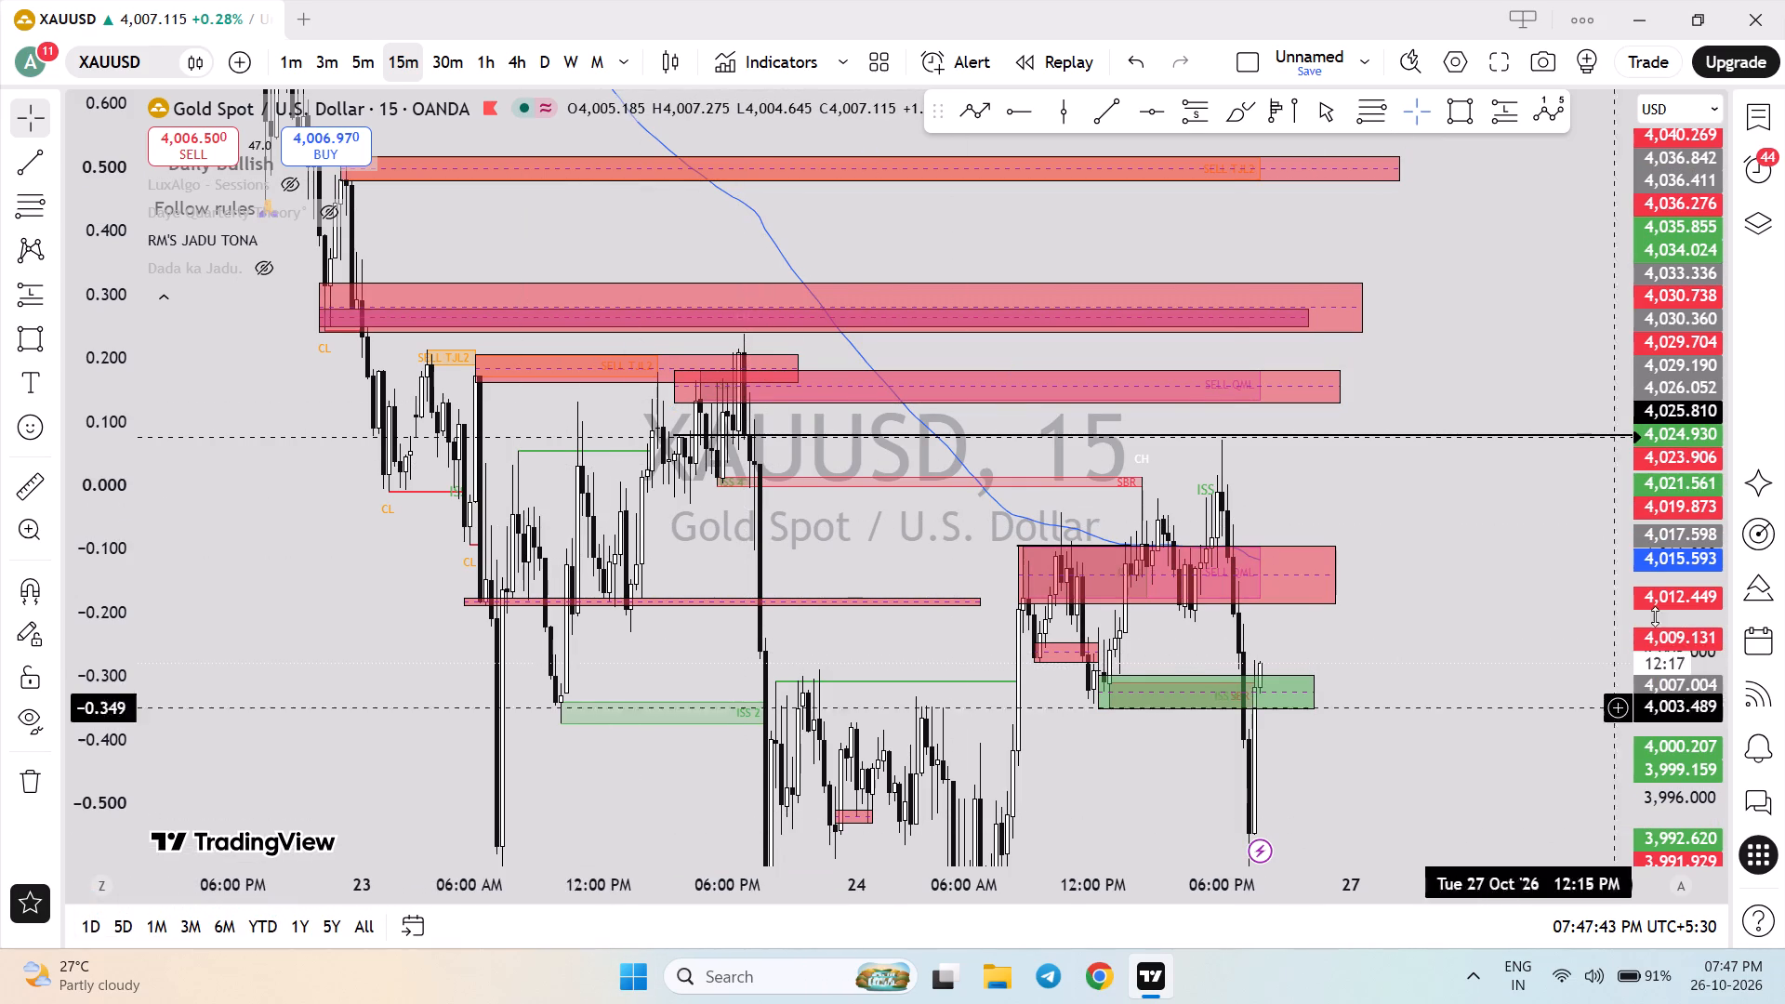
Examine the stacked red supply zones around the 23 October evening high up close, and compare them with the wide green demand zone below.
{"action": "left_click_drag", "start_coordinate": [1663, 583], "coordinate": [1597, 651]}
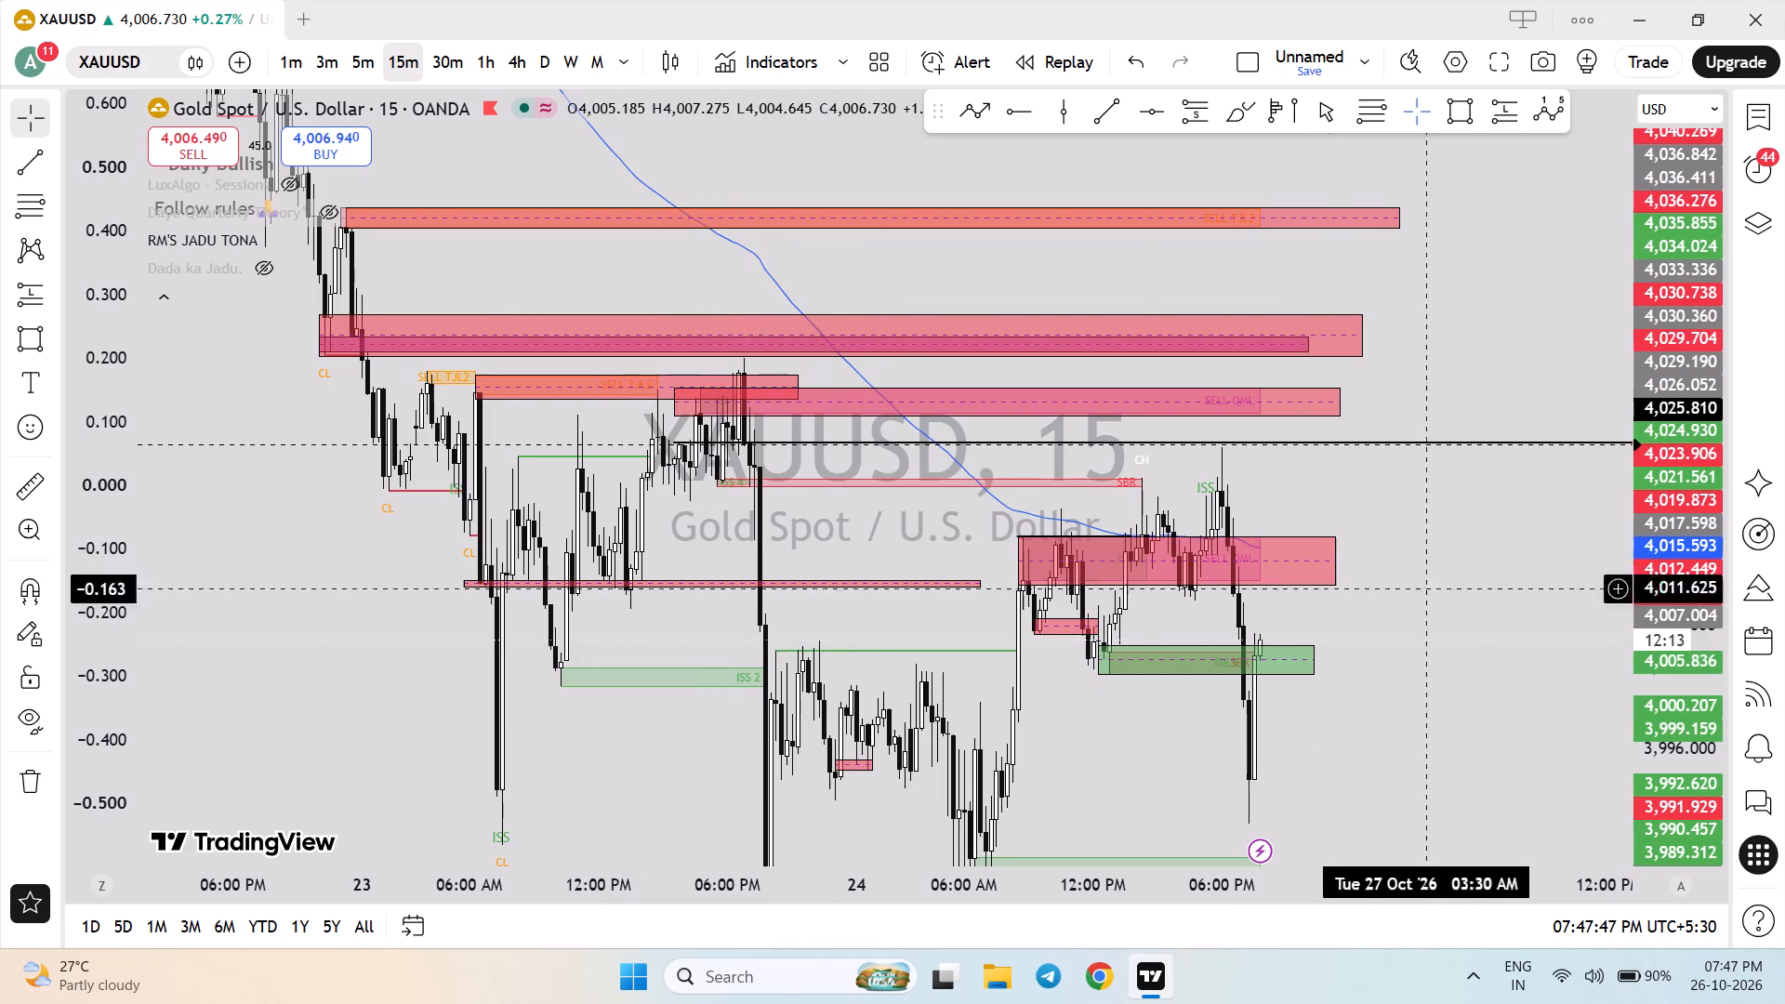
{"action": "left_click_drag", "start_coordinate": [1659, 796], "coordinate": [1590, 293]}
{"action": "left_click_drag", "start_coordinate": [1450, 296], "coordinate": [1503, 508]}
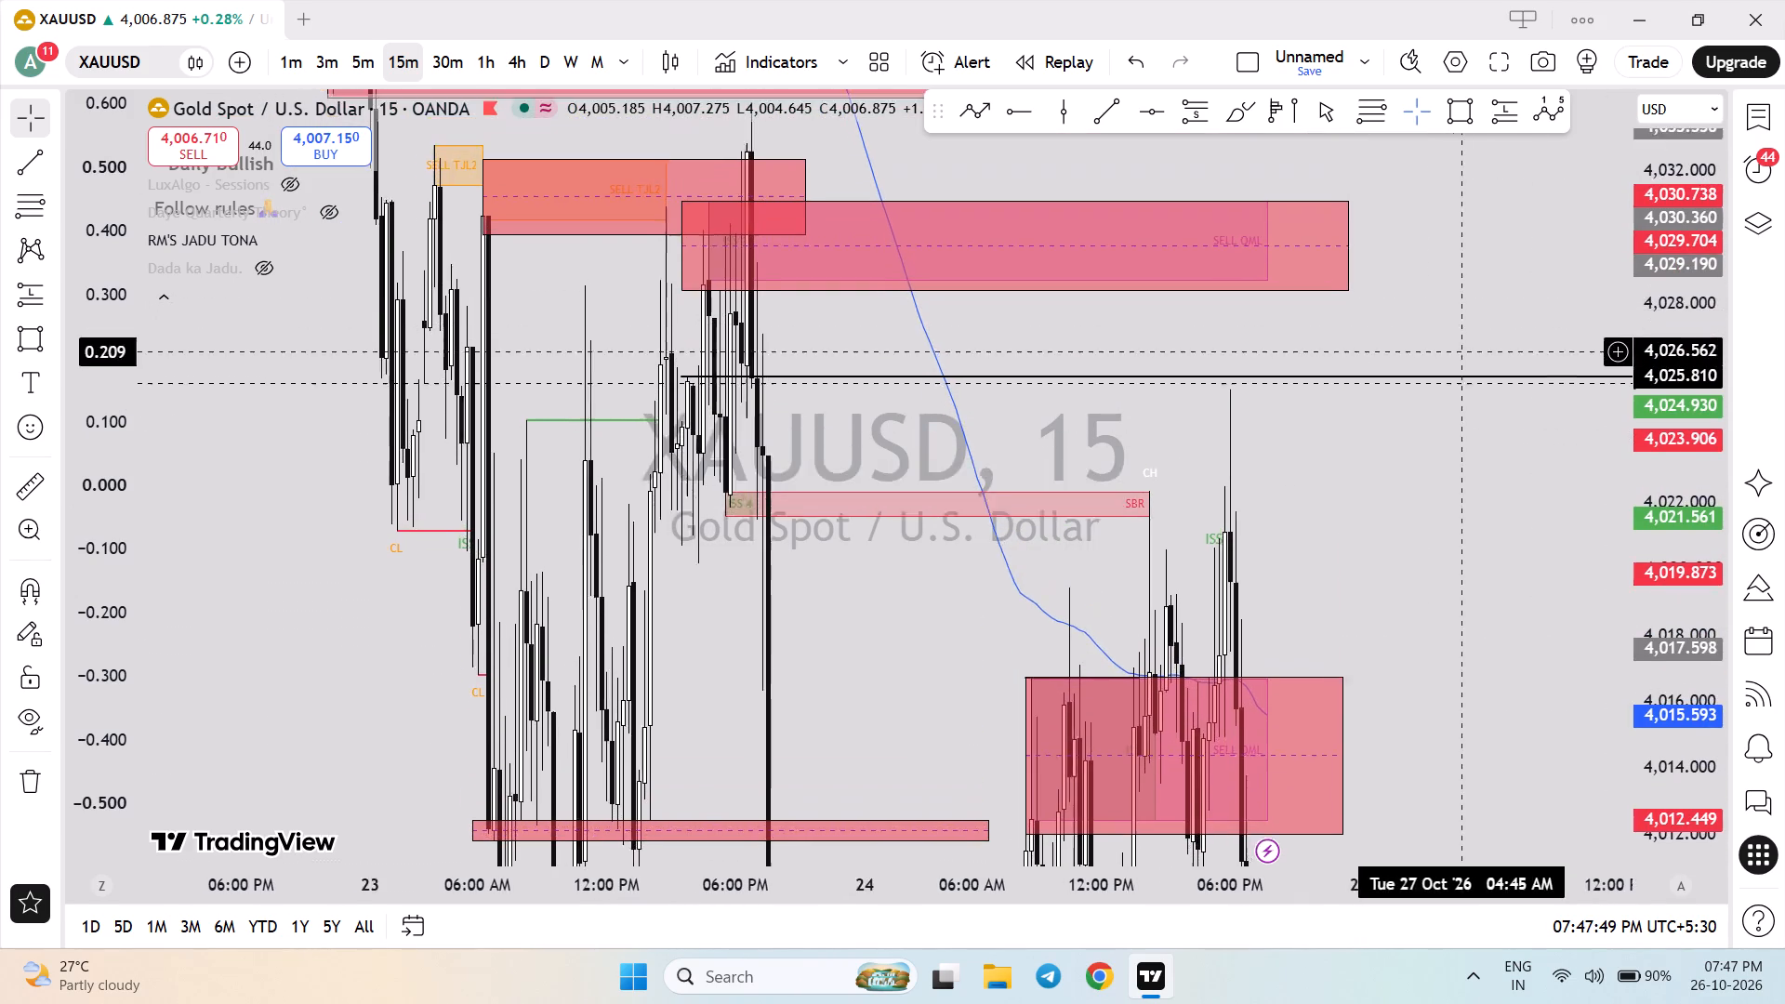
{"action": "left_click_drag", "start_coordinate": [1503, 508], "coordinate": [1538, 843]}
{"action": "left_click_drag", "start_coordinate": [1659, 801], "coordinate": [1638, 539]}
{"action": "left_click_drag", "start_coordinate": [1522, 688], "coordinate": [1567, 456]}
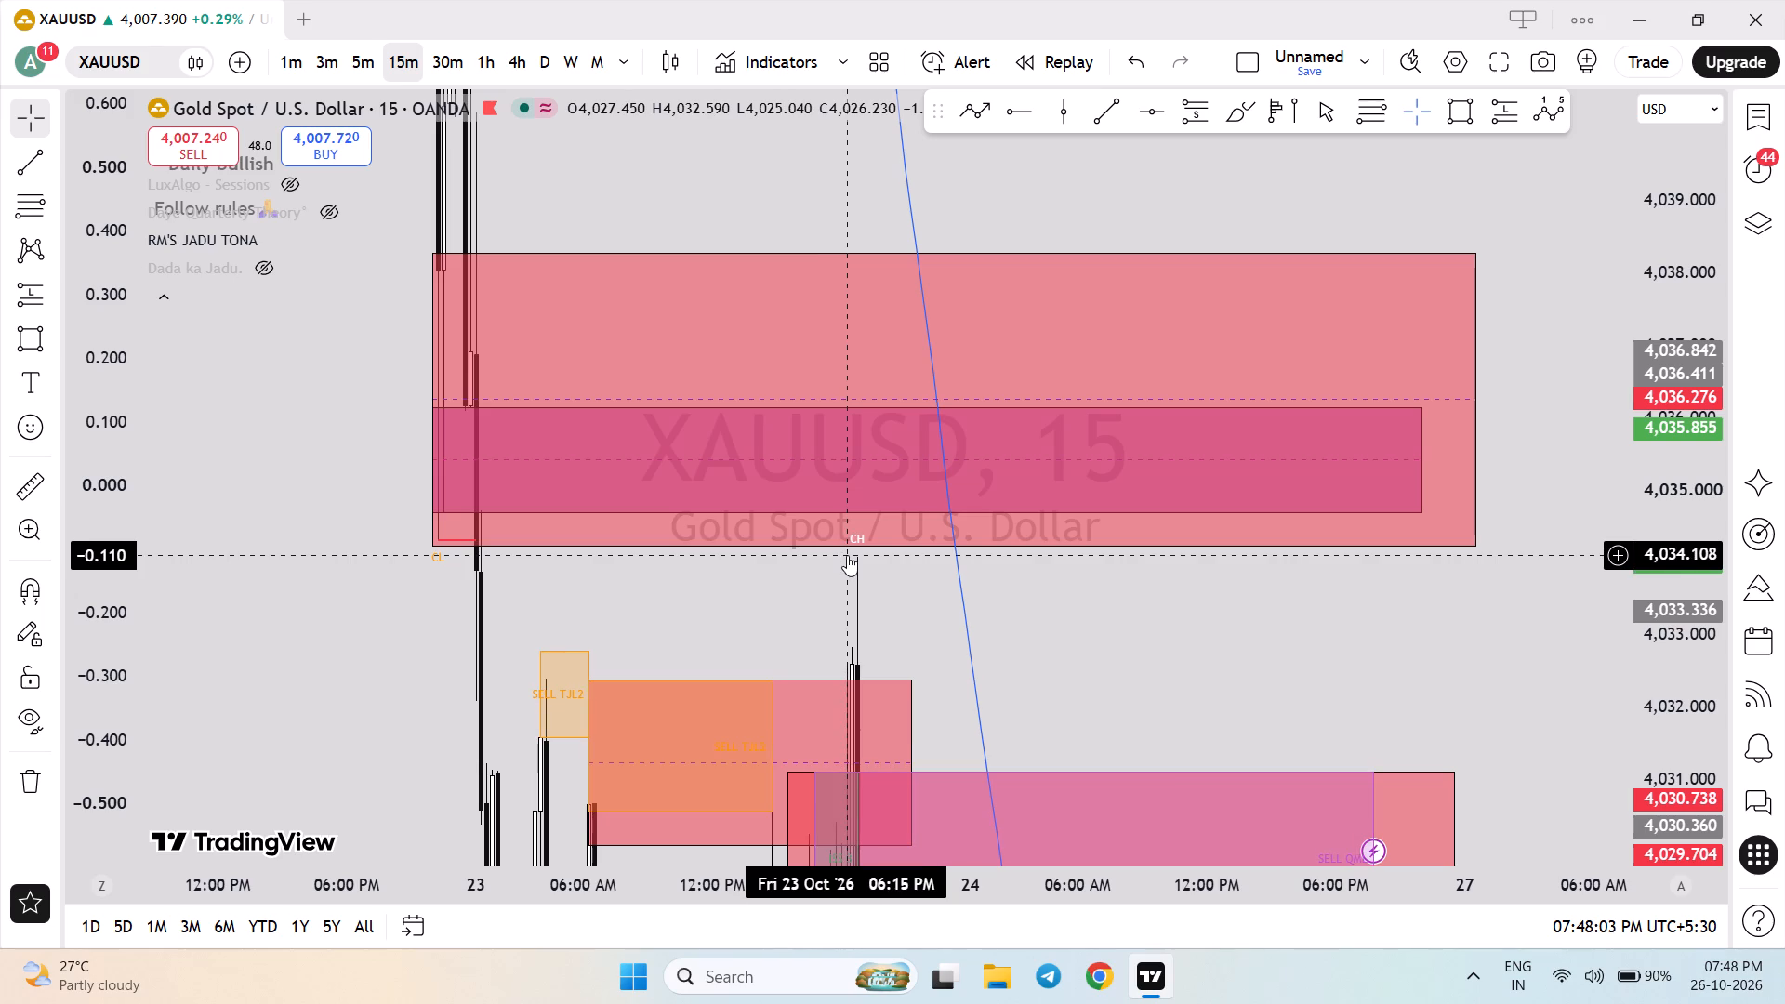
{"action": "left_click_drag", "start_coordinate": [1660, 498], "coordinate": [1646, 707]}
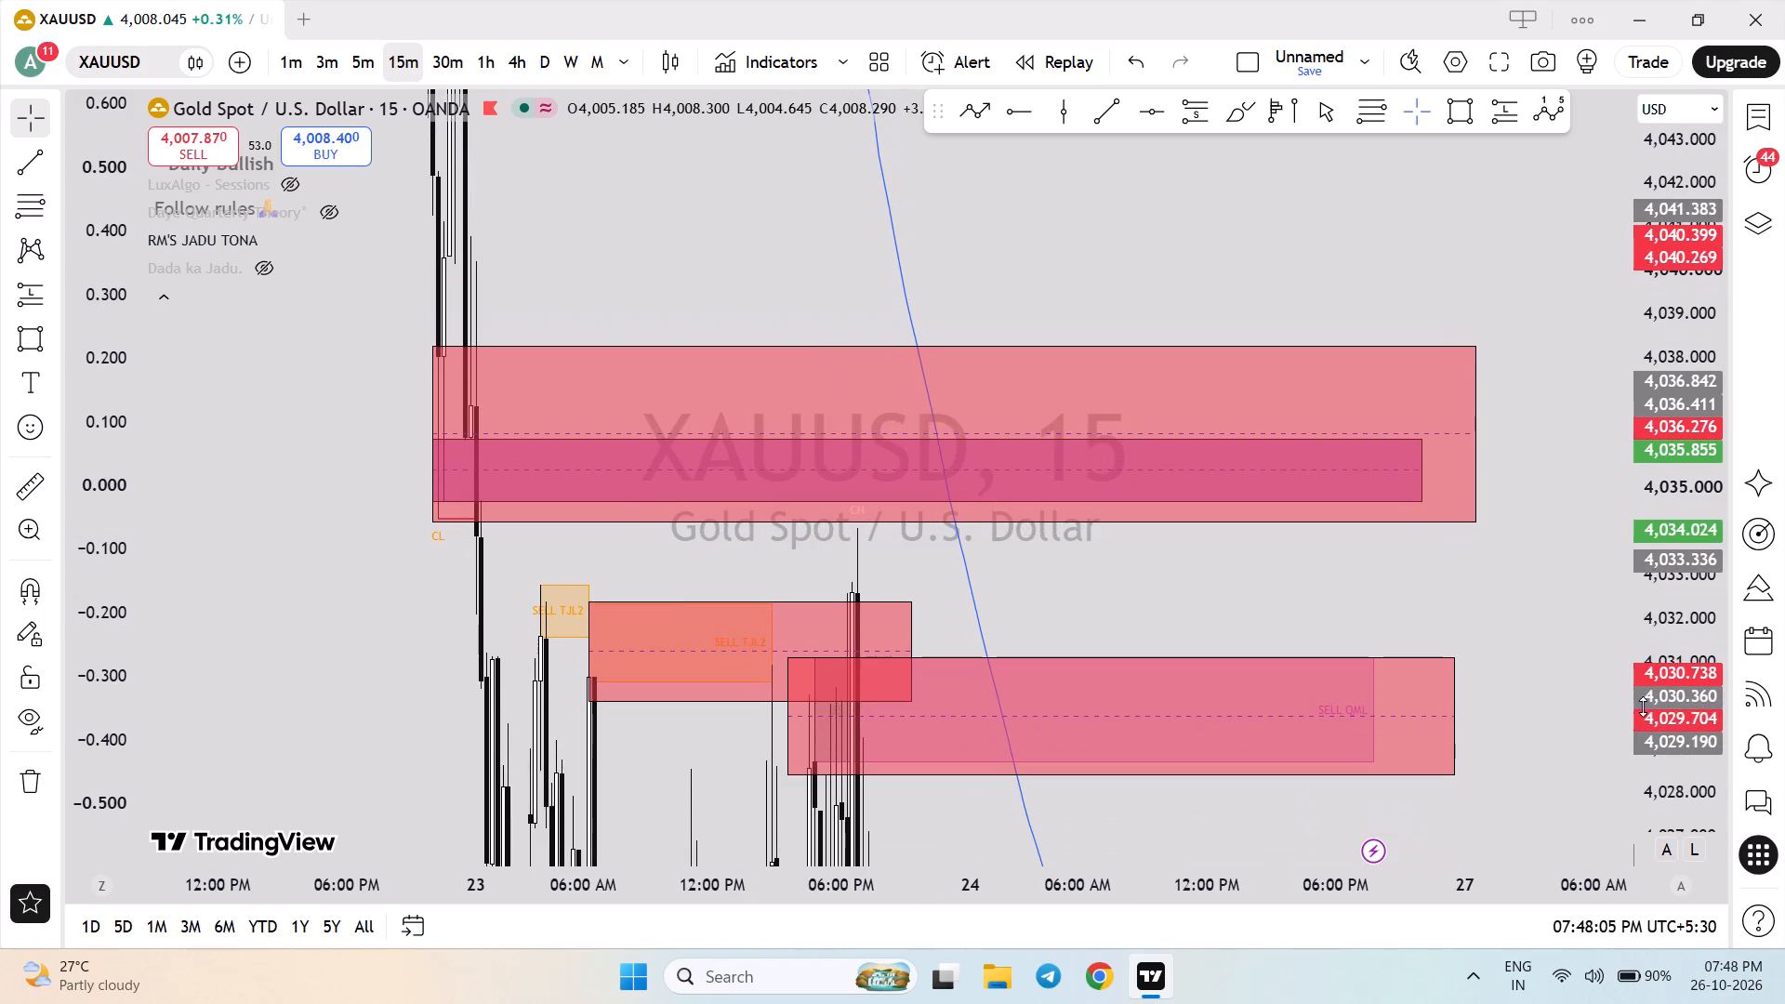
{"action": "left_click_drag", "start_coordinate": [1466, 566], "coordinate": [1470, 446]}
{"action": "left_click_drag", "start_coordinate": [1671, 358], "coordinate": [1680, 653]}
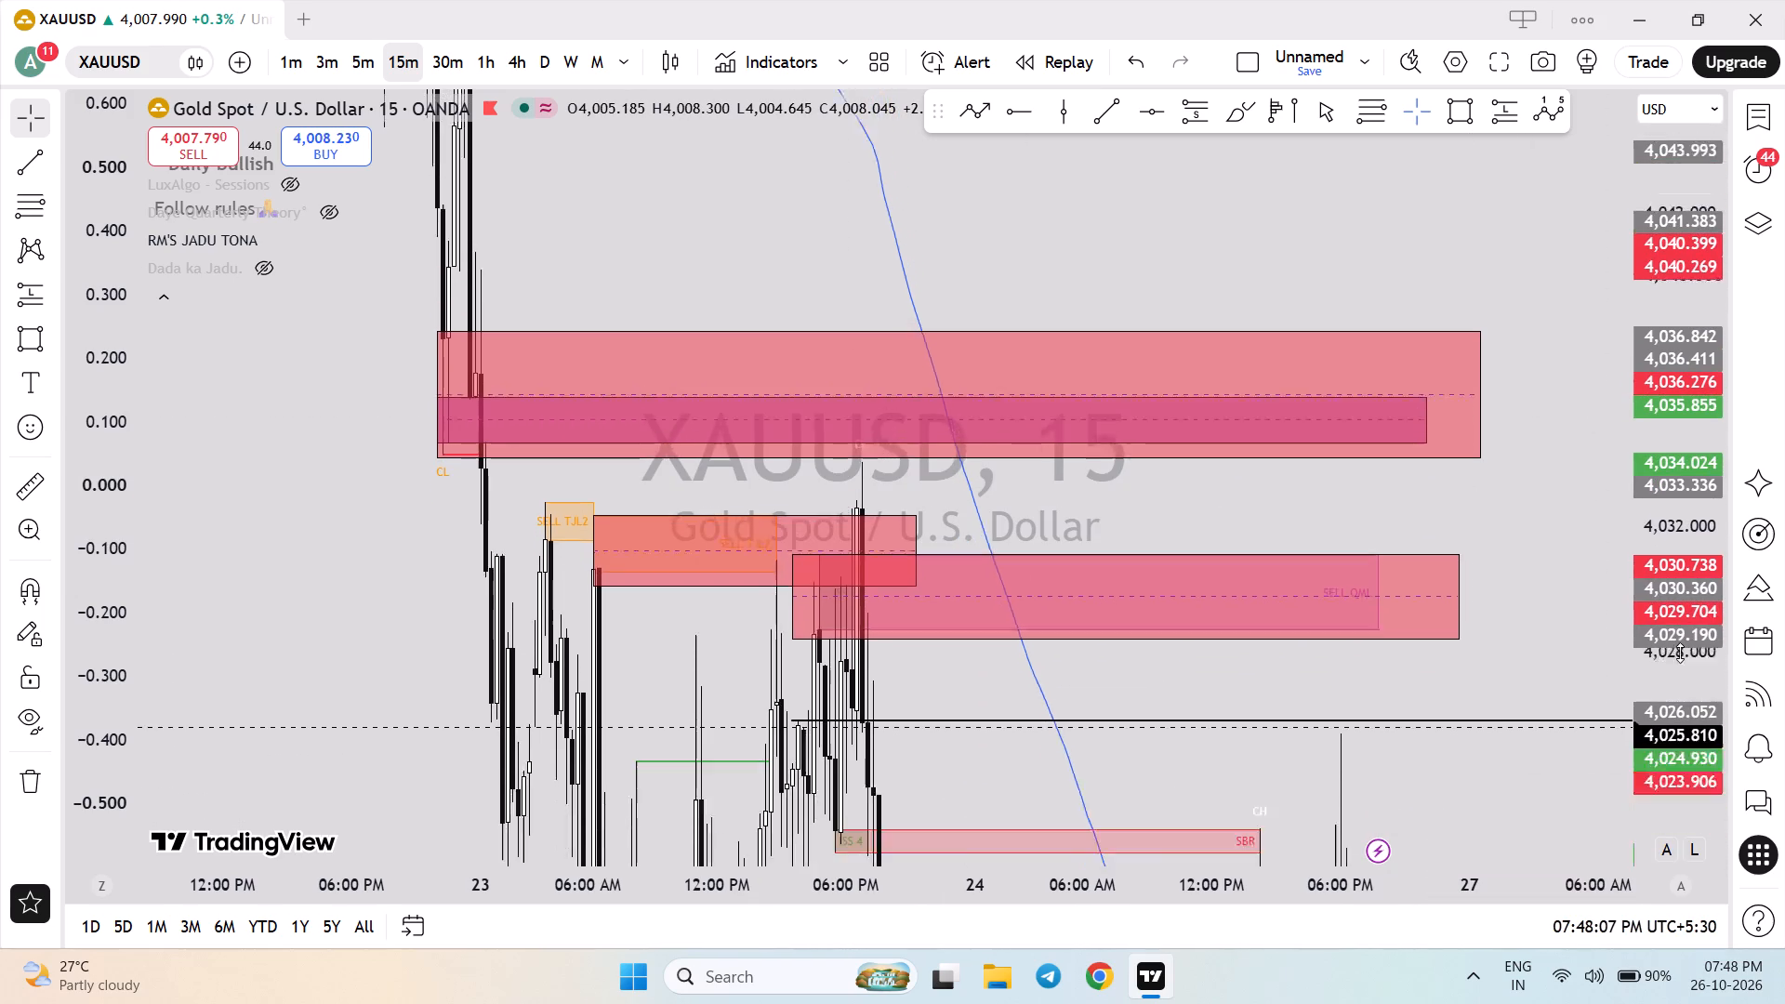
{"action": "left_click_drag", "start_coordinate": [1680, 653], "coordinate": [1661, 822]}
{"action": "left_click_drag", "start_coordinate": [1552, 735], "coordinate": [1535, 279]}
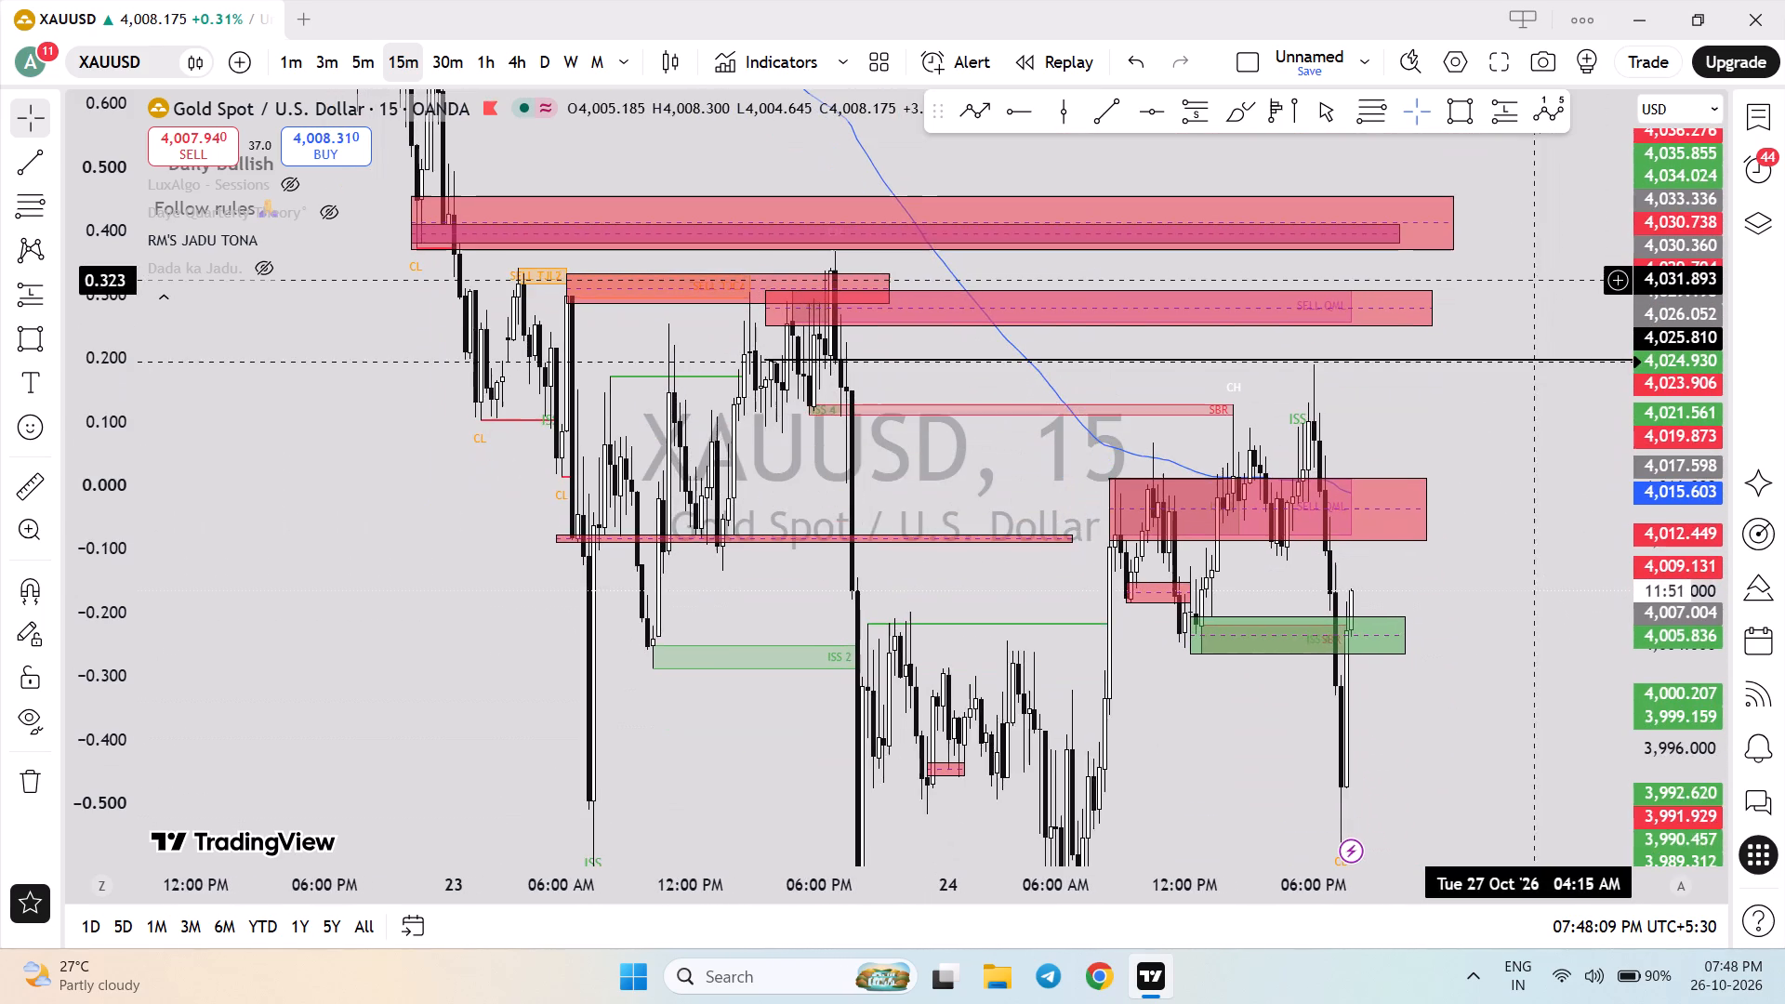
{"action": "left_click_drag", "start_coordinate": [1535, 279], "coordinate": [1530, 221]}
{"action": "left_click_drag", "start_coordinate": [1678, 318], "coordinate": [1653, 634]}
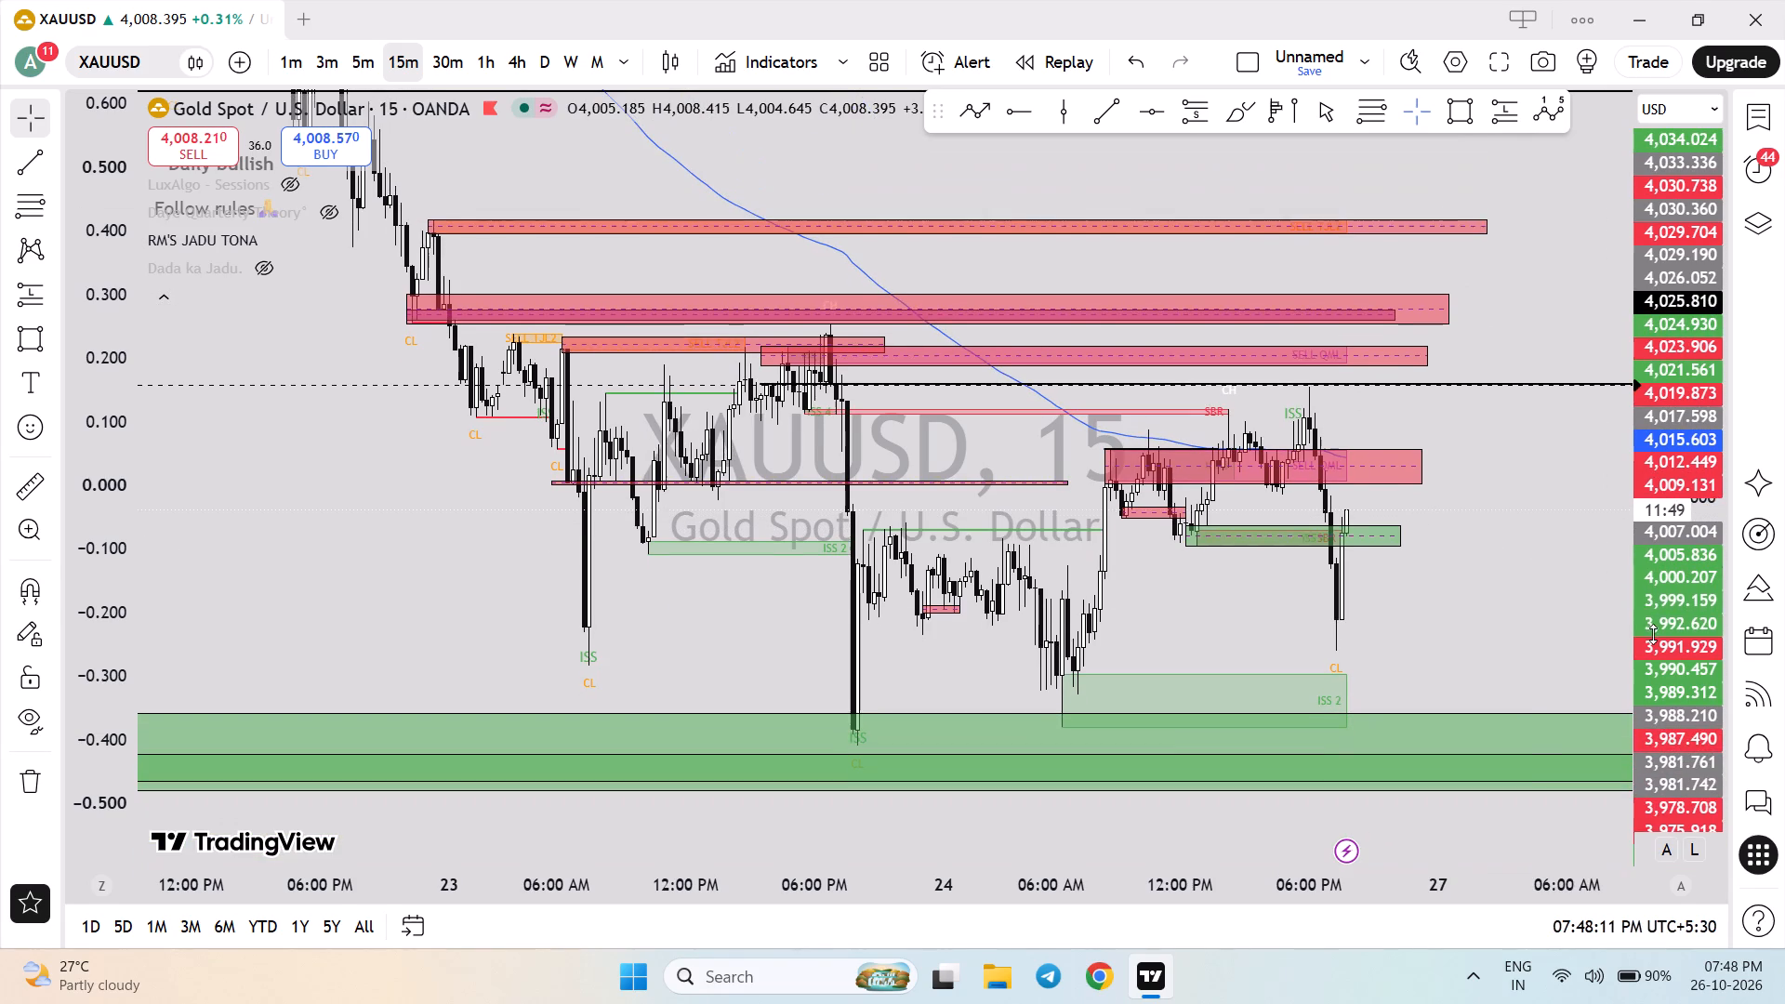
Measure the 23 October price drop from the evening swing high to the low in the wide green demand zone.
{"action": "left_click", "coordinate": [24, 486]}
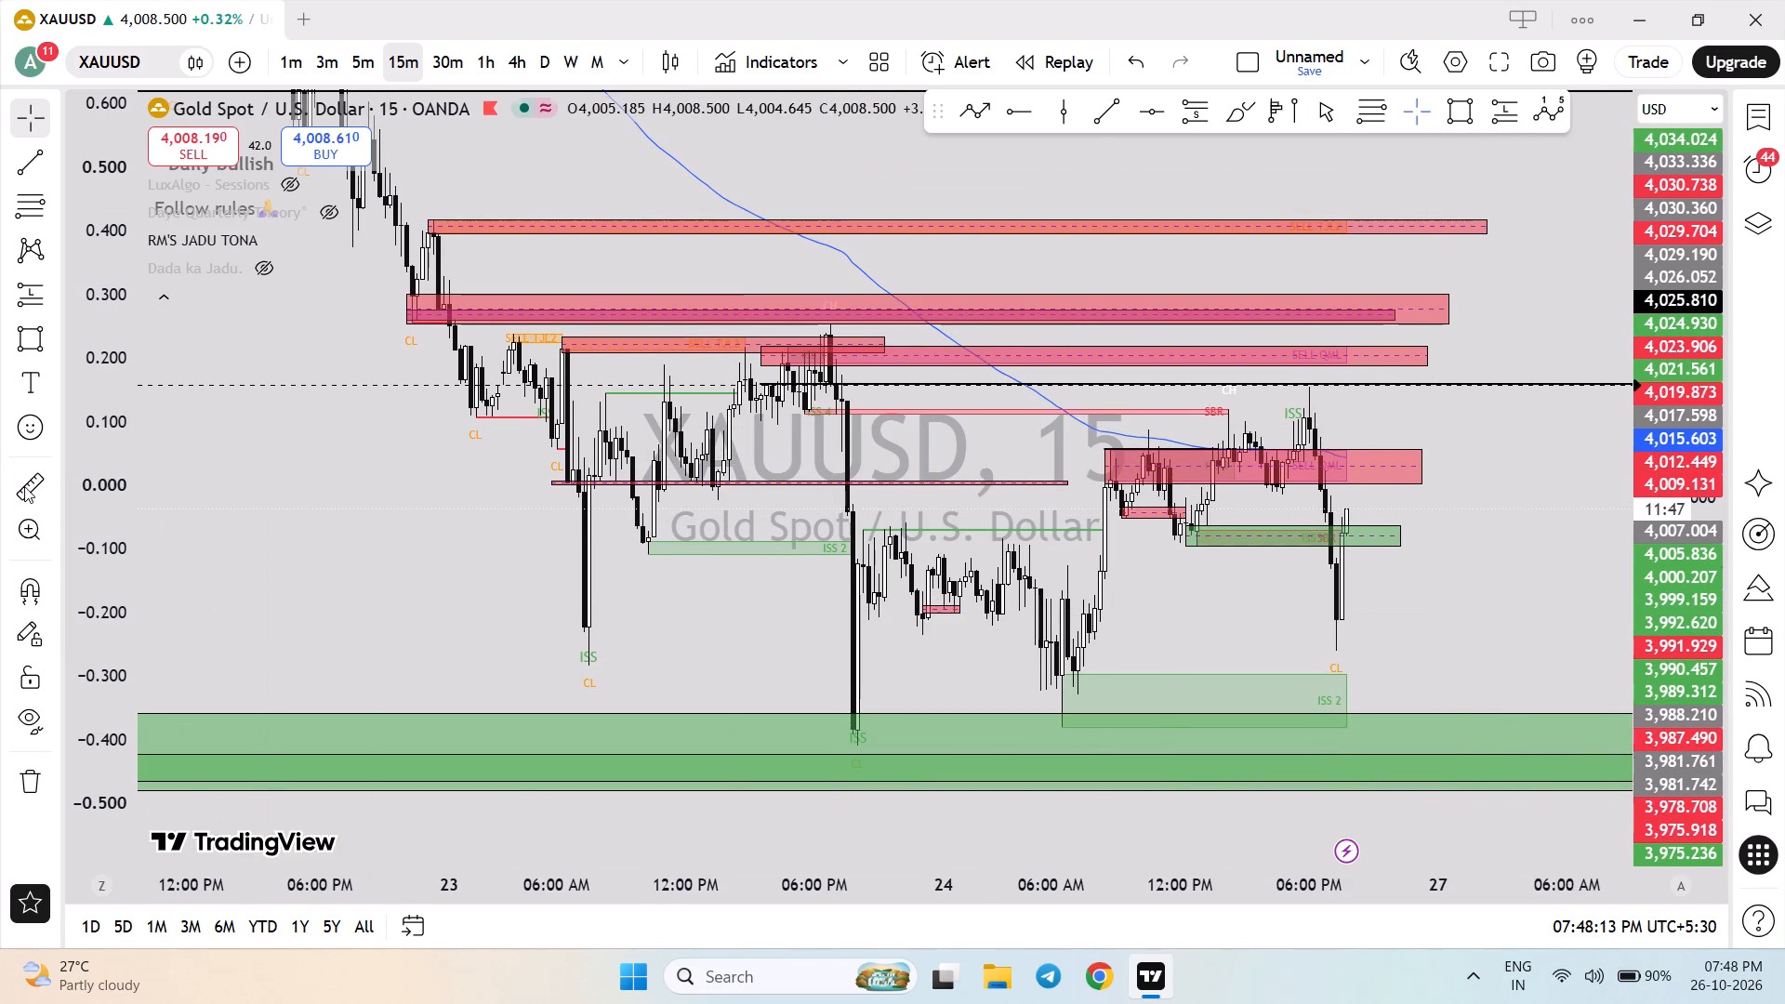
{"action": "left_click", "coordinate": [789, 323]}
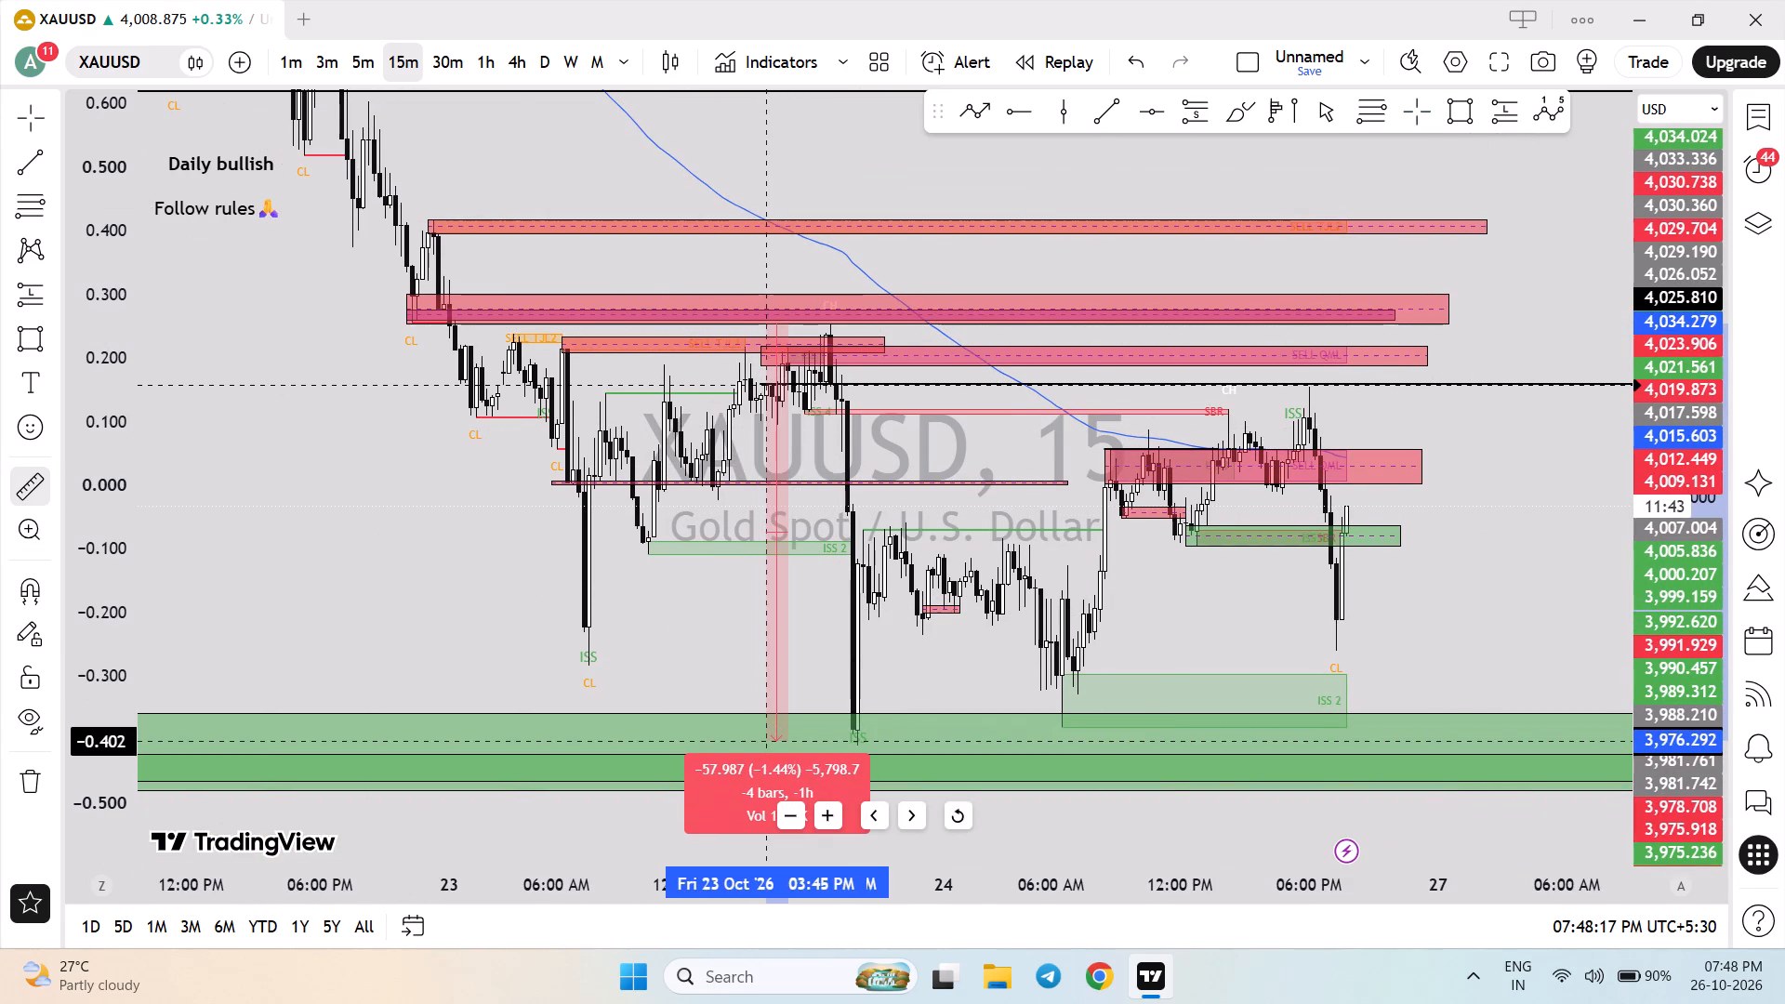
{"action": "left_click", "coordinate": [768, 741]}
{"action": "left_click", "coordinate": [902, 646]}
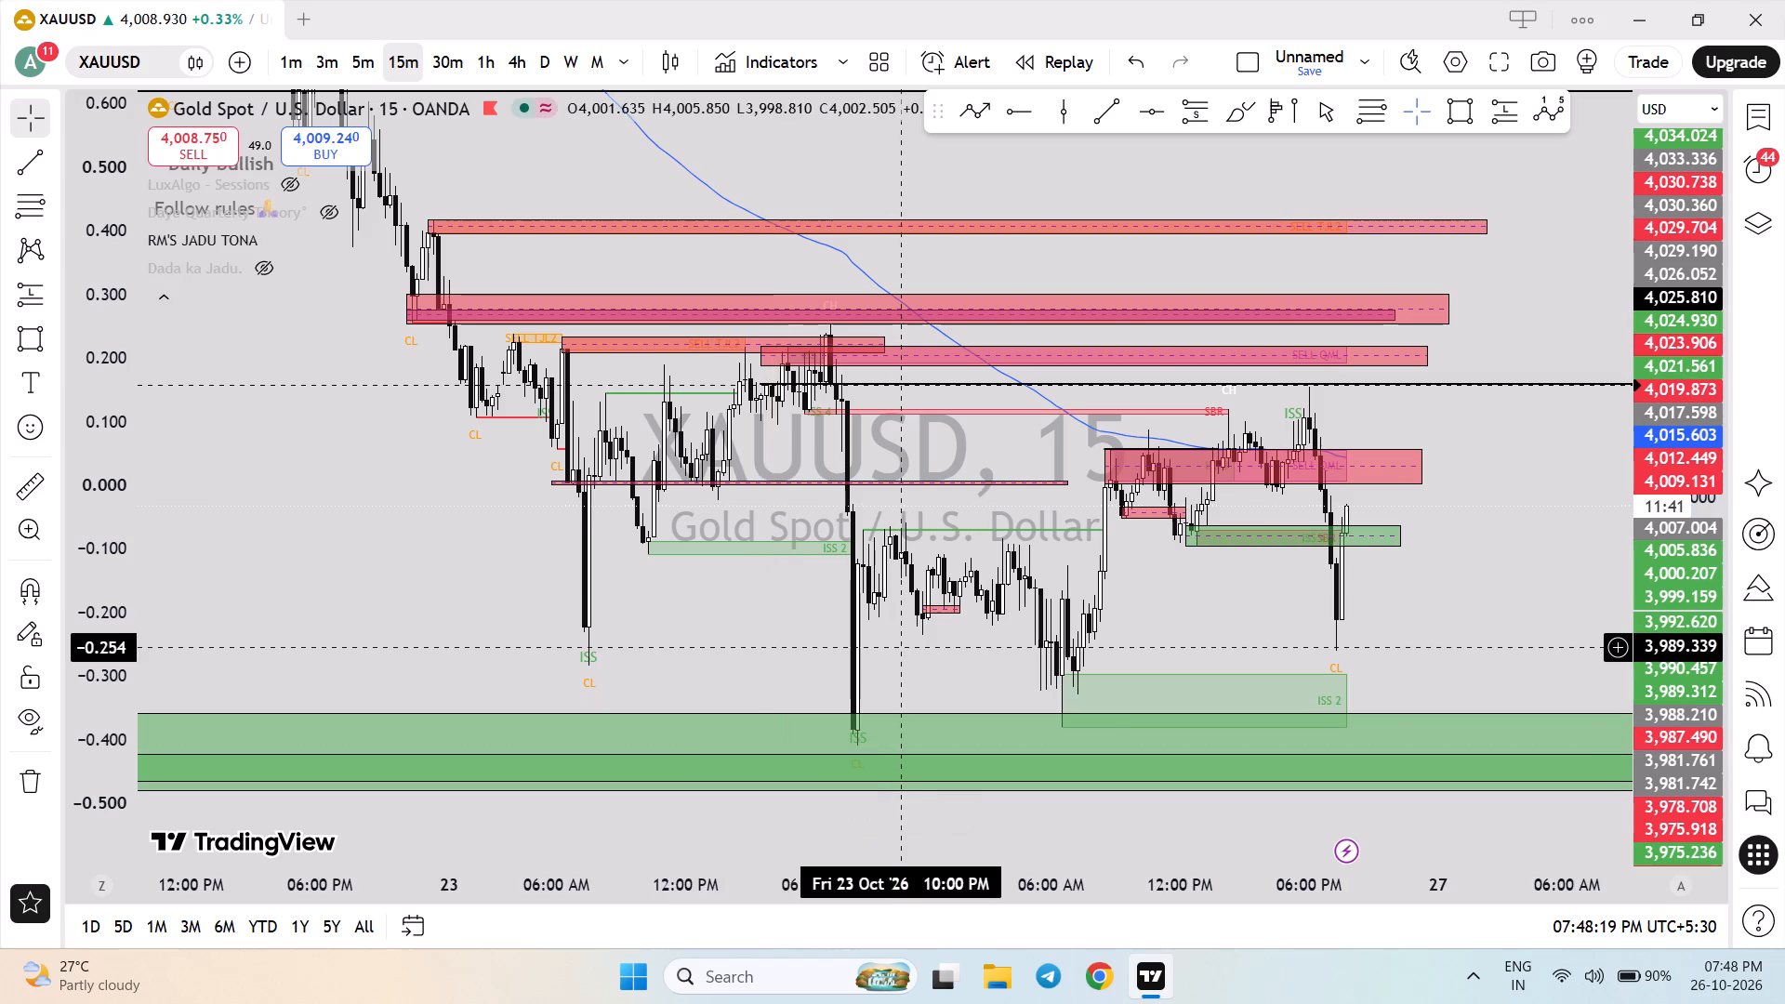
Switch to the 5-minute timeframe and examine the 26 October lows and latest rebound against the green and red zones.
{"action": "scroll", "coordinate": [902, 646], "scroll_direction": "down", "scroll_amount": 3}
{"action": "scroll", "coordinate": [902, 646], "scroll_direction": "up", "scroll_amount": 4}
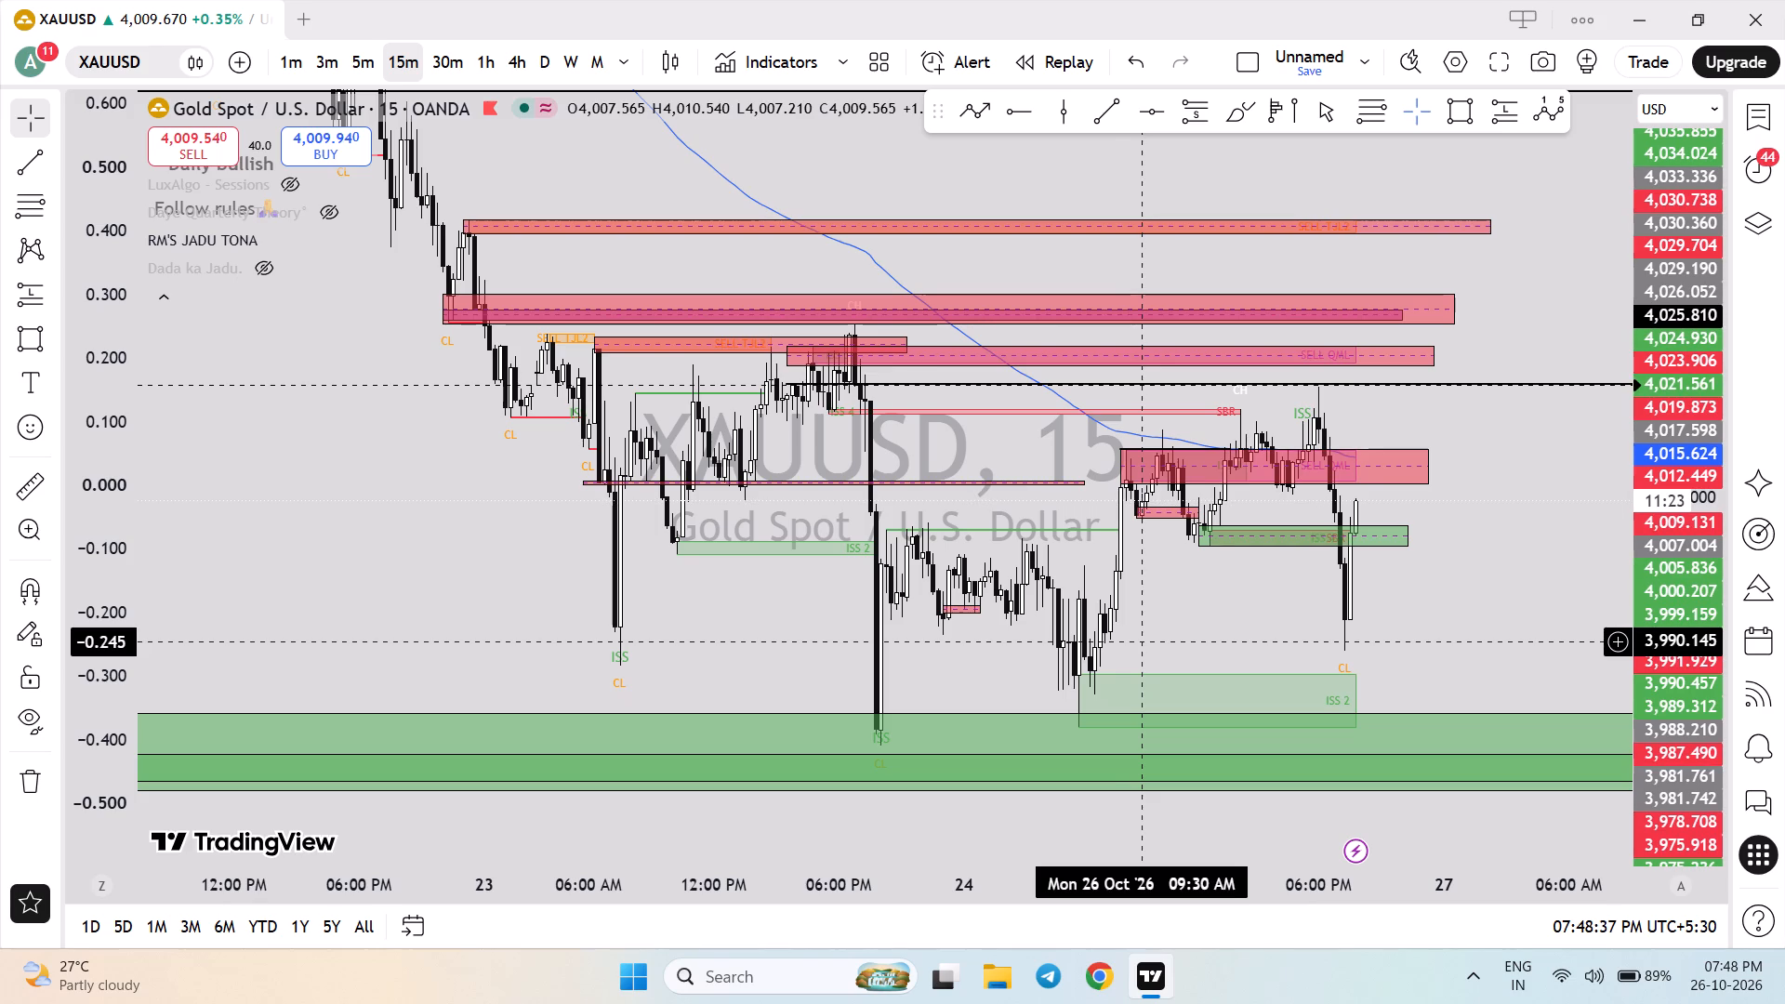
{"action": "scroll", "coordinate": [1144, 641], "scroll_direction": "down", "scroll_amount": 1}
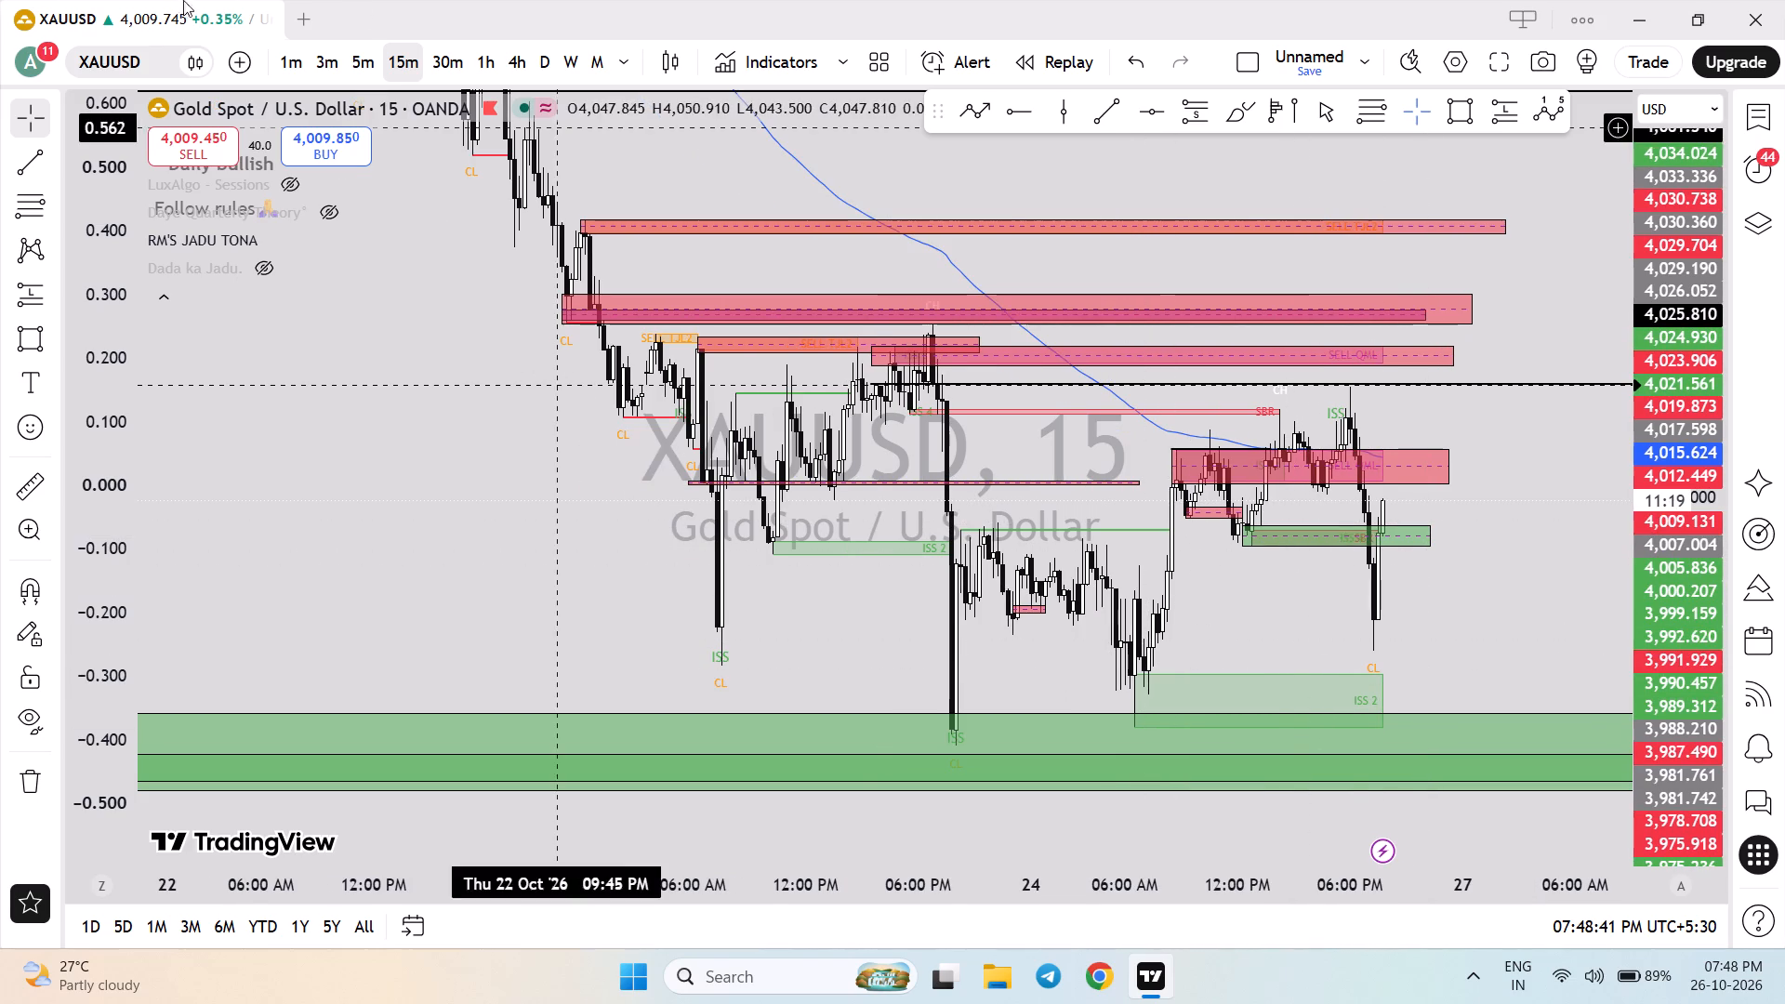
{"action": "left_click", "coordinate": [377, 72]}
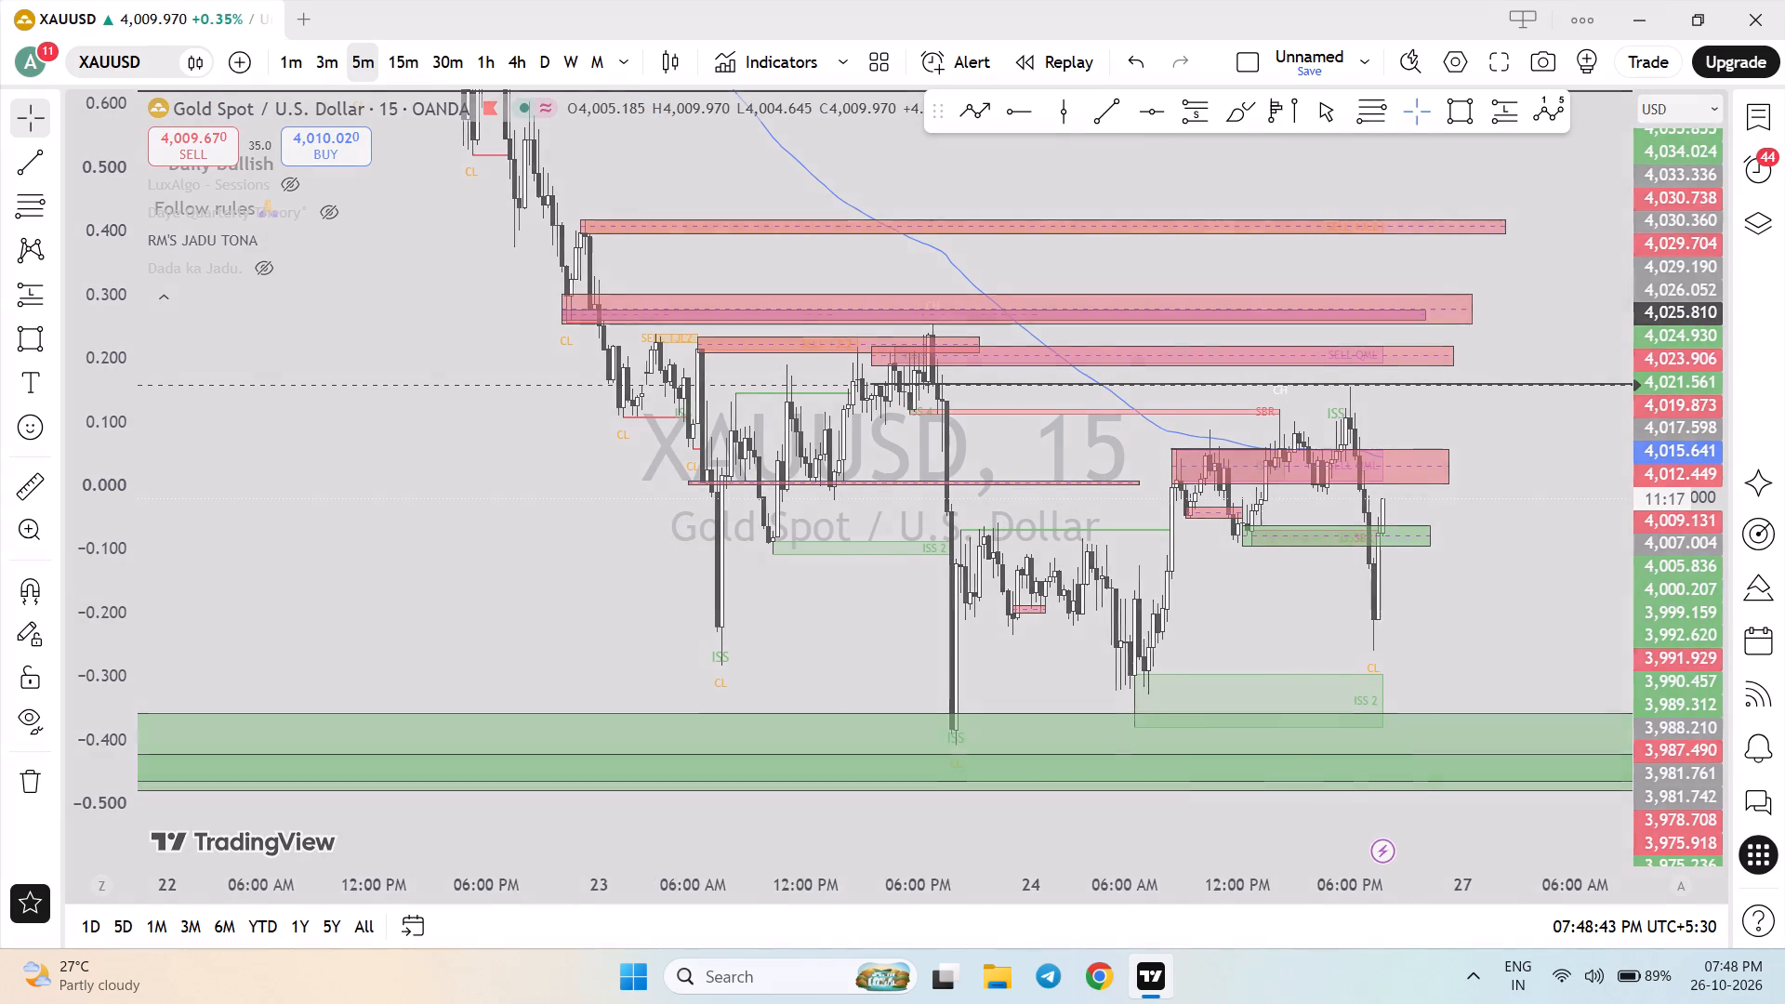
{"action": "scroll", "coordinate": [806, 747], "scroll_direction": "down", "scroll_amount": 5}
{"action": "scroll", "coordinate": [856, 723], "scroll_direction": "up", "scroll_amount": 2}
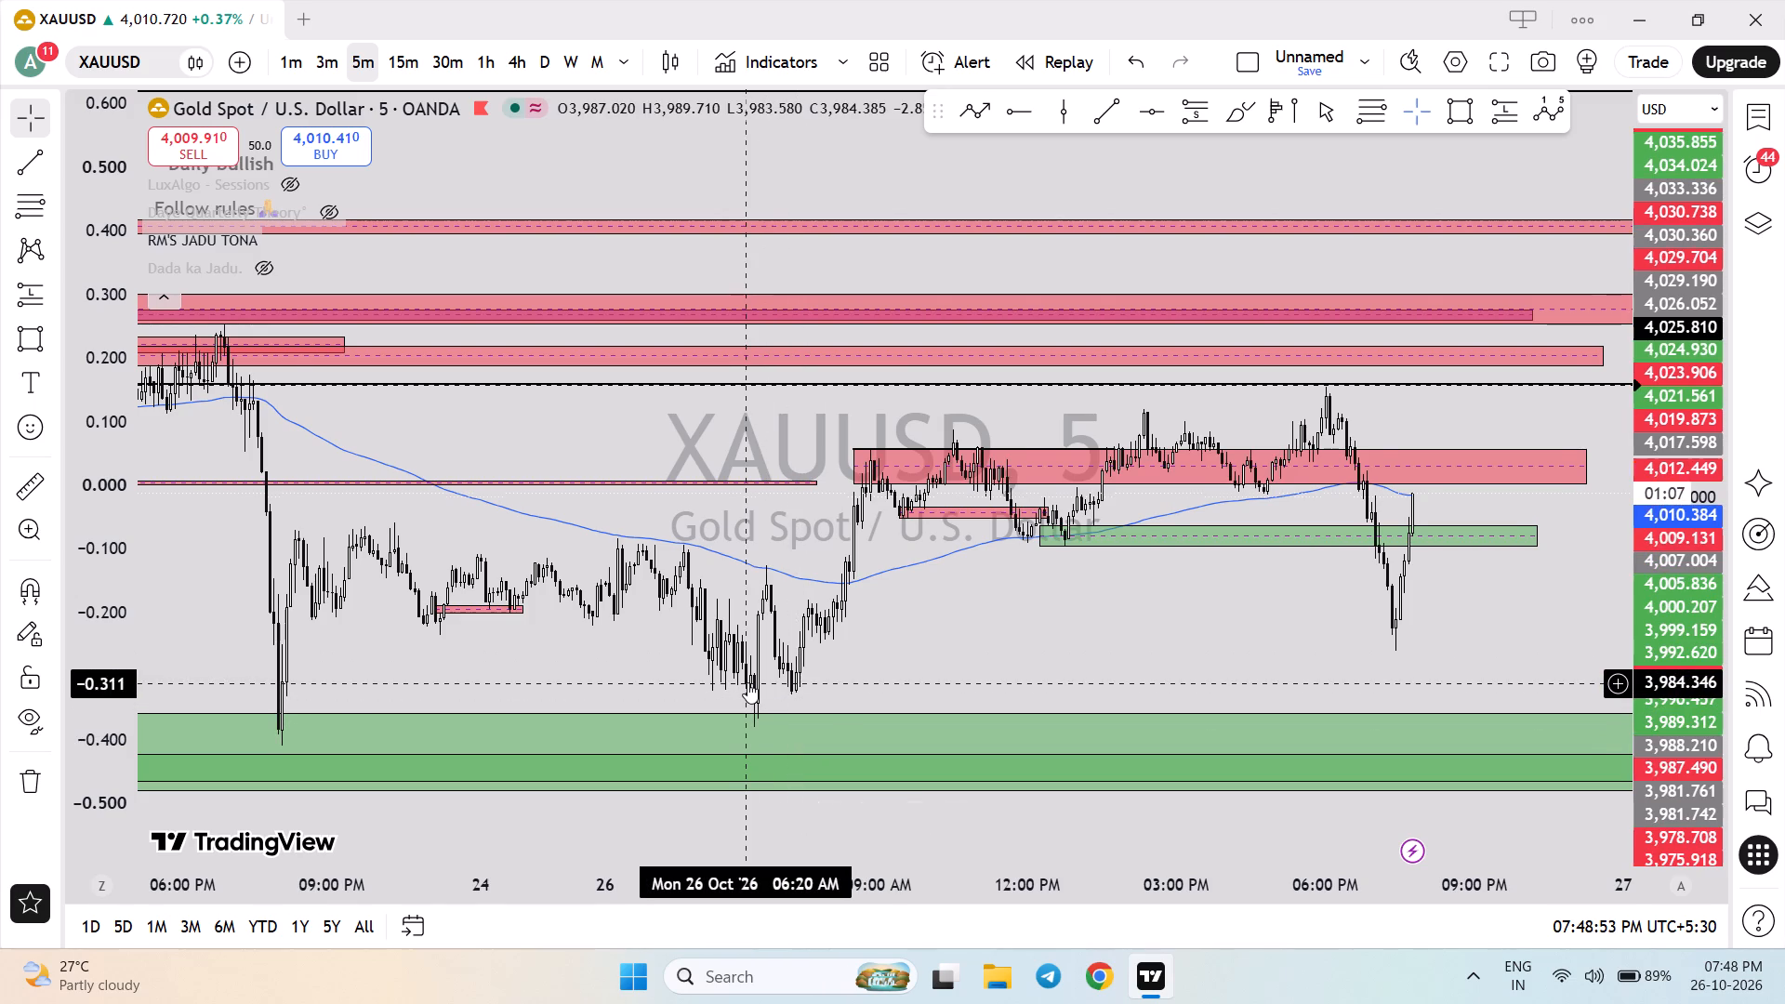
{"action": "scroll", "coordinate": [747, 682], "scroll_direction": "down", "scroll_amount": 1}
{"action": "scroll", "coordinate": [747, 682], "scroll_direction": "up", "scroll_amount": 2}
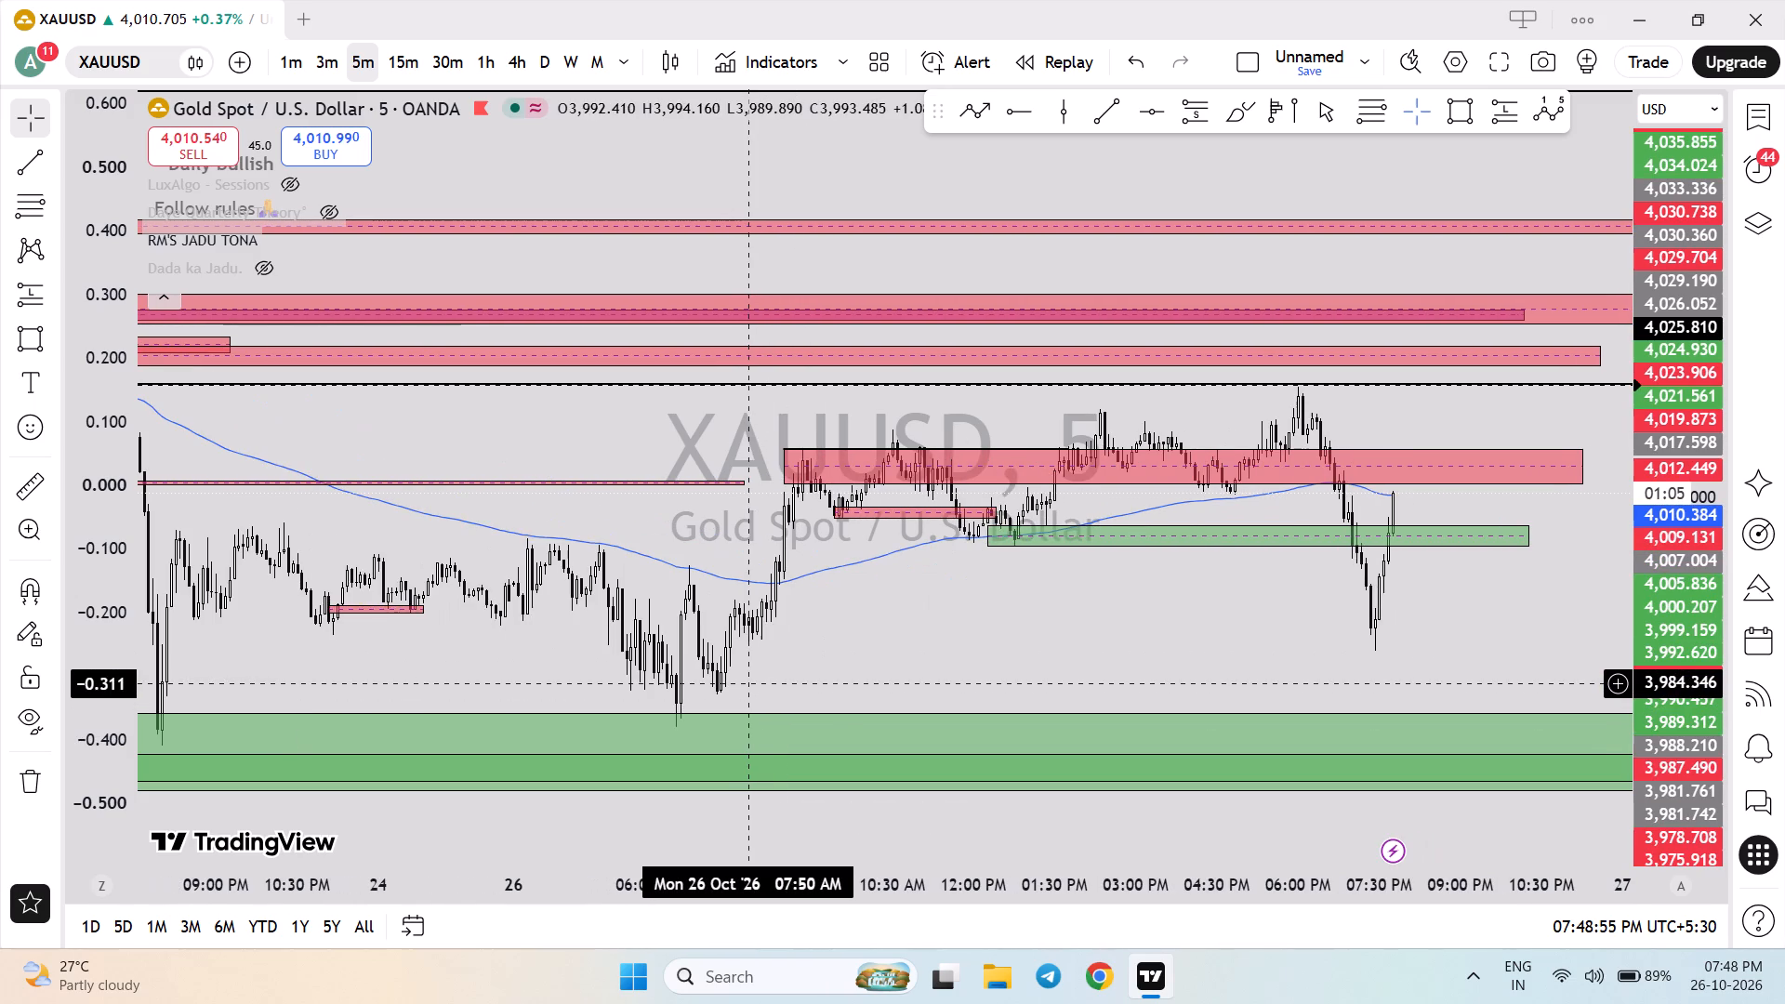
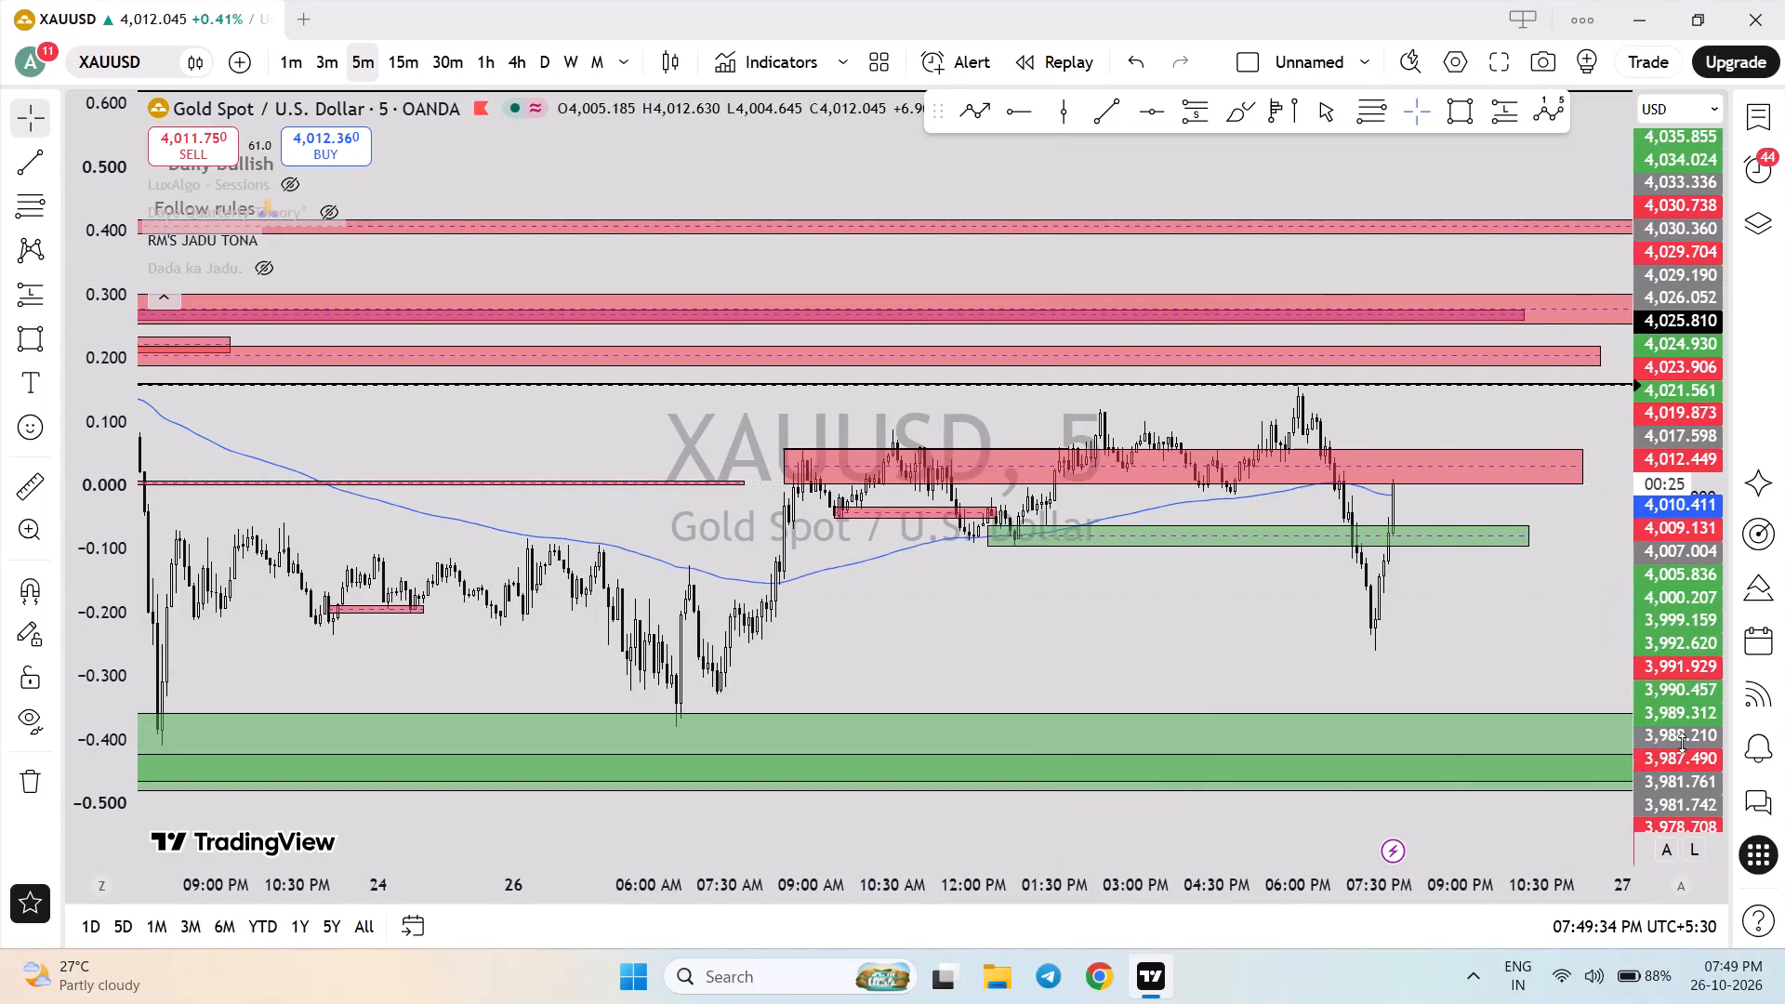
Switch to the 1-minute timeframe and examine the latest rebound against the red supply zone and the green demand zone.
{"action": "left_click_drag", "start_coordinate": [1682, 743], "coordinate": [1615, 389]}
{"action": "scroll", "coordinate": [1381, 705], "scroll_direction": "up", "scroll_amount": 2}
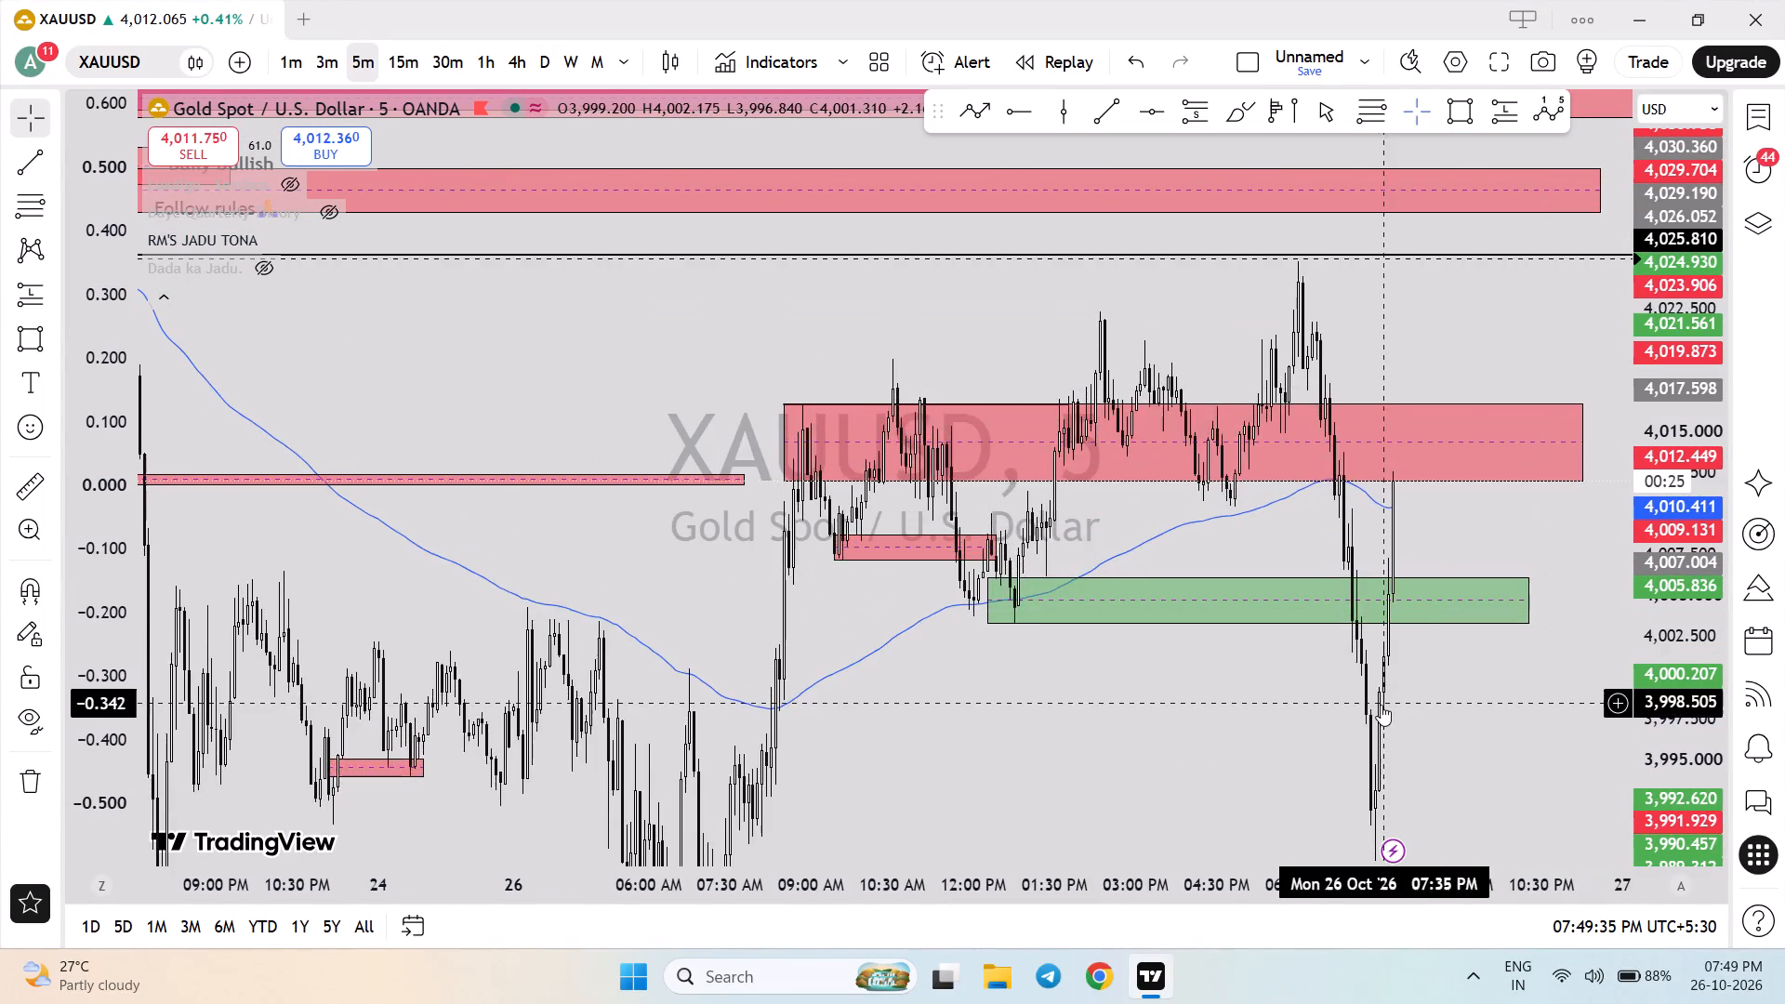
{"action": "scroll", "coordinate": [1381, 705], "scroll_direction": "up", "scroll_amount": 2}
{"action": "left_click", "coordinate": [297, 58]}
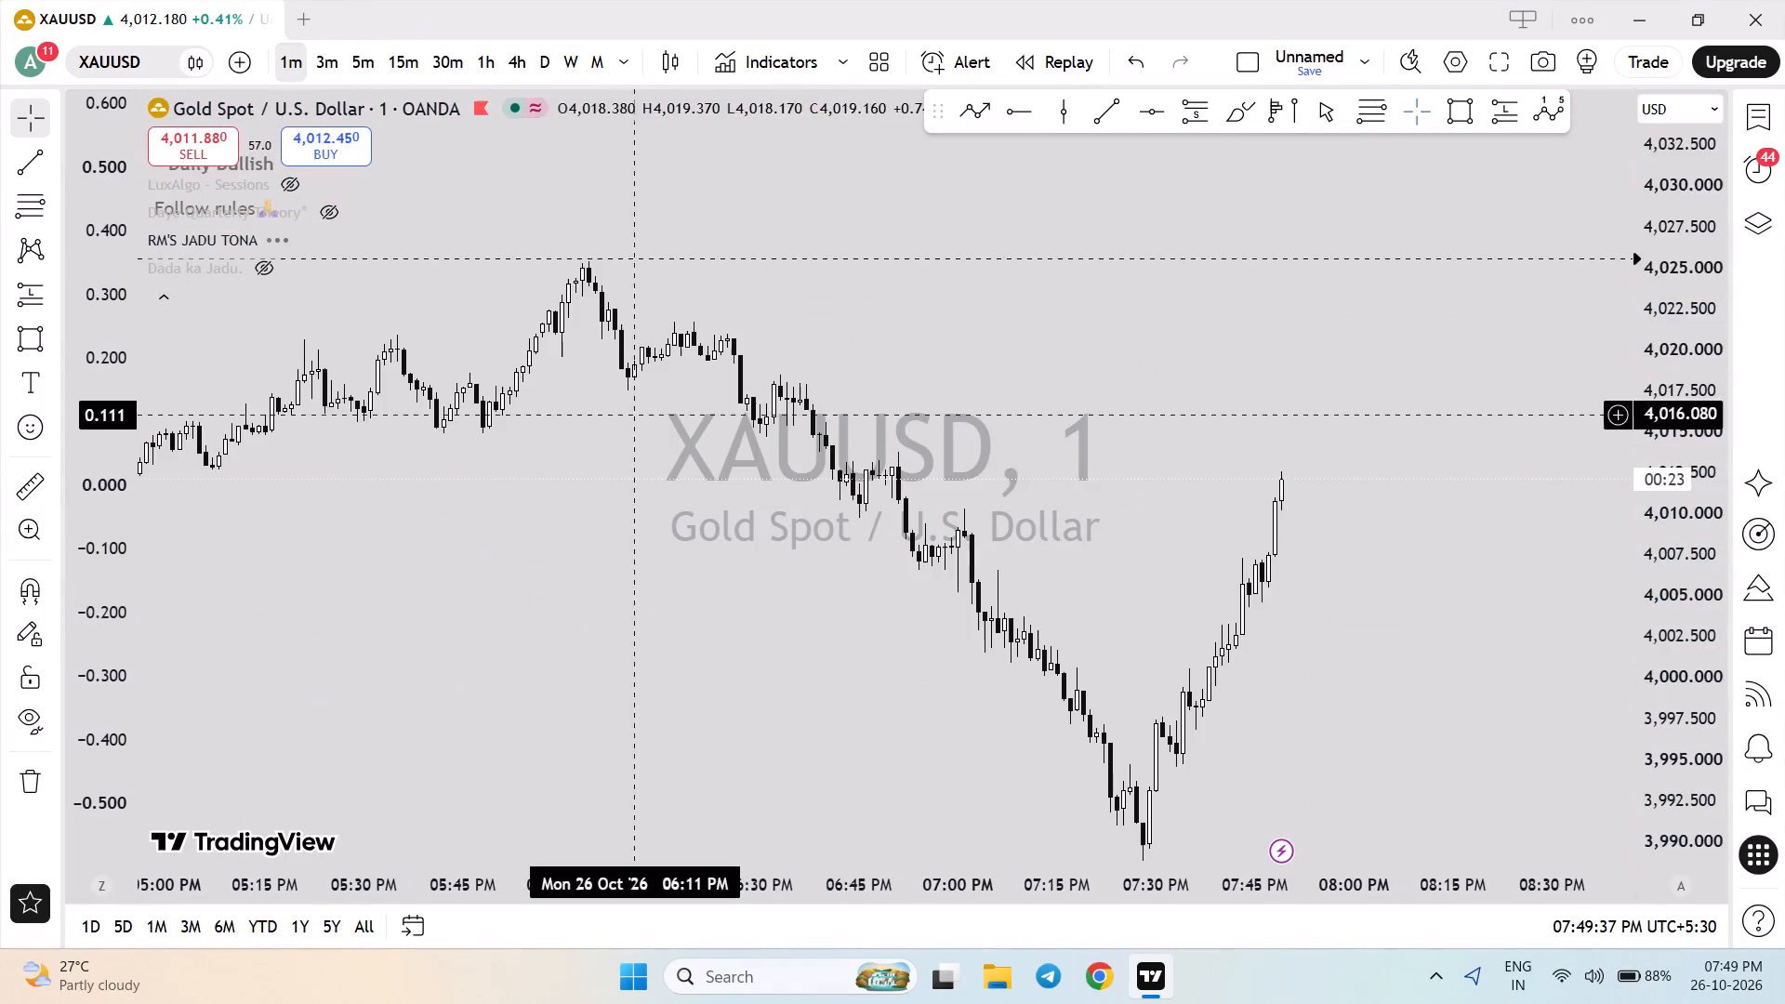
{"action": "left_click_drag", "start_coordinate": [1647, 613], "coordinate": [1633, 701]}
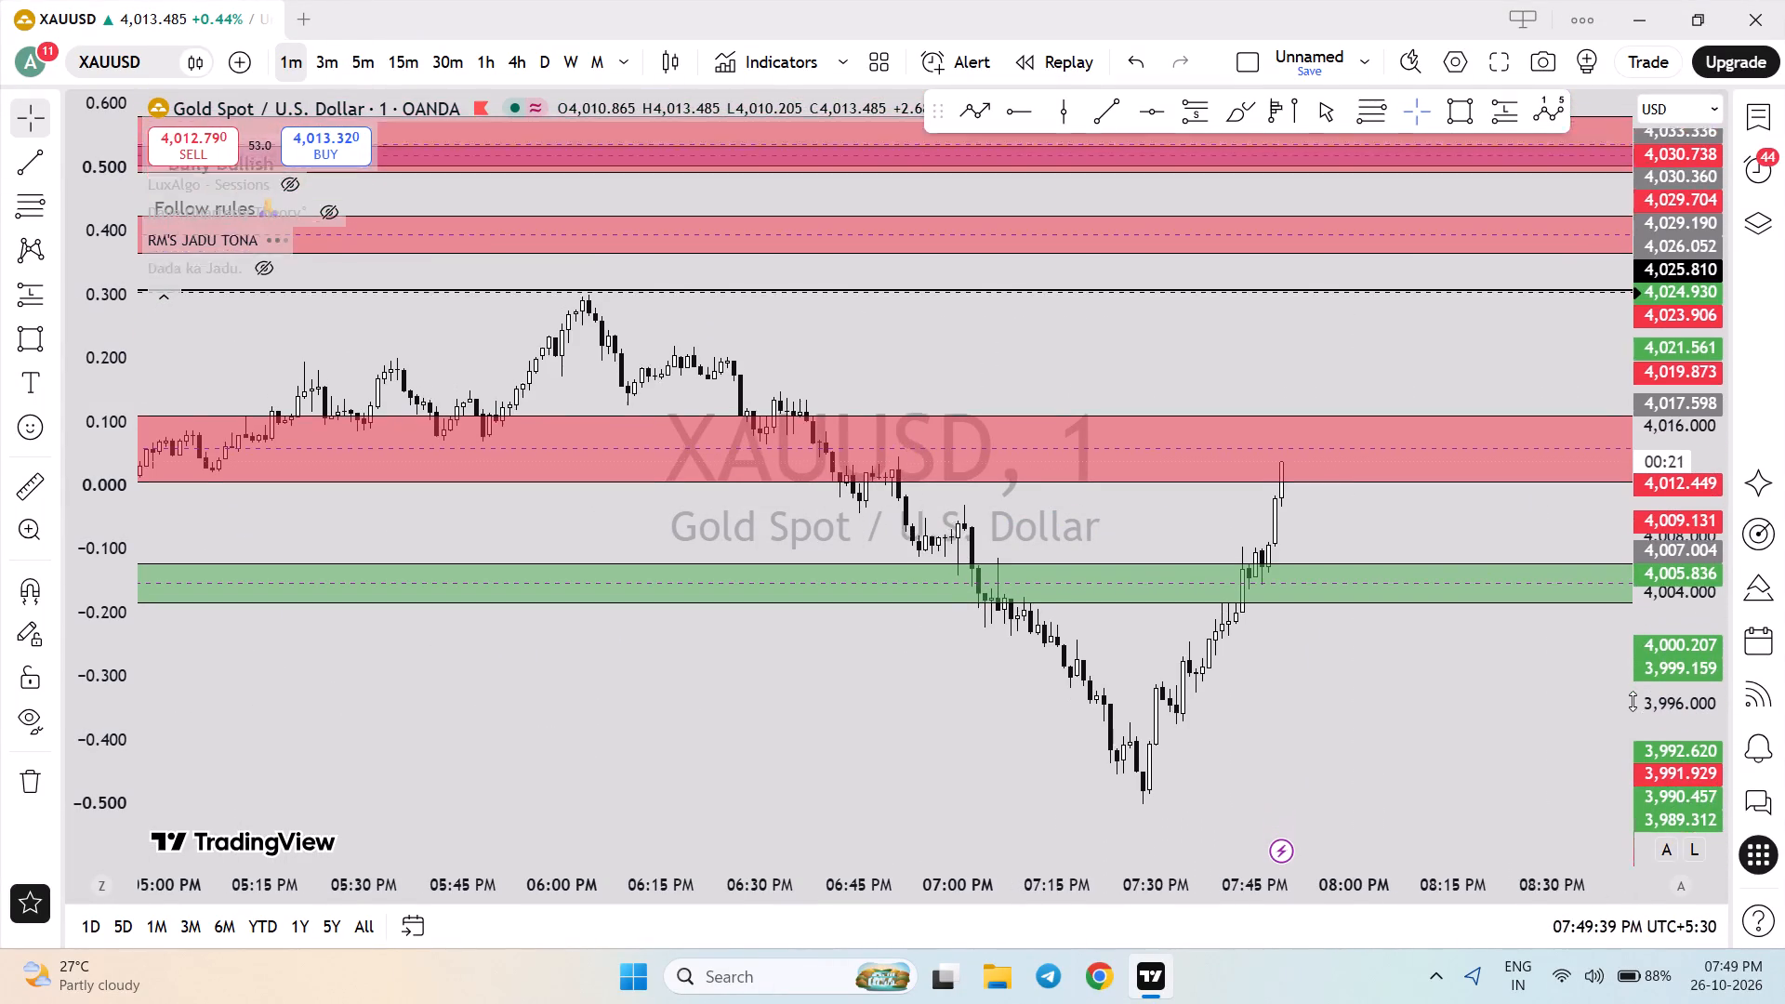
{"action": "scroll", "coordinate": [1294, 629], "scroll_direction": "down", "scroll_amount": 5}
{"action": "left_click_drag", "start_coordinate": [1683, 716], "coordinate": [1602, 428]}
{"action": "left_click_drag", "start_coordinate": [1492, 543], "coordinate": [1489, 544]}
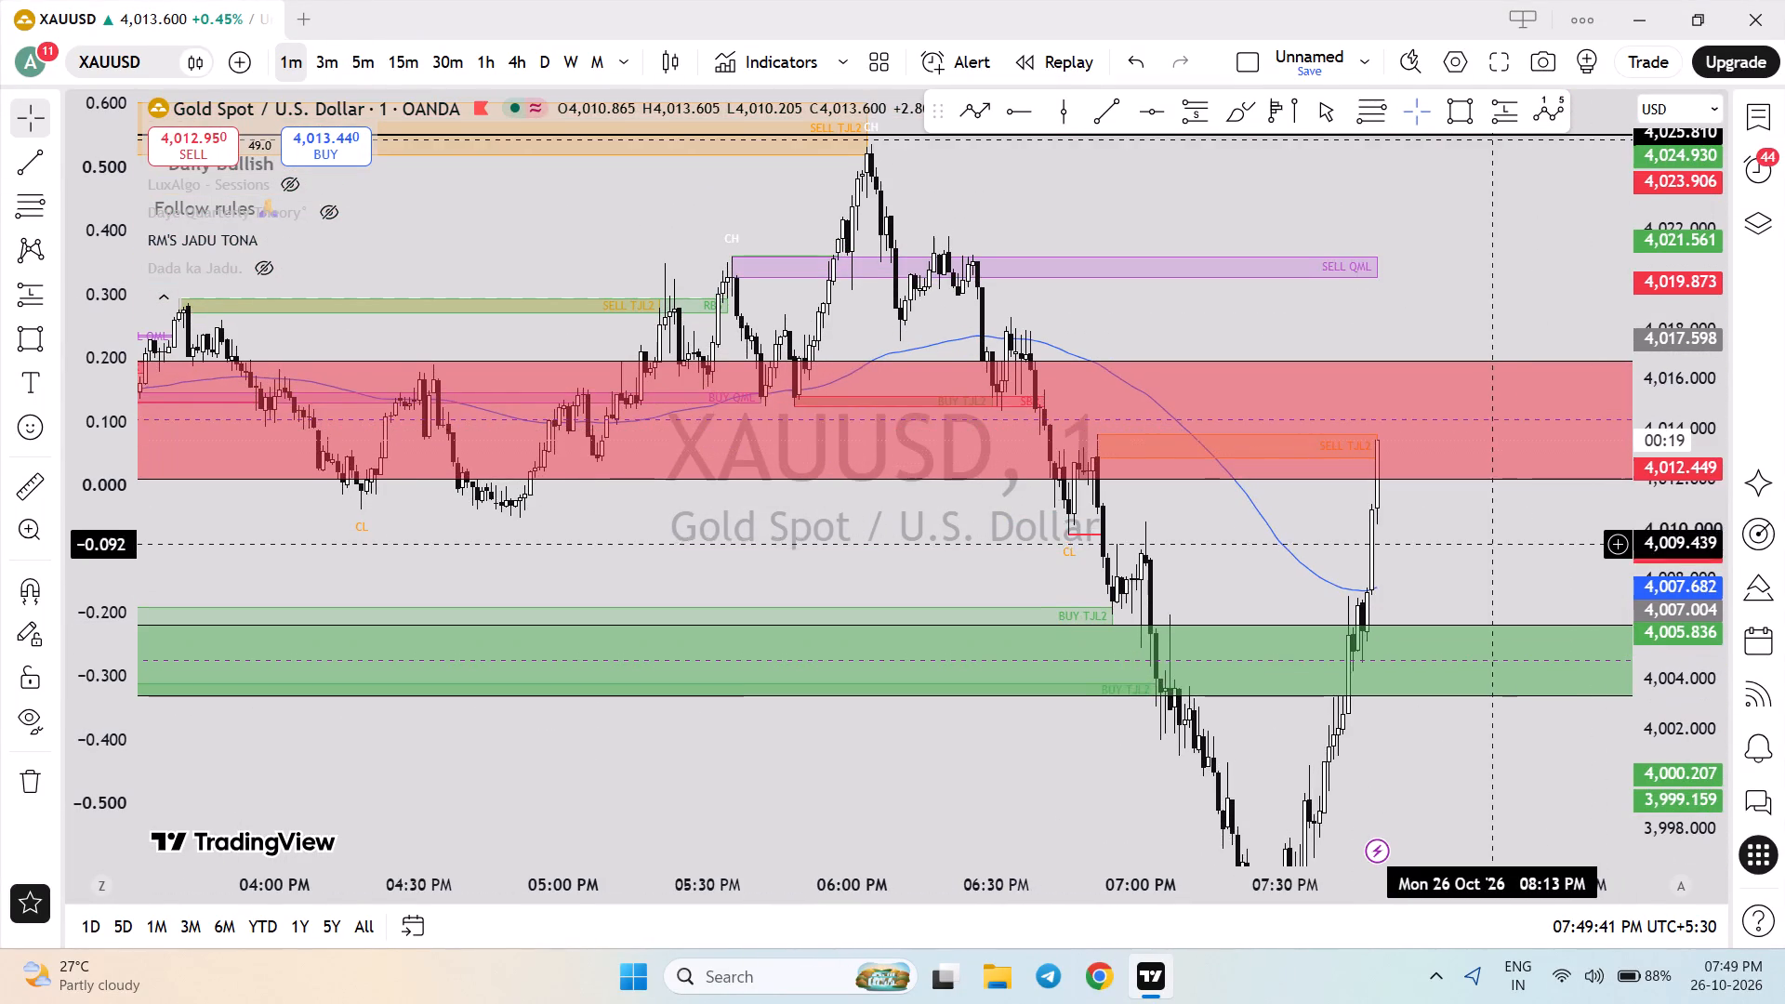
{"action": "left_click_drag", "start_coordinate": [1489, 544], "coordinate": [1470, 599]}
{"action": "left_click_drag", "start_coordinate": [1667, 691], "coordinate": [1646, 566]}
{"action": "scroll", "coordinate": [1529, 630], "scroll_direction": "down", "scroll_amount": 4}
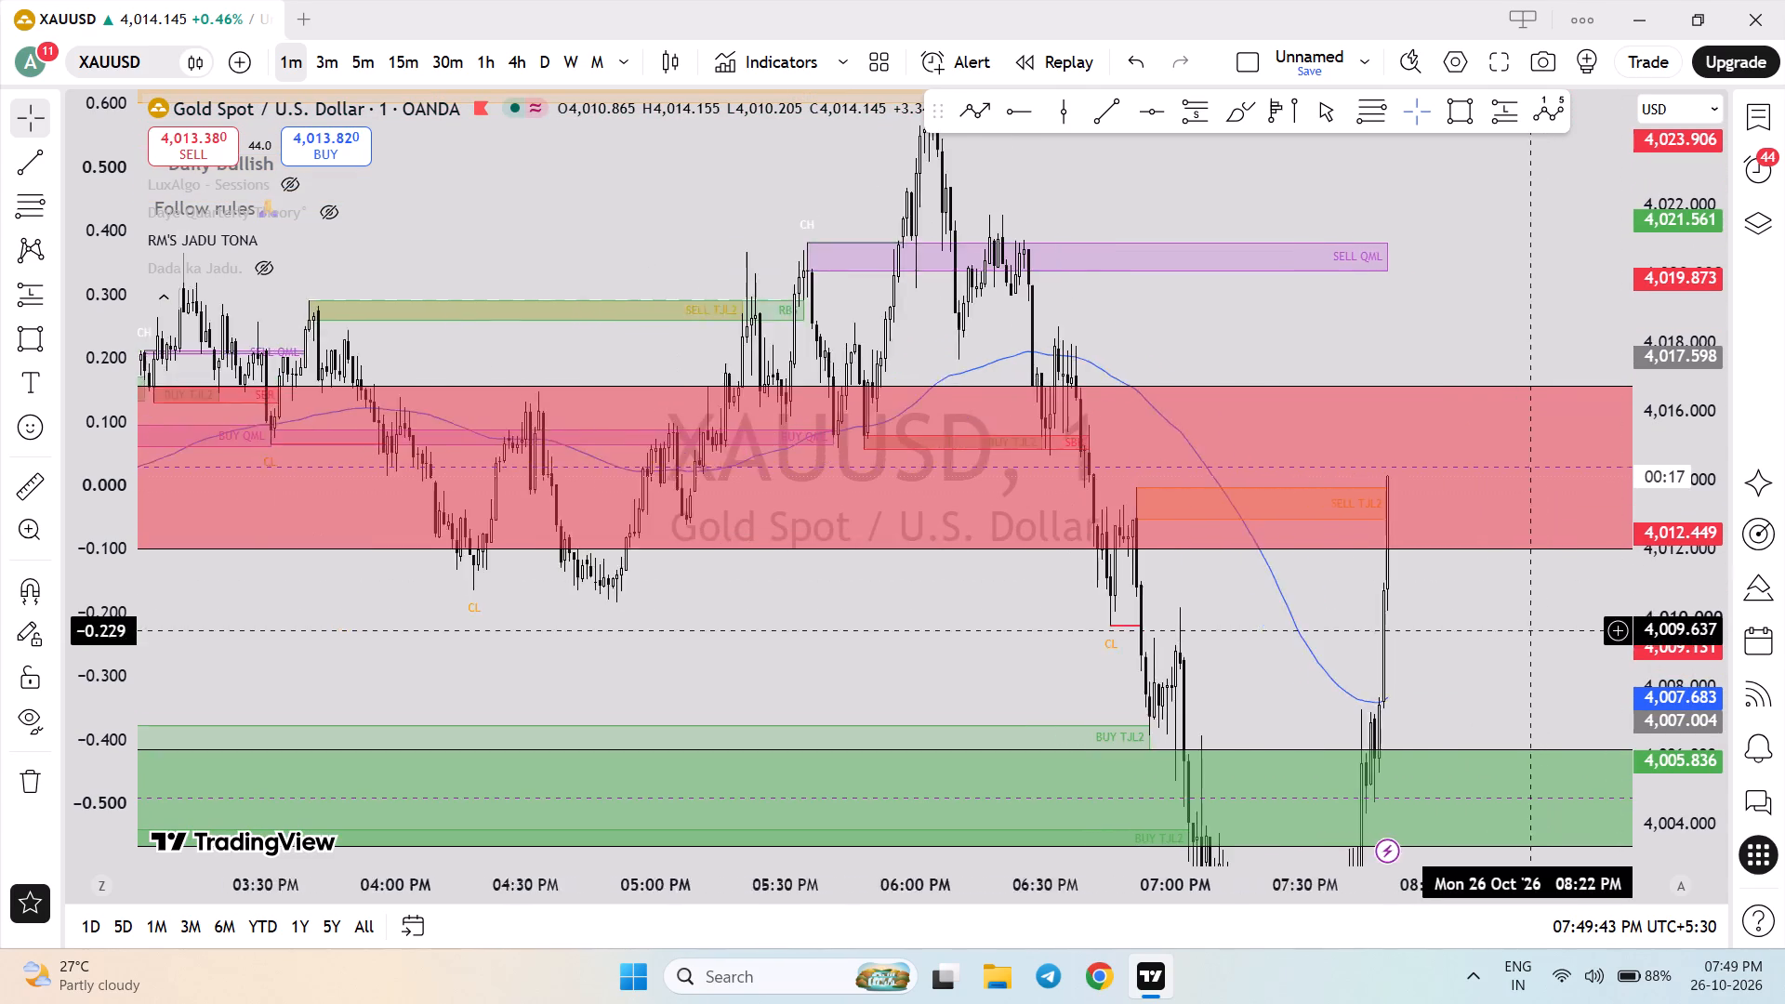
{"action": "scroll", "coordinate": [1509, 644], "scroll_direction": "down", "scroll_amount": 1}
{"action": "scroll", "coordinate": [1438, 639], "scroll_direction": "up", "scroll_amount": 5}
Return to the 5-minute timeframe and shorten the red supply zone around the current price so it ends at about 08:10 PM.
{"action": "left_click", "coordinate": [375, 51]}
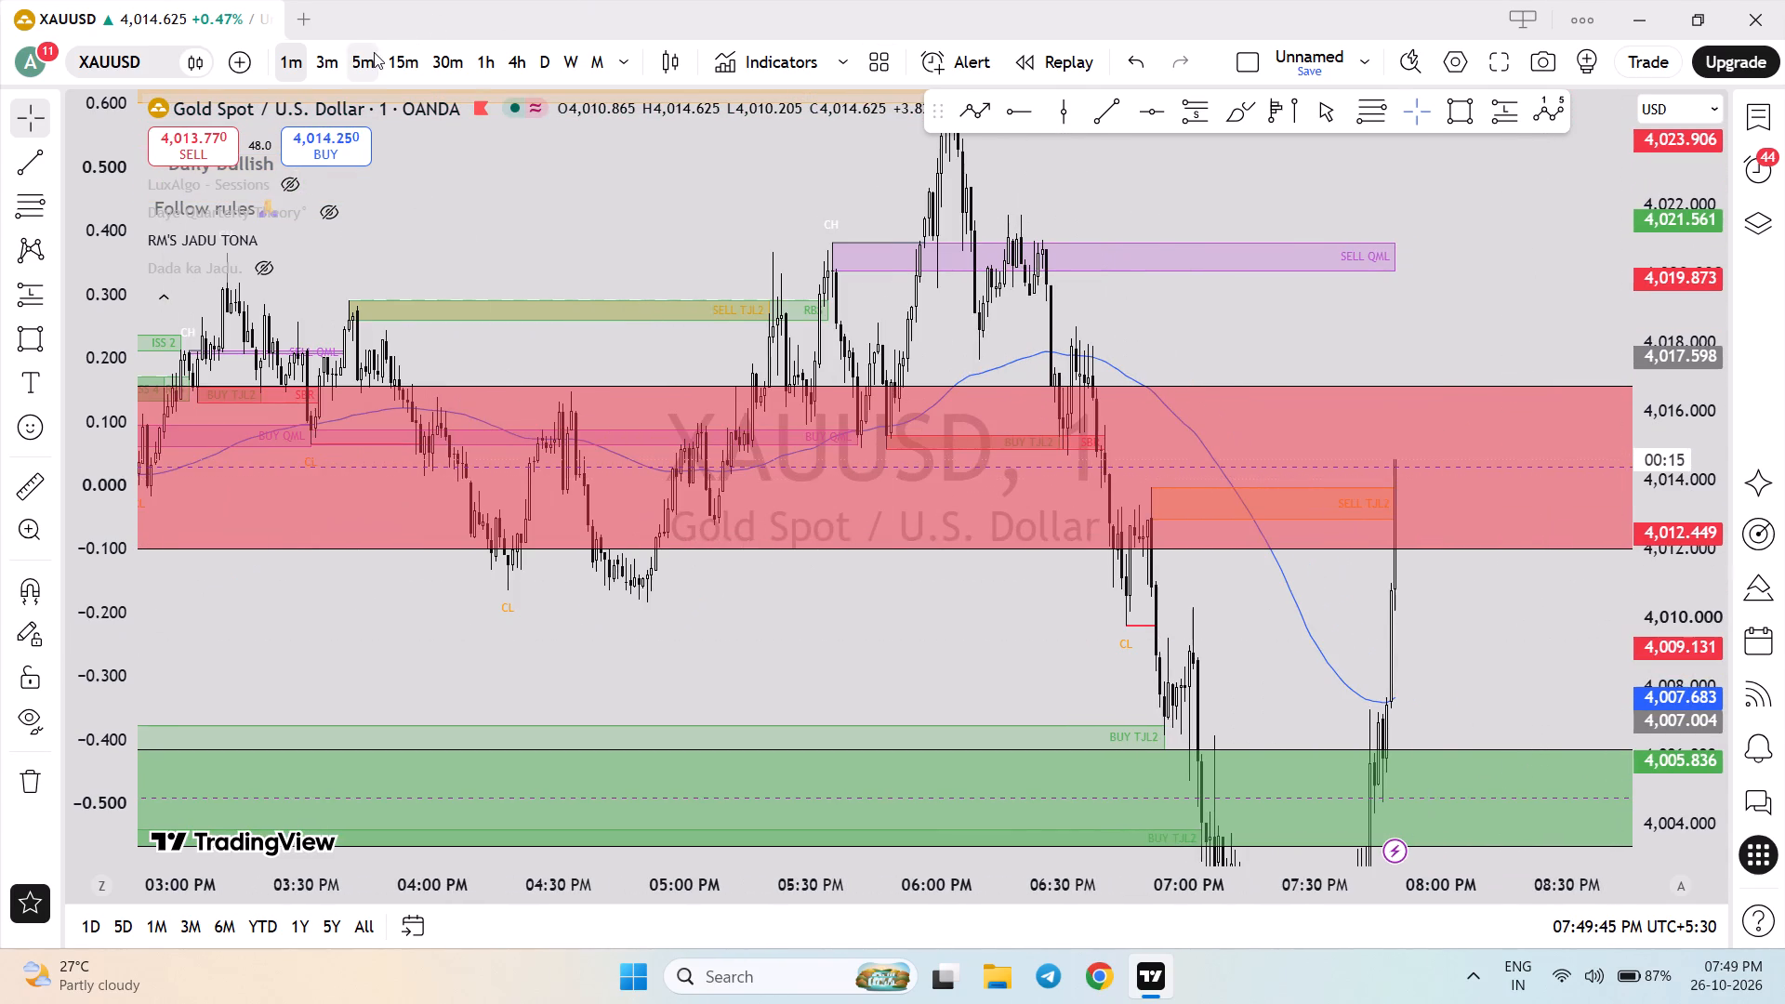
{"action": "scroll", "coordinate": [946, 636], "scroll_direction": "up", "scroll_amount": 5}
{"action": "left_click_drag", "start_coordinate": [1664, 526], "coordinate": [1630, 733]}
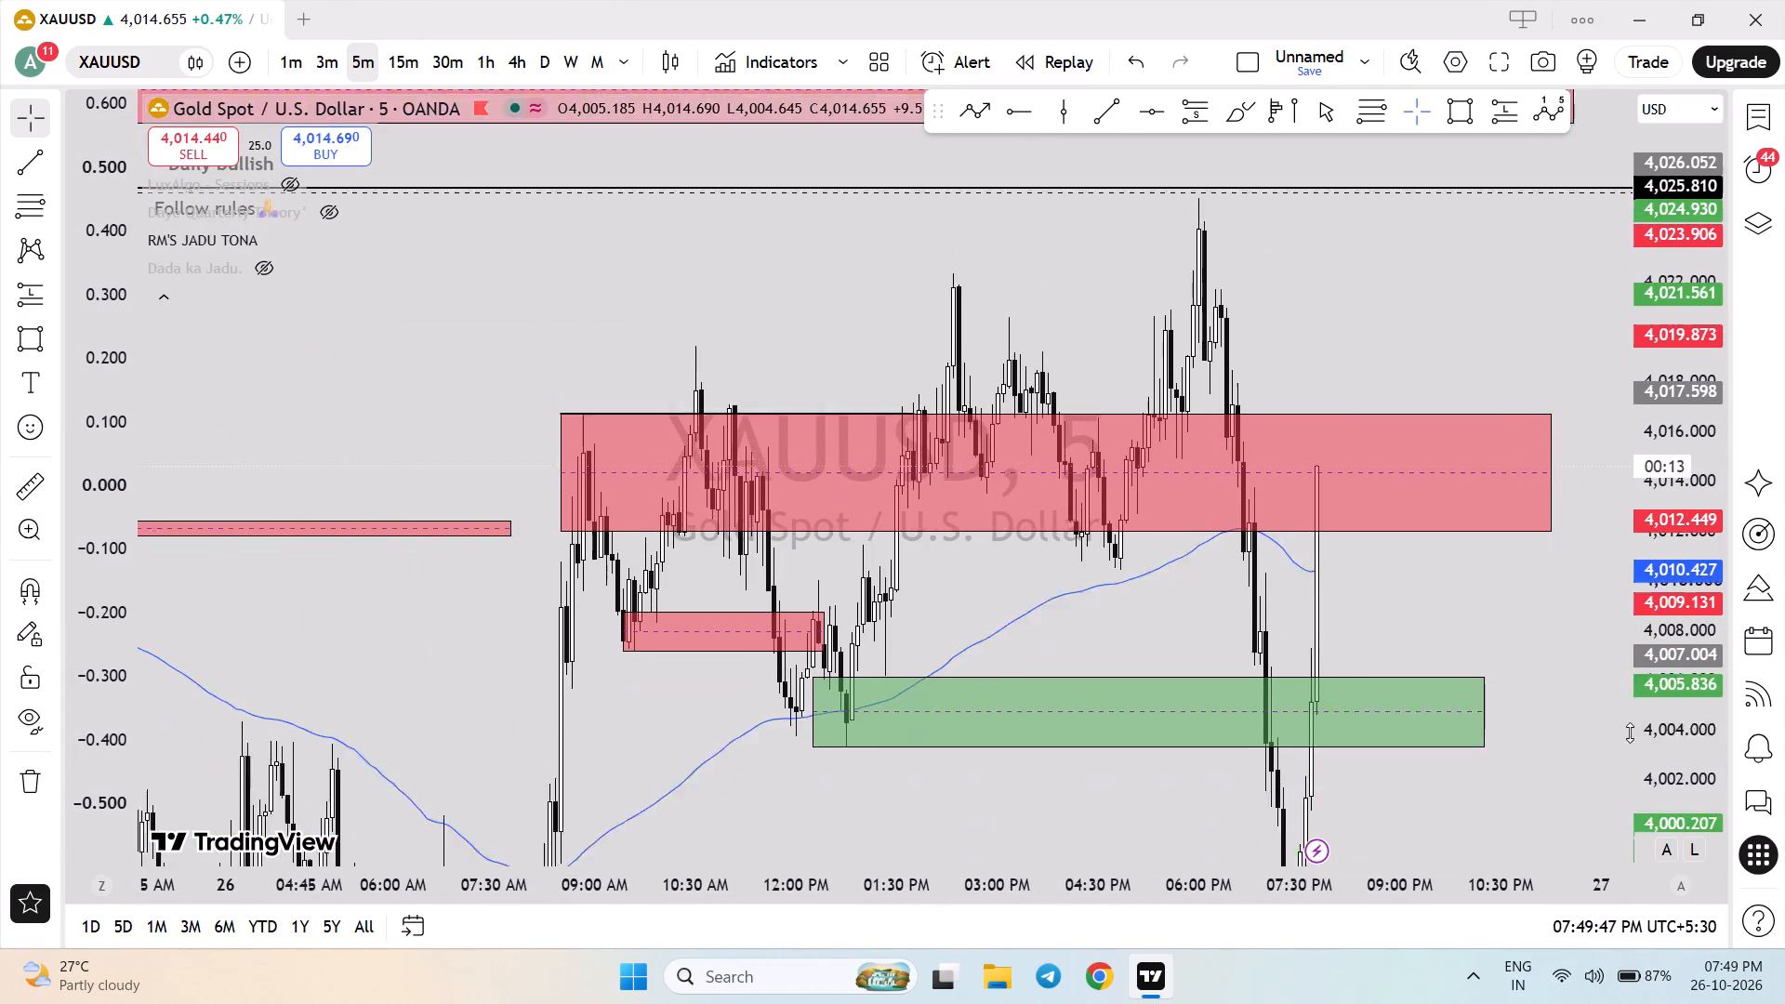
{"action": "left_click_drag", "start_coordinate": [1630, 733], "coordinate": [1610, 828]}
{"action": "left_click_drag", "start_coordinate": [1550, 784], "coordinate": [1556, 720]}
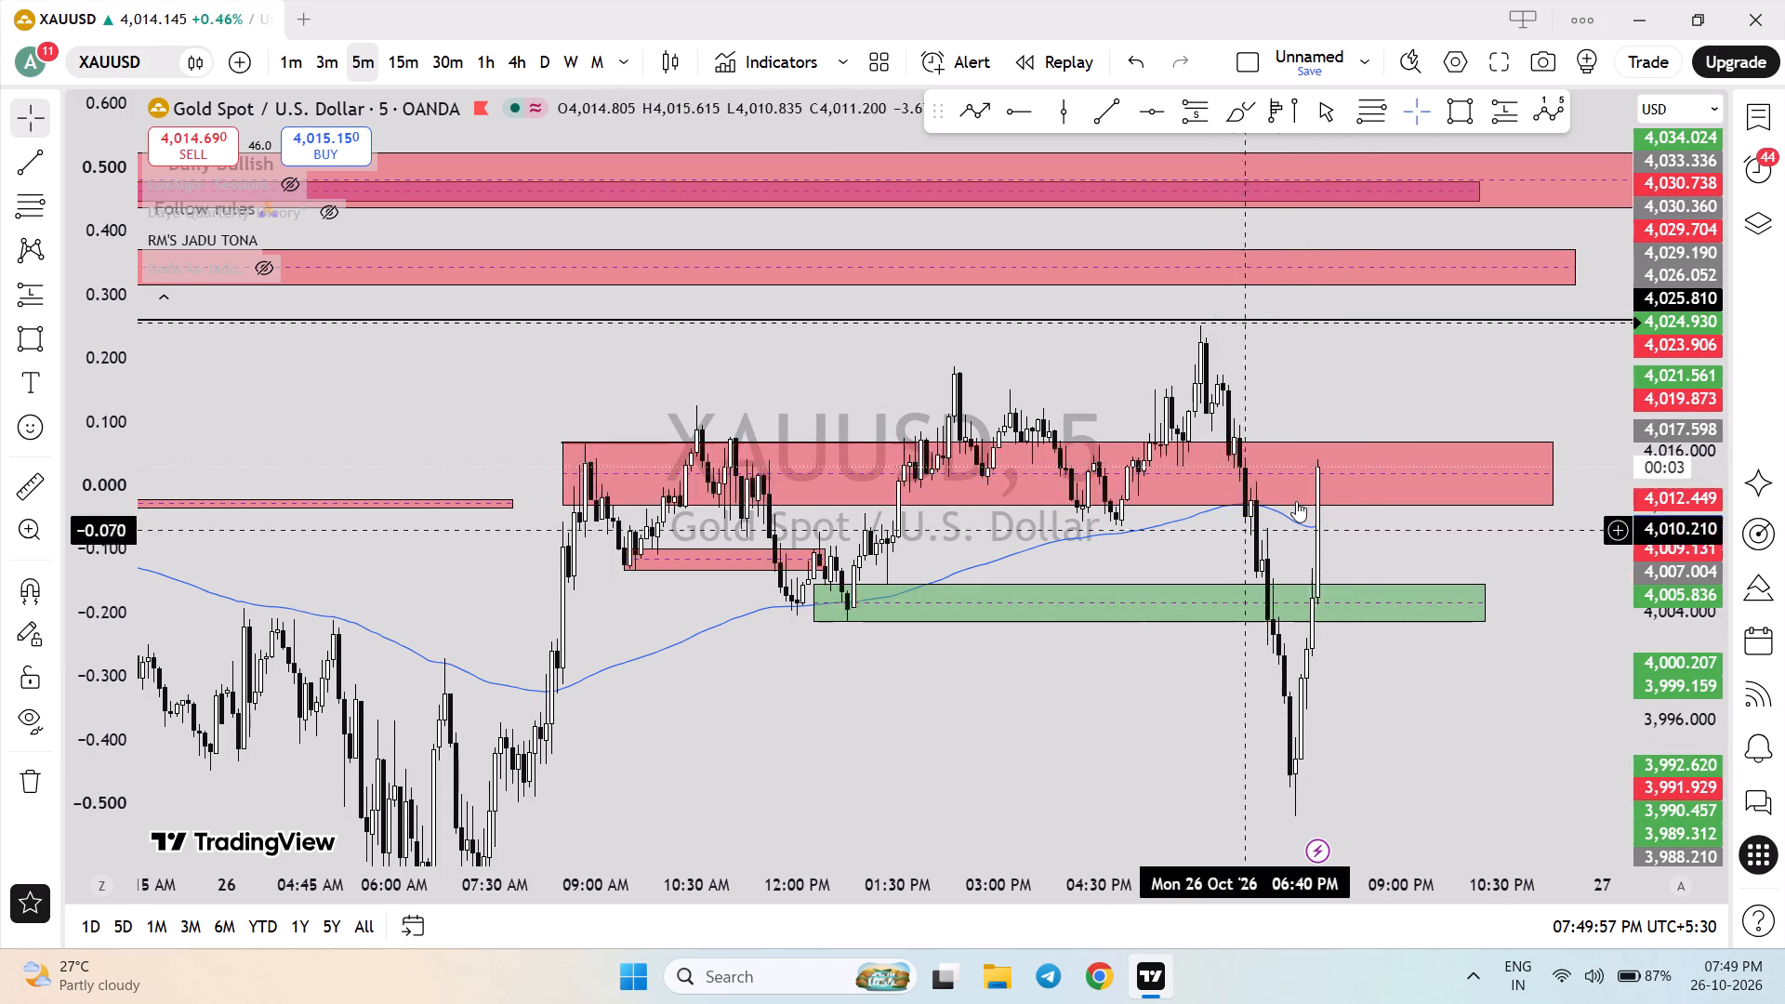
{"action": "left_click_drag", "start_coordinate": [1682, 667], "coordinate": [1671, 737]}
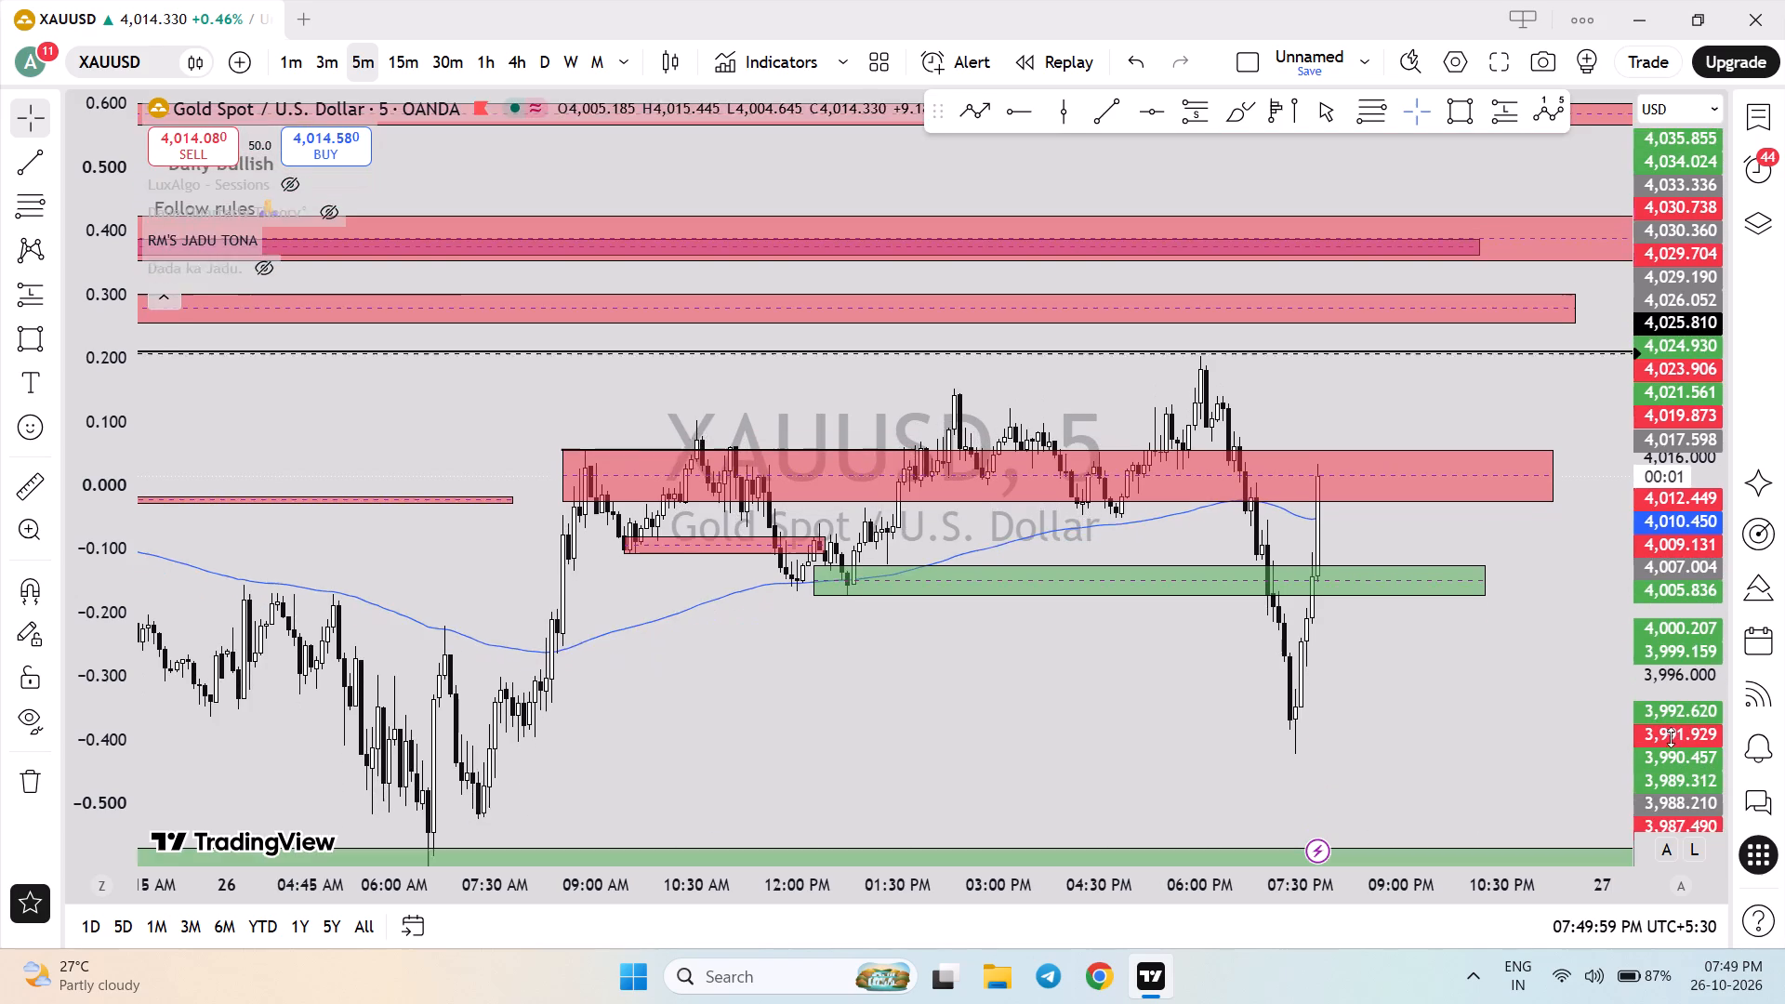
{"action": "left_click_drag", "start_coordinate": [1671, 737], "coordinate": [1671, 747]}
{"action": "scroll", "coordinate": [1636, 700], "scroll_direction": "up", "scroll_amount": 1}
{"action": "scroll", "coordinate": [1633, 700], "scroll_direction": "down", "scroll_amount": 3}
{"action": "left_click_drag", "start_coordinate": [1661, 644], "coordinate": [1619, 240]}
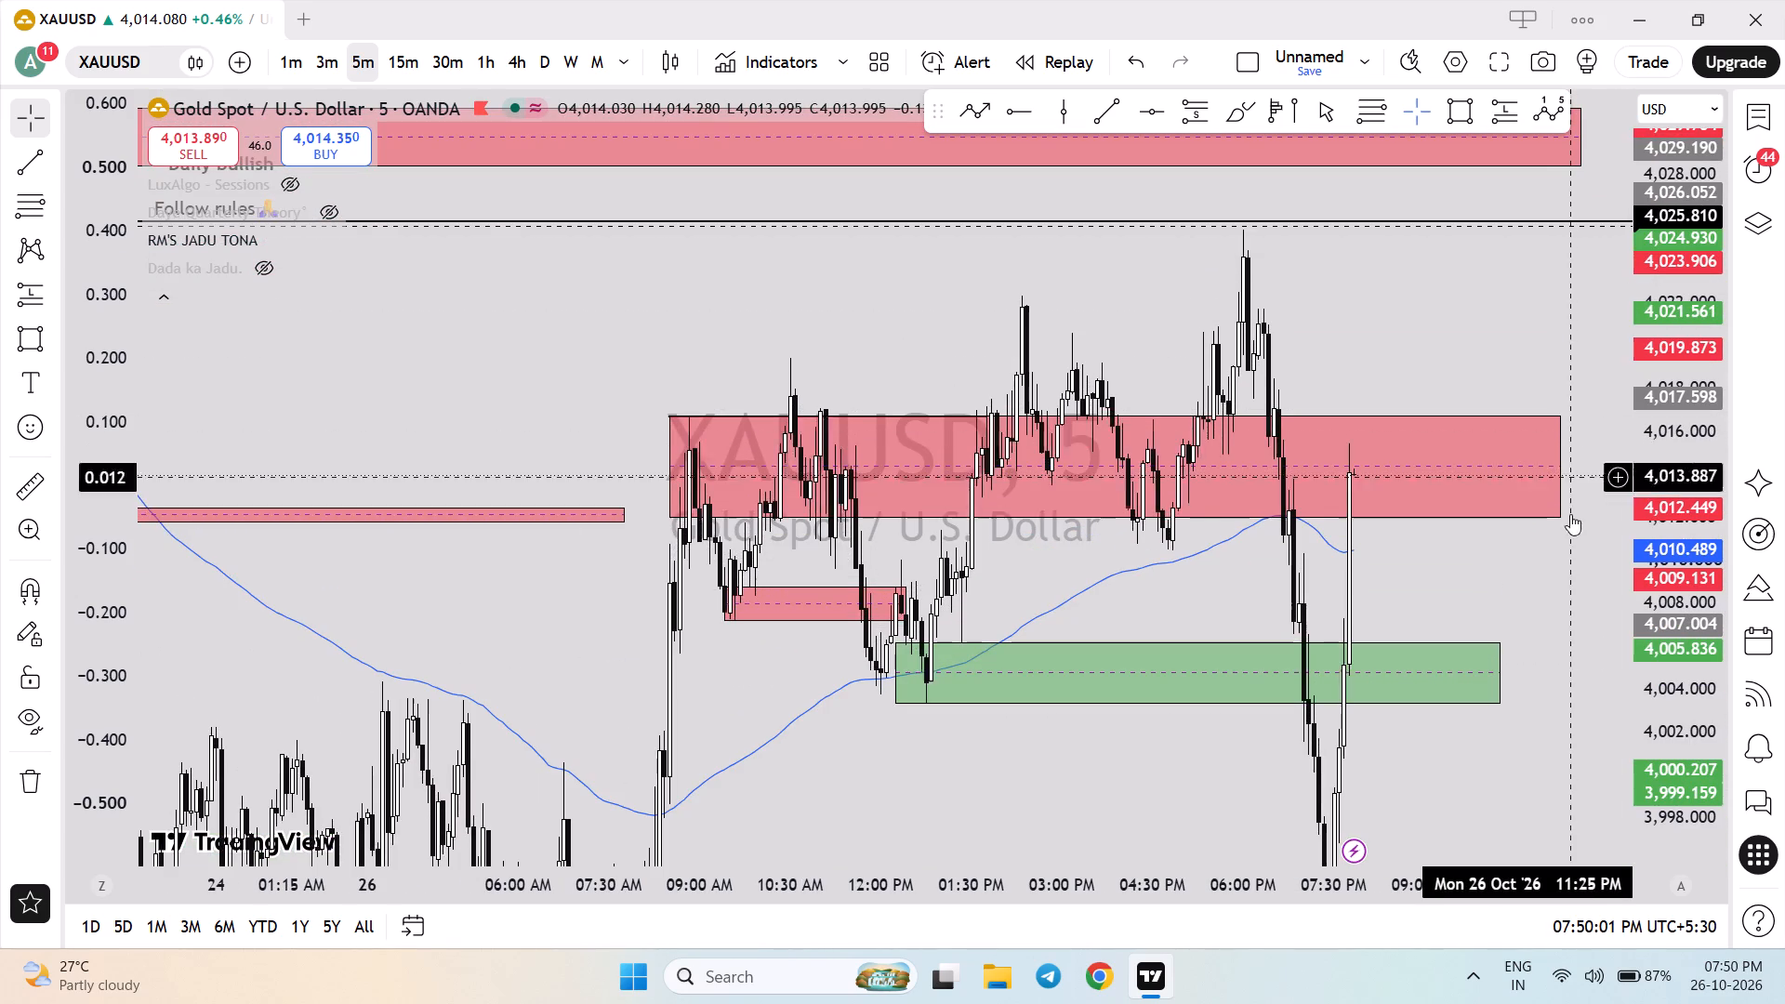
{"action": "left_click_drag", "start_coordinate": [1561, 472], "coordinate": [1375, 430]}
{"action": "left_click", "coordinate": [1459, 504]}
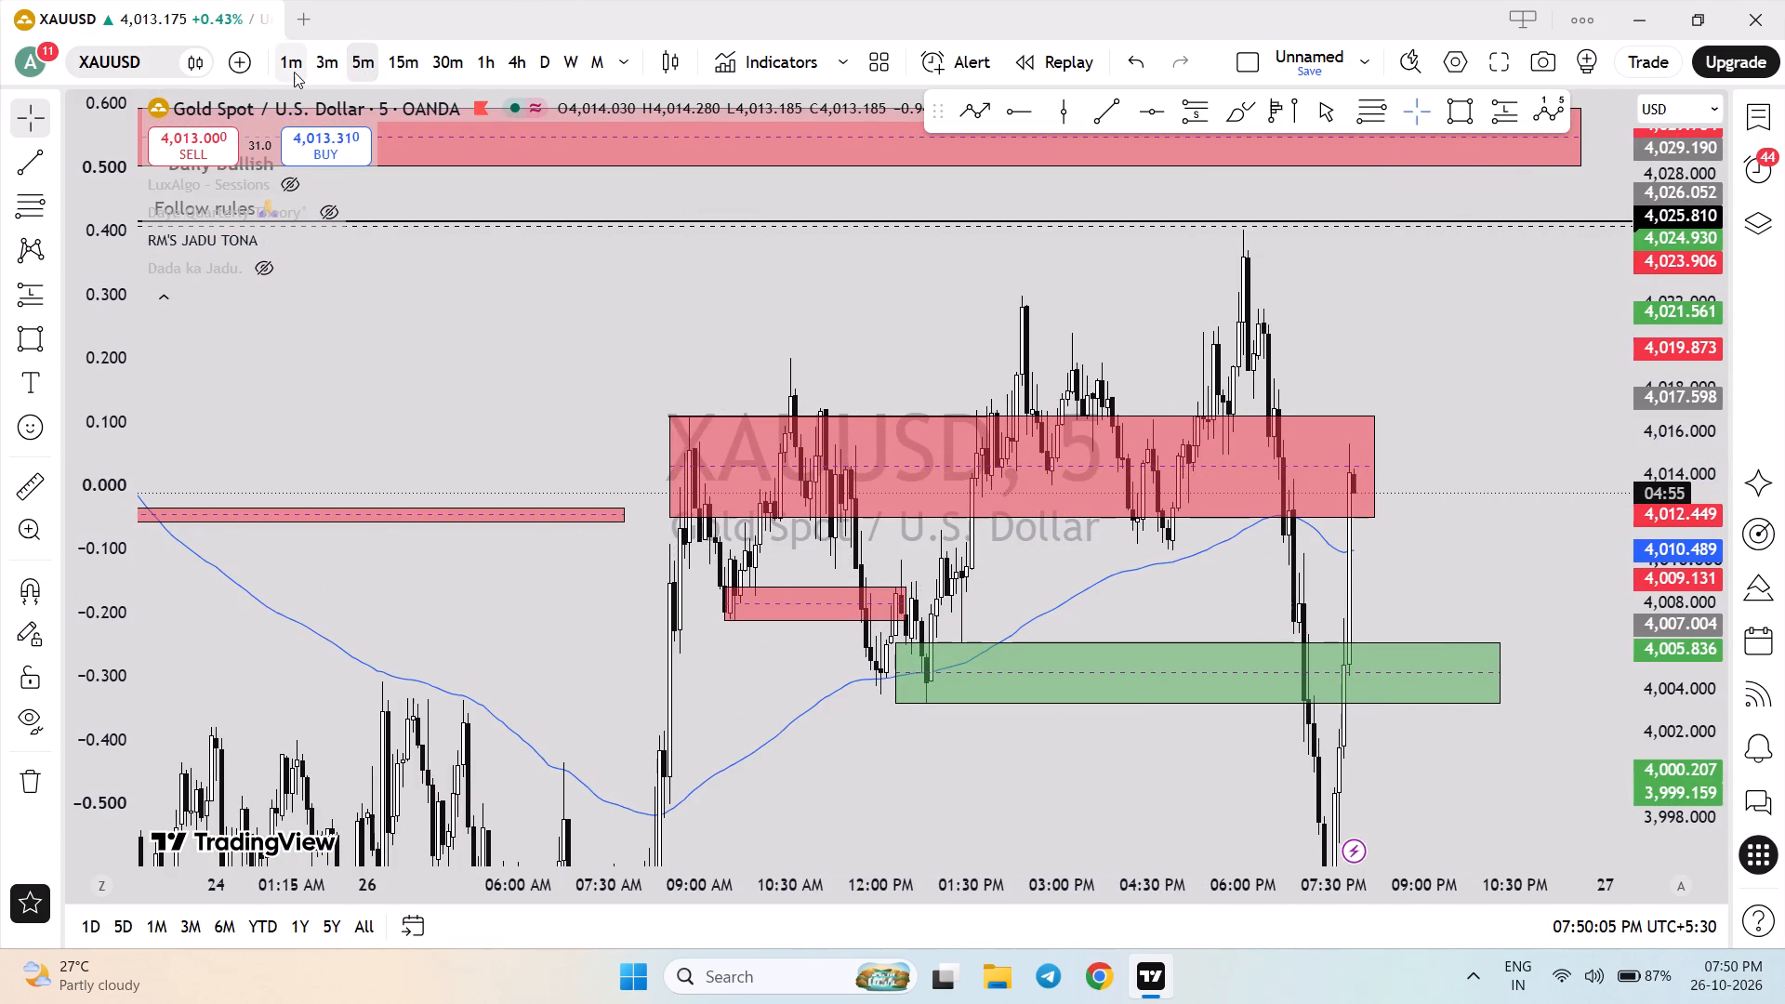
Switch to the 1-minute timeframe and examine the latest candles against the shortened red supply zone and the green demand zone.
{"action": "left_click", "coordinate": [294, 72]}
{"action": "left_click_drag", "start_coordinate": [1673, 756], "coordinate": [1645, 641]}
{"action": "left_click_drag", "start_coordinate": [1505, 662], "coordinate": [1491, 690]}
{"action": "scroll", "coordinate": [1491, 690], "scroll_direction": "up", "scroll_amount": 3}
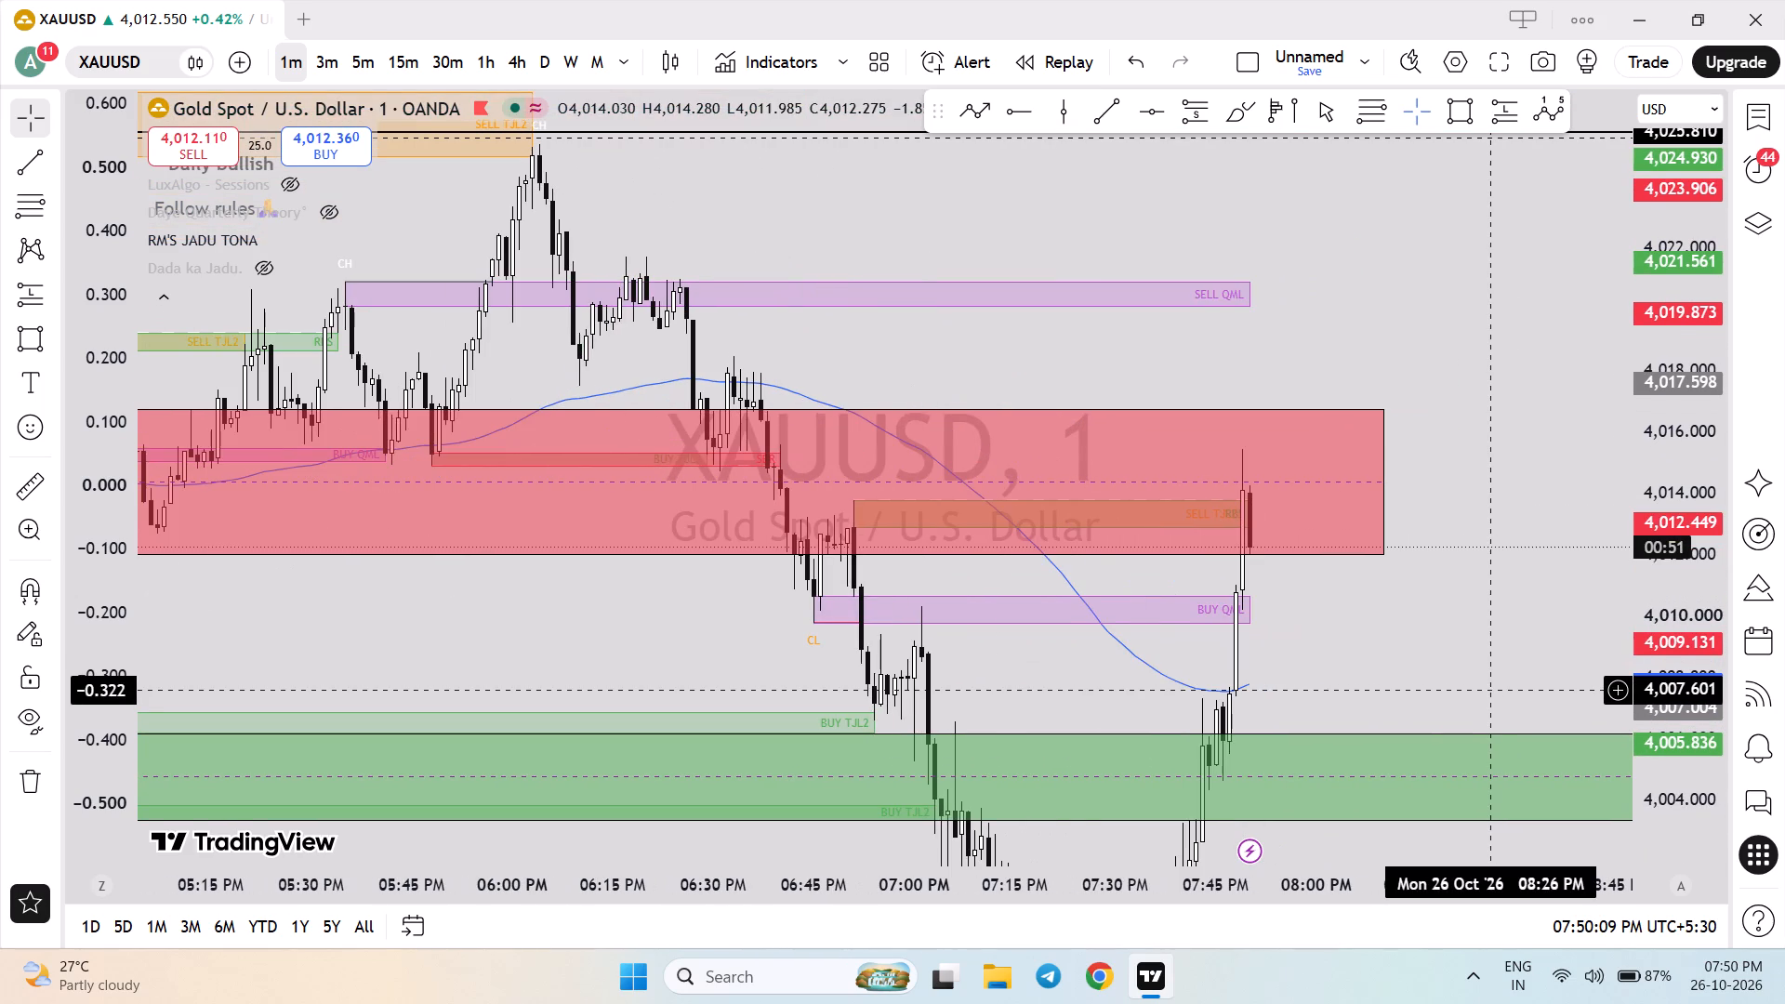
{"action": "left_click_drag", "start_coordinate": [1671, 679], "coordinate": [1658, 625]}
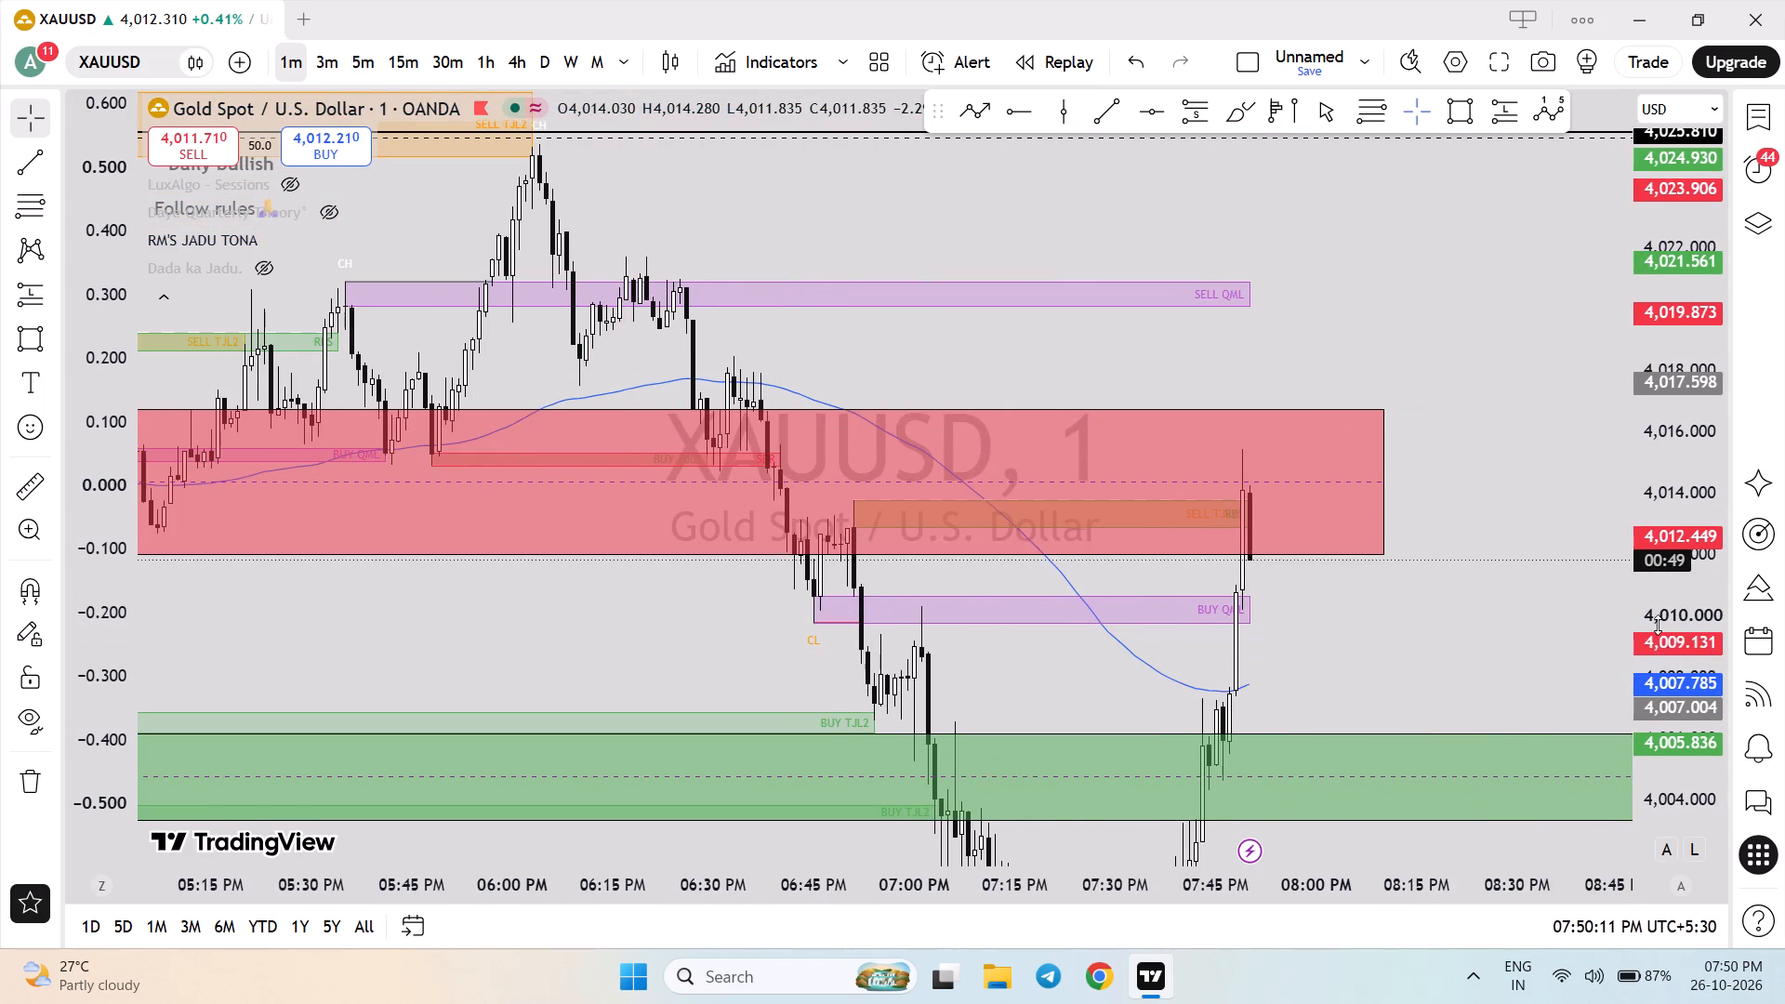
{"action": "left_click_drag", "start_coordinate": [1658, 625], "coordinate": [1647, 579]}
{"action": "left_click_drag", "start_coordinate": [1645, 600], "coordinate": [1643, 705]}
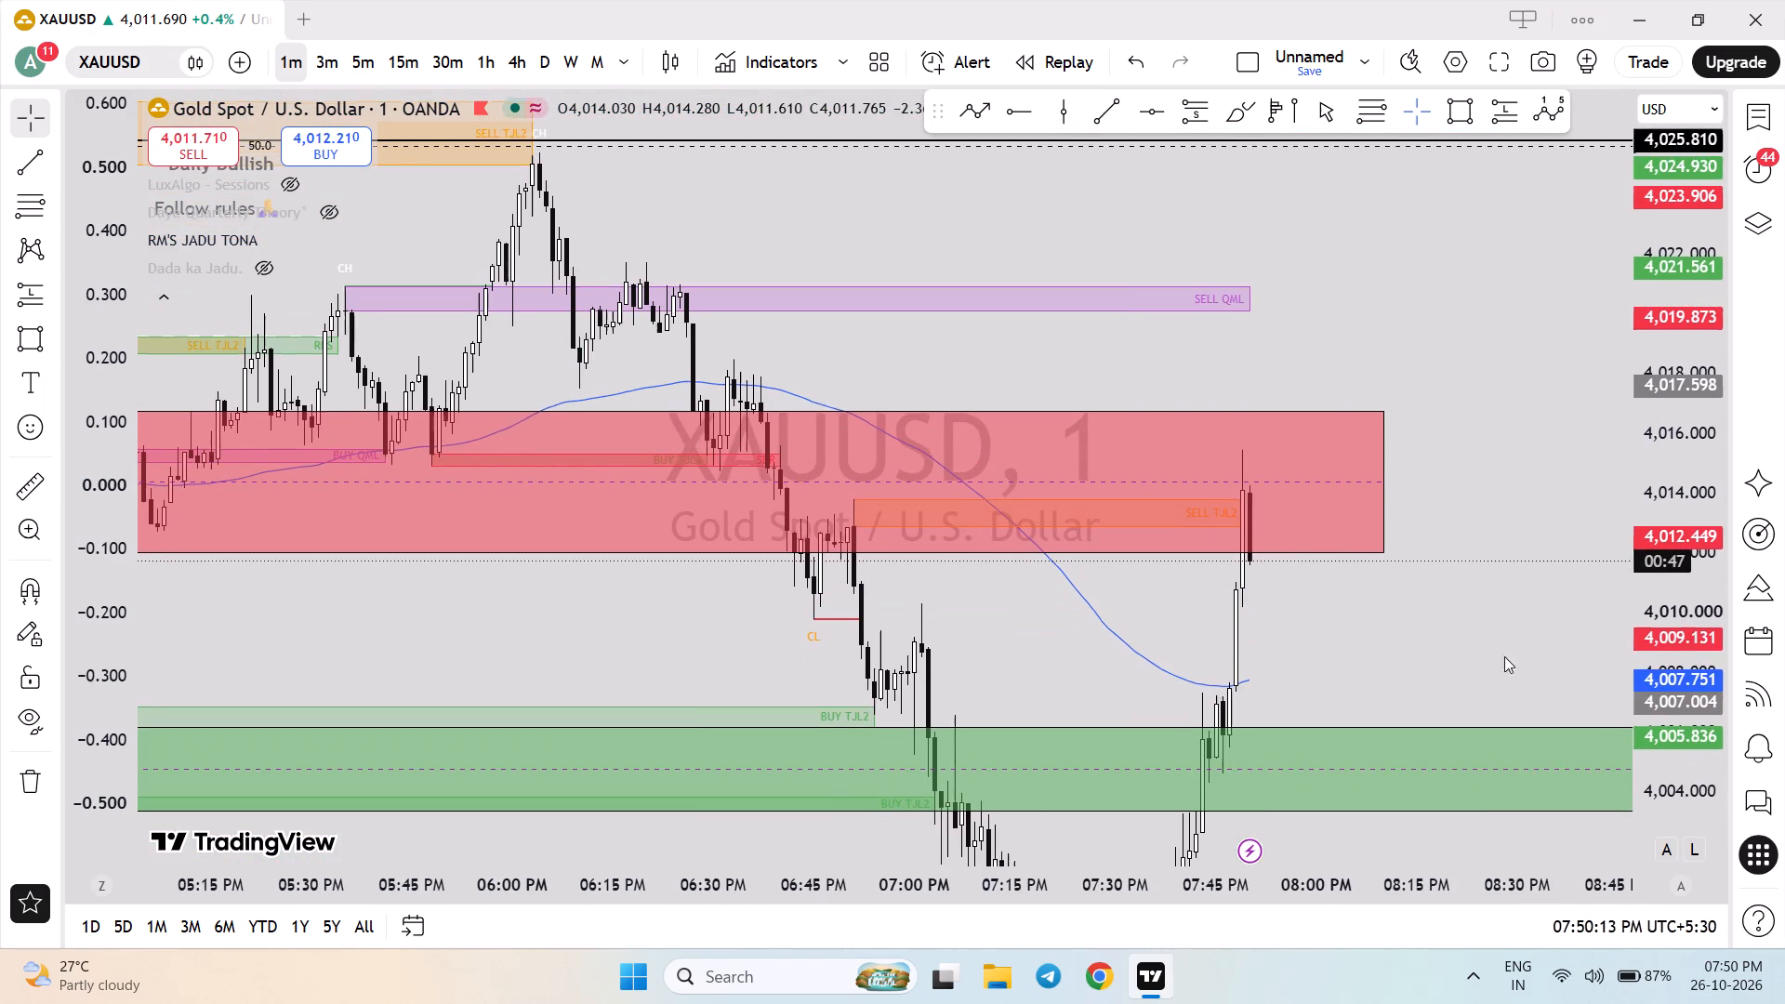
Measure the latest rise from about 4,010.6 to about 4,015.6 inside the red supply zone, and clear the measurement.
{"action": "left_click", "coordinate": [4, 467]}
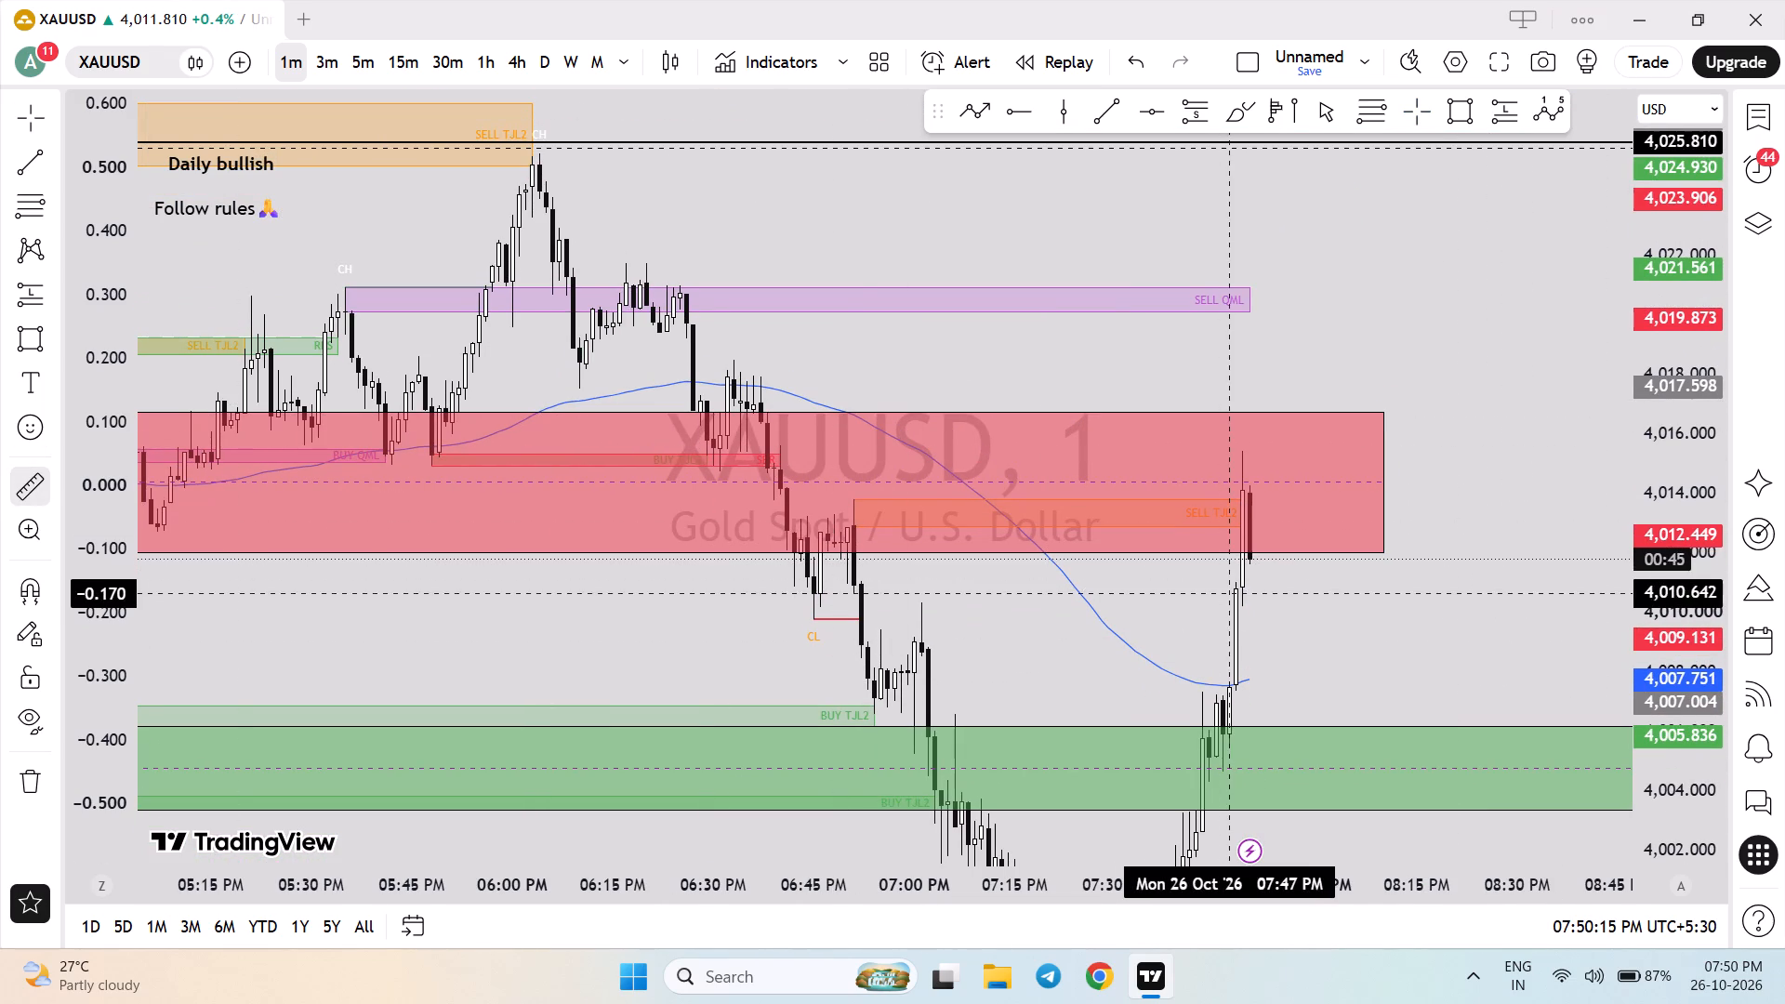
{"action": "left_click", "coordinate": [1230, 593]}
{"action": "left_click", "coordinate": [1327, 444]}
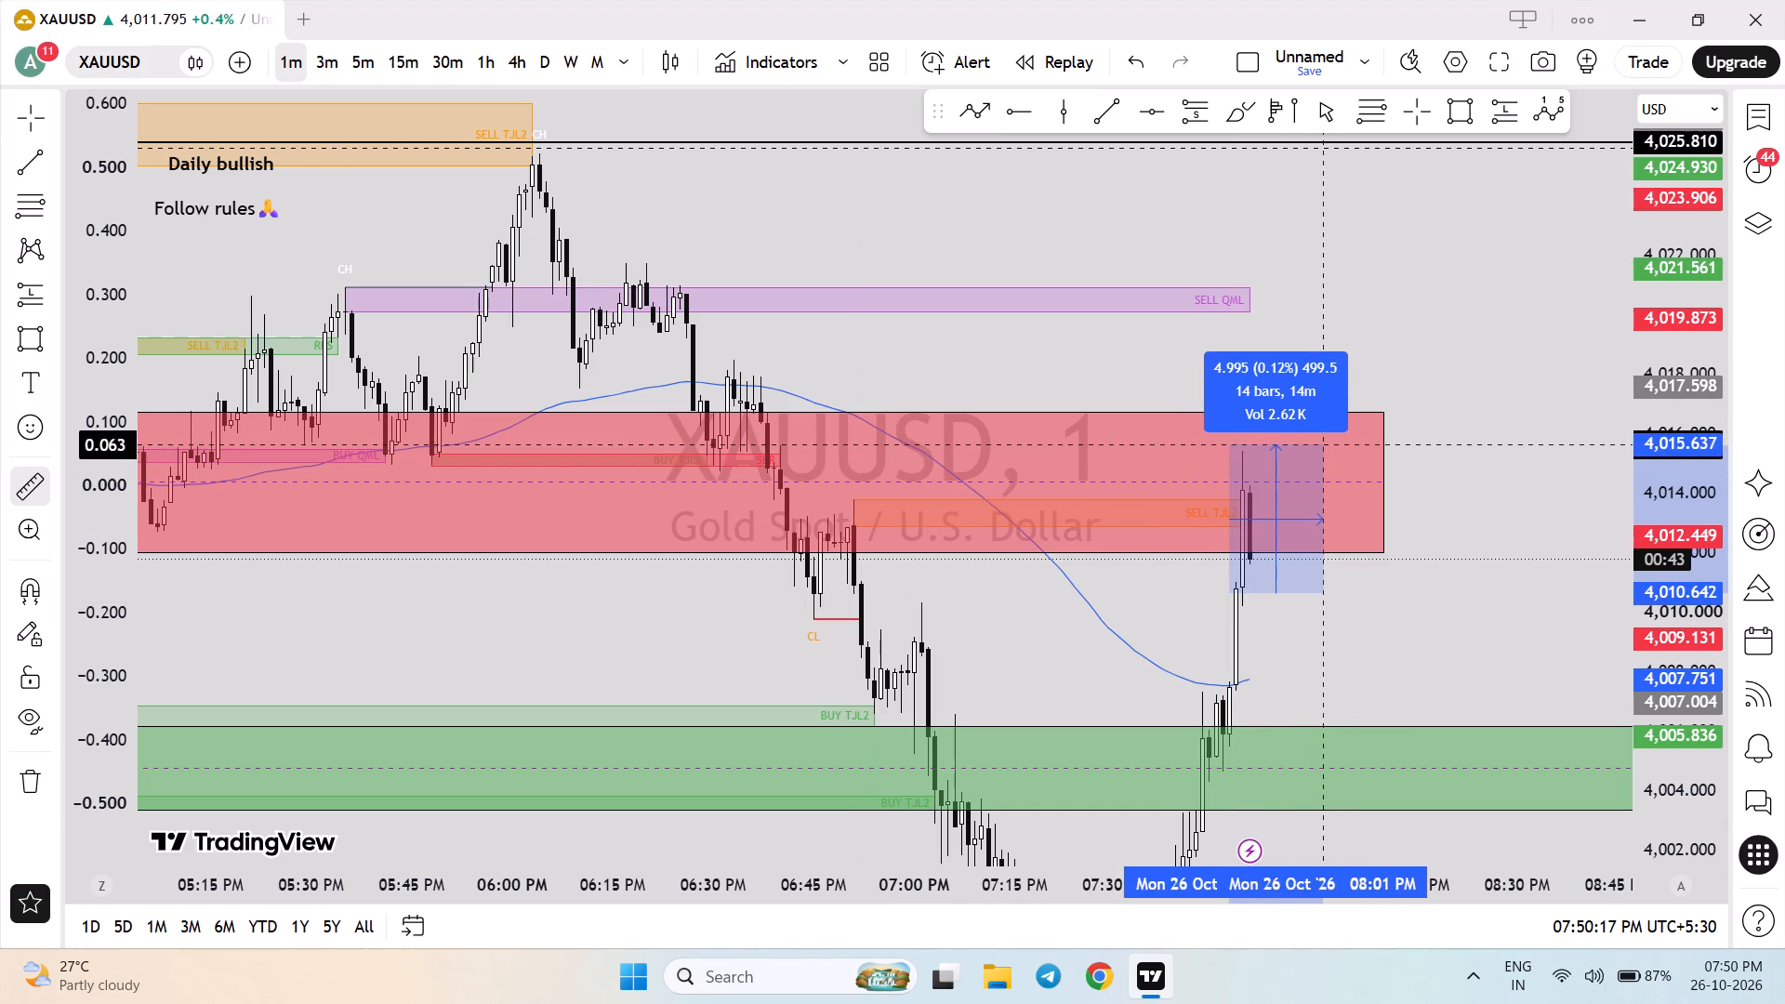
{"action": "left_click", "coordinate": [1501, 548]}
Examine the latest 1-minute candles at the lower edge of the red supply zone more closely.
{"action": "left_click_drag", "start_coordinate": [1670, 546], "coordinate": [1653, 633]}
{"action": "left_click_drag", "start_coordinate": [1653, 633], "coordinate": [1653, 569]}
{"action": "scroll", "coordinate": [1514, 619], "scroll_direction": "up", "scroll_amount": 2}
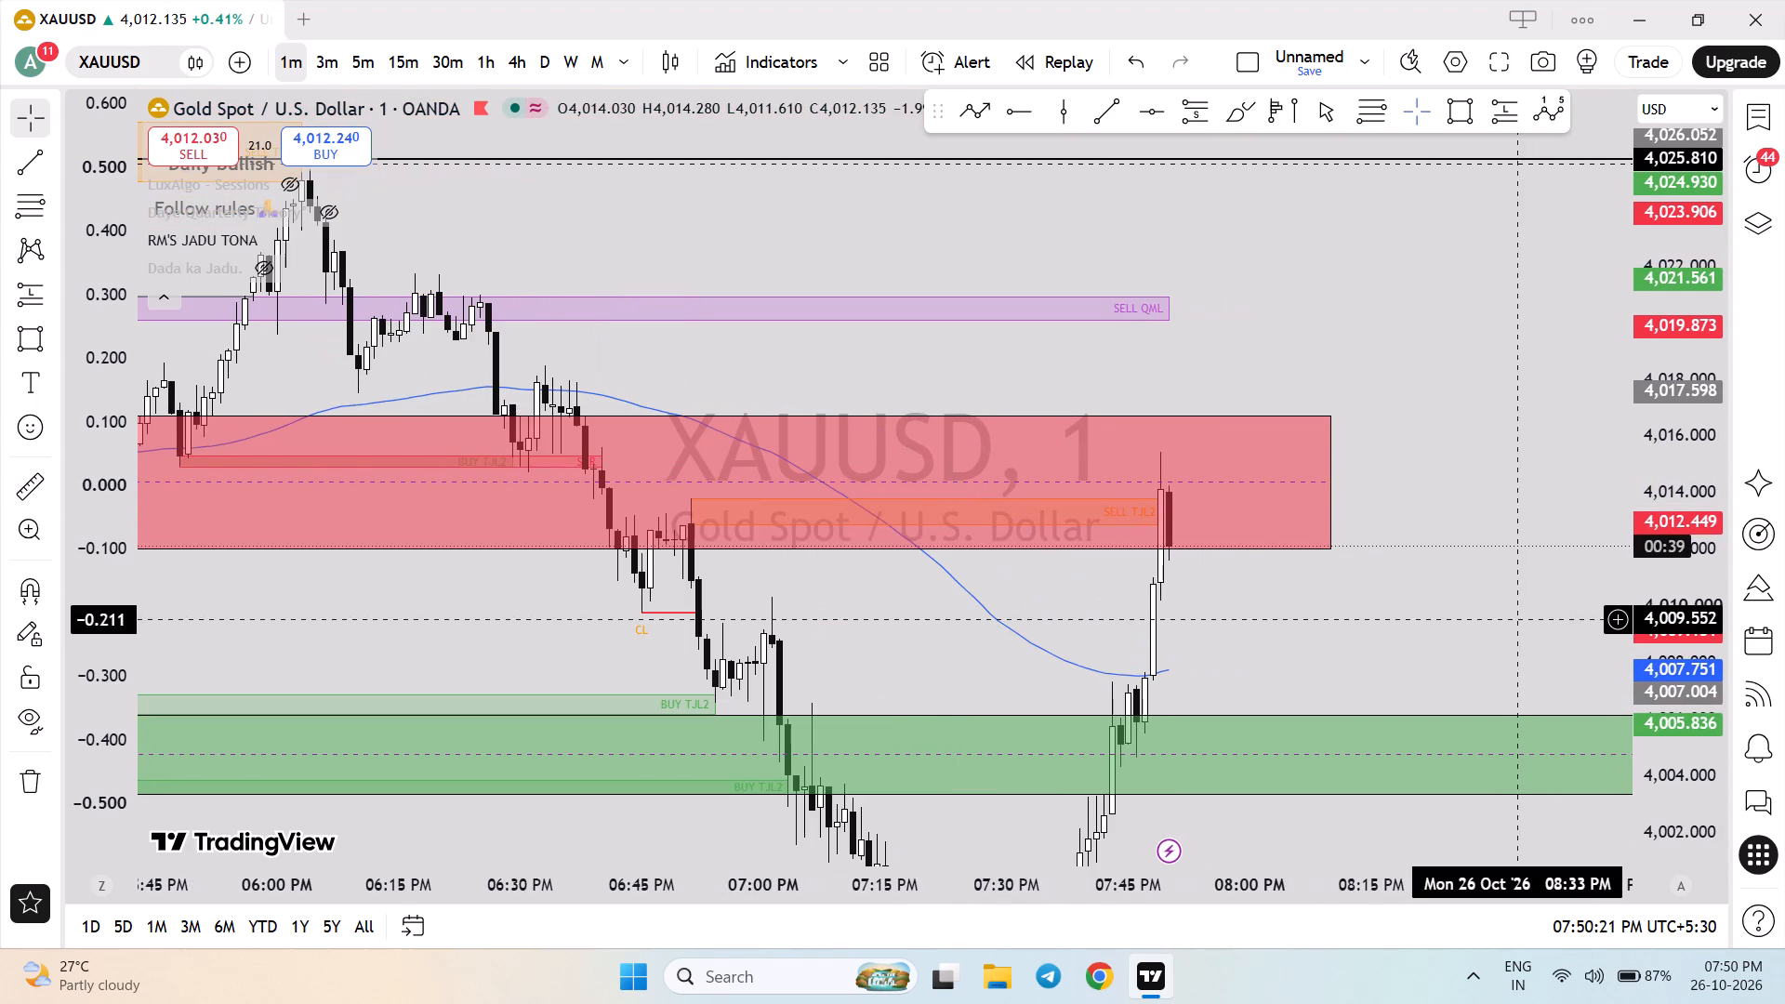
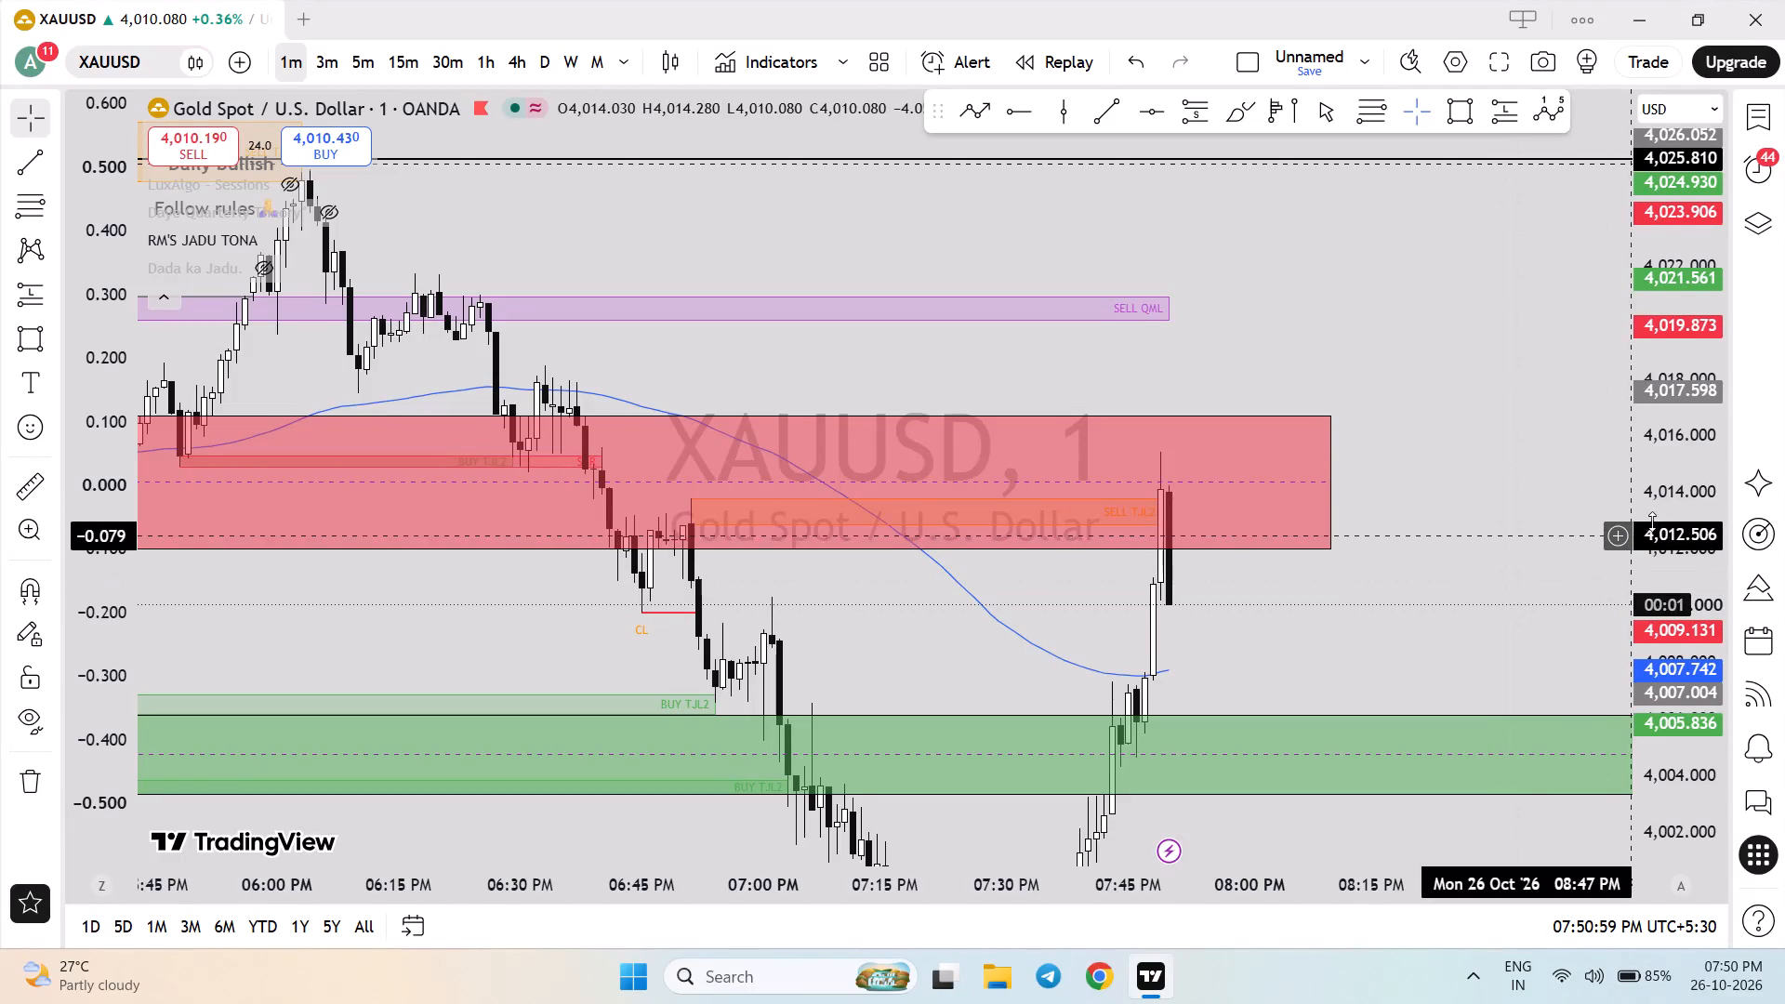
Place a short position at the current 1-minute candle with entry at about 4,009.8 and stop at about 4,015.7.
{"action": "left_click_drag", "start_coordinate": [1683, 479], "coordinate": [1682, 643]}
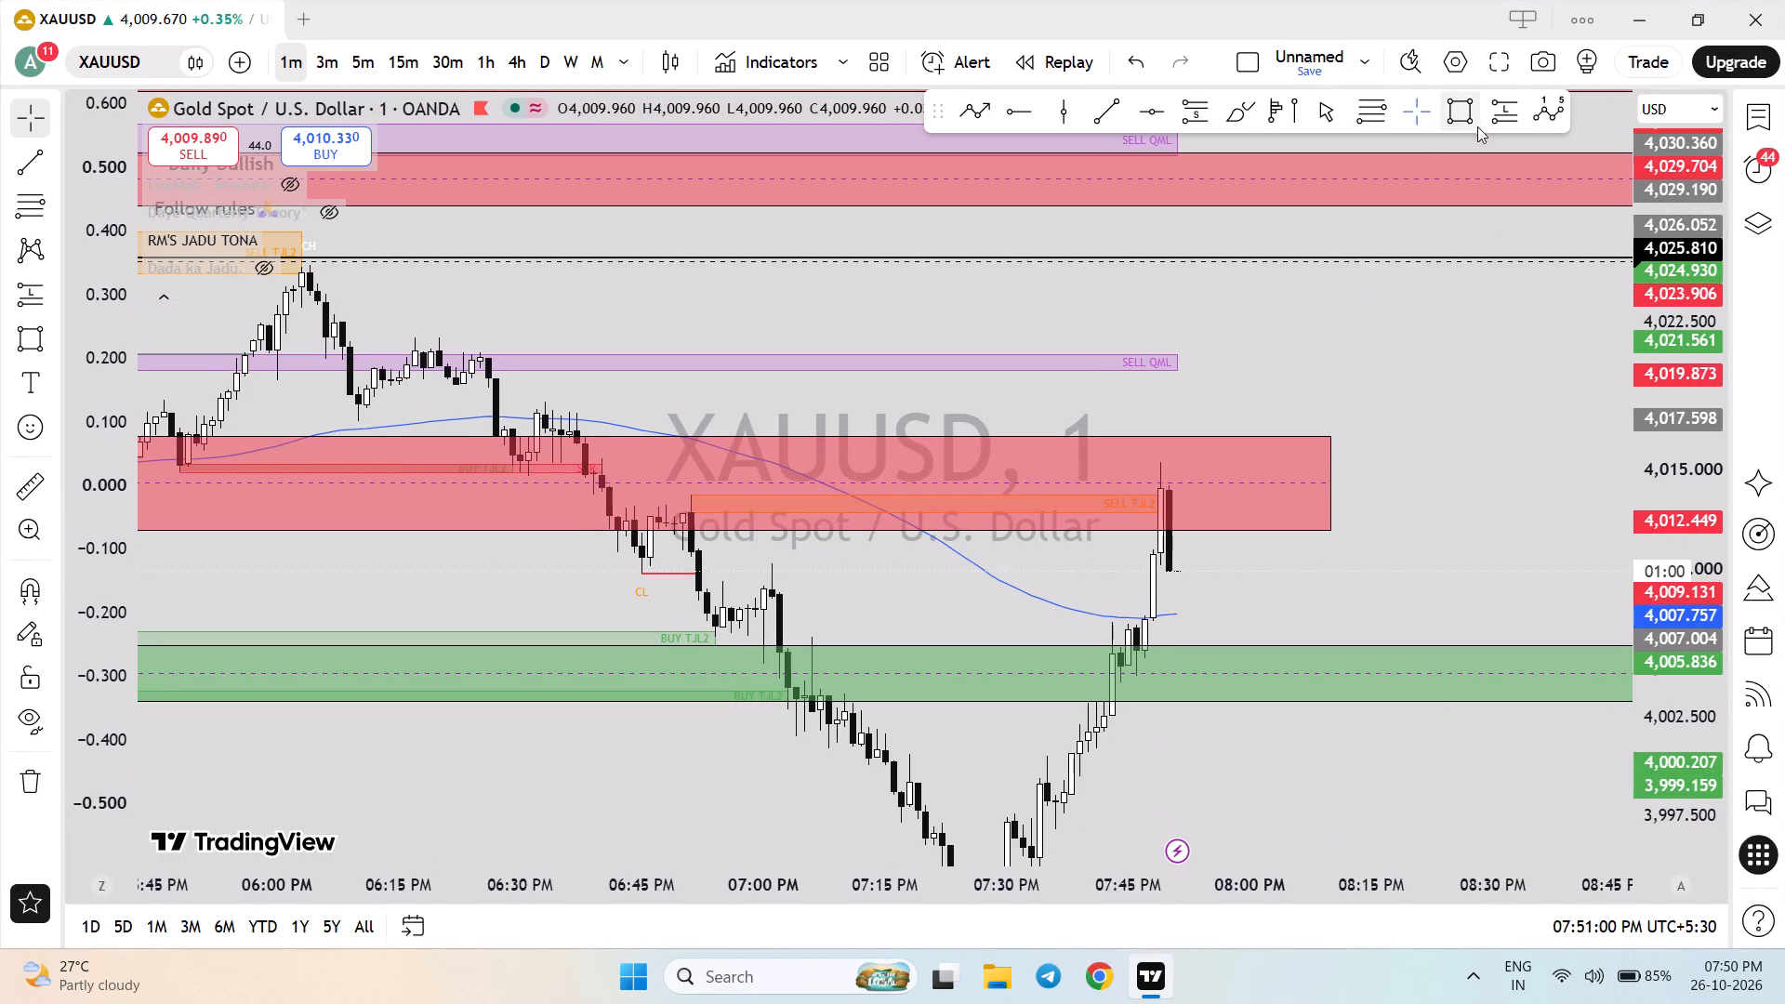
{"action": "left_click", "coordinate": [1206, 111]}
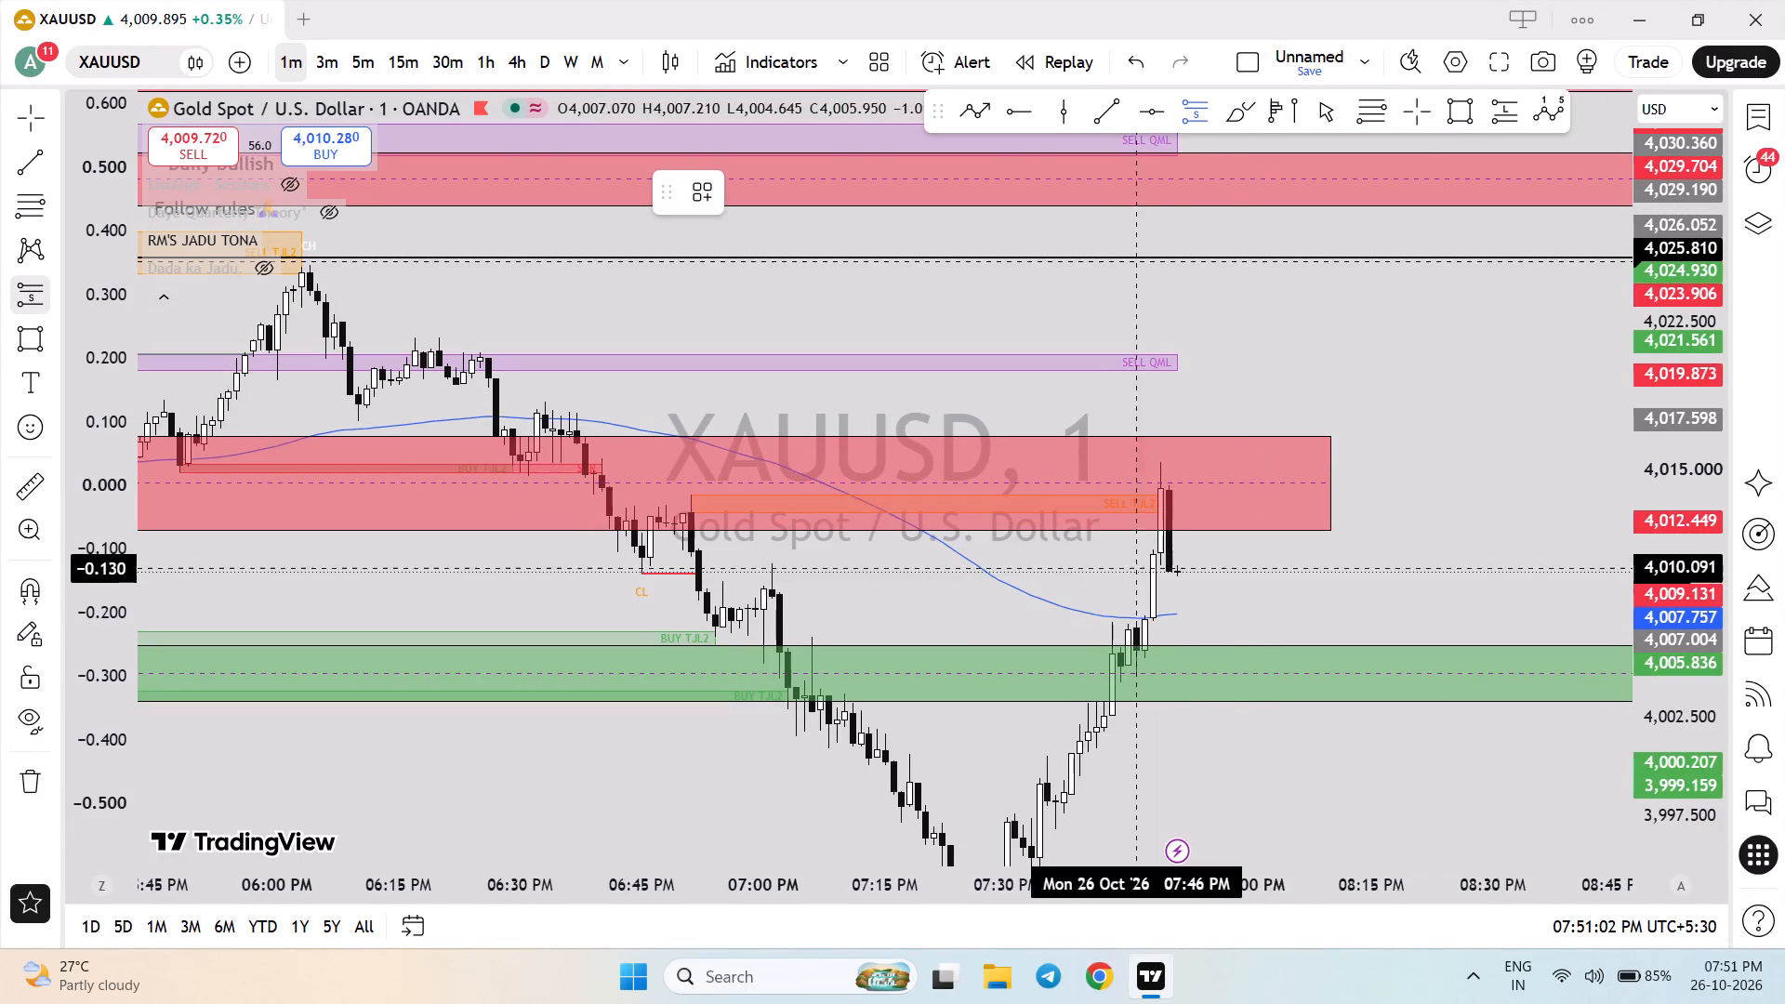
{"action": "left_click", "coordinate": [1176, 574]}
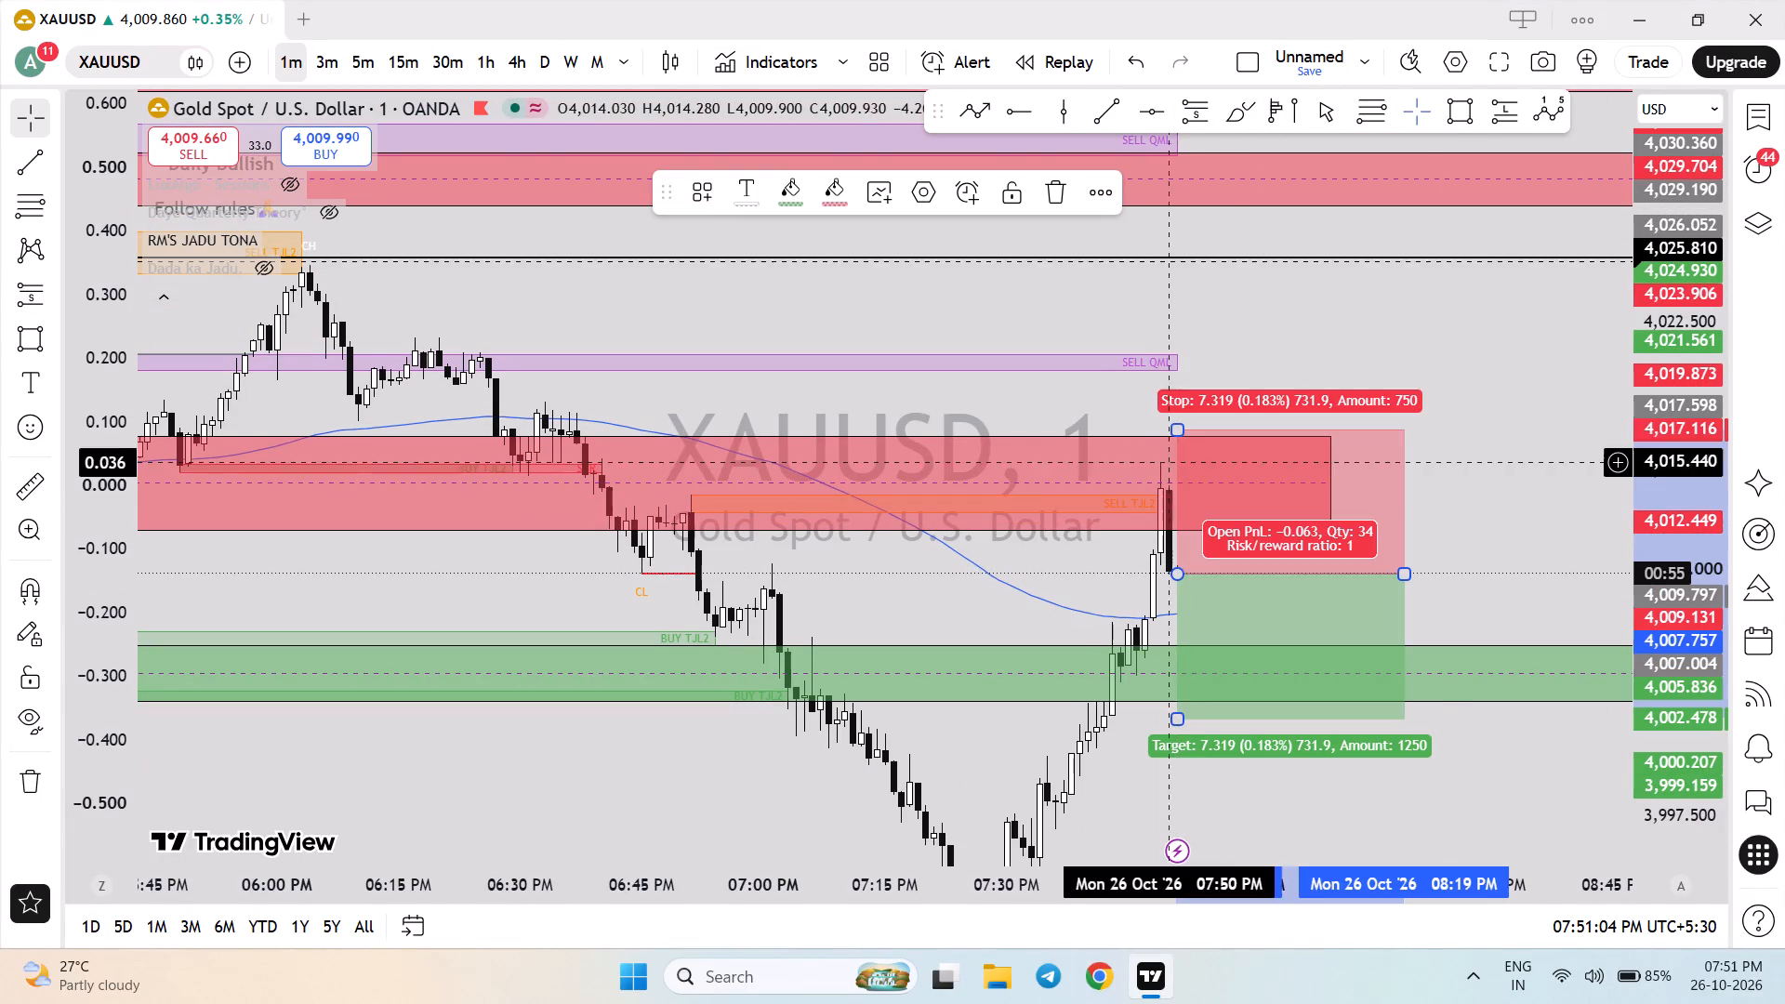
{"action": "left_click_drag", "start_coordinate": [1180, 428], "coordinate": [1177, 447]}
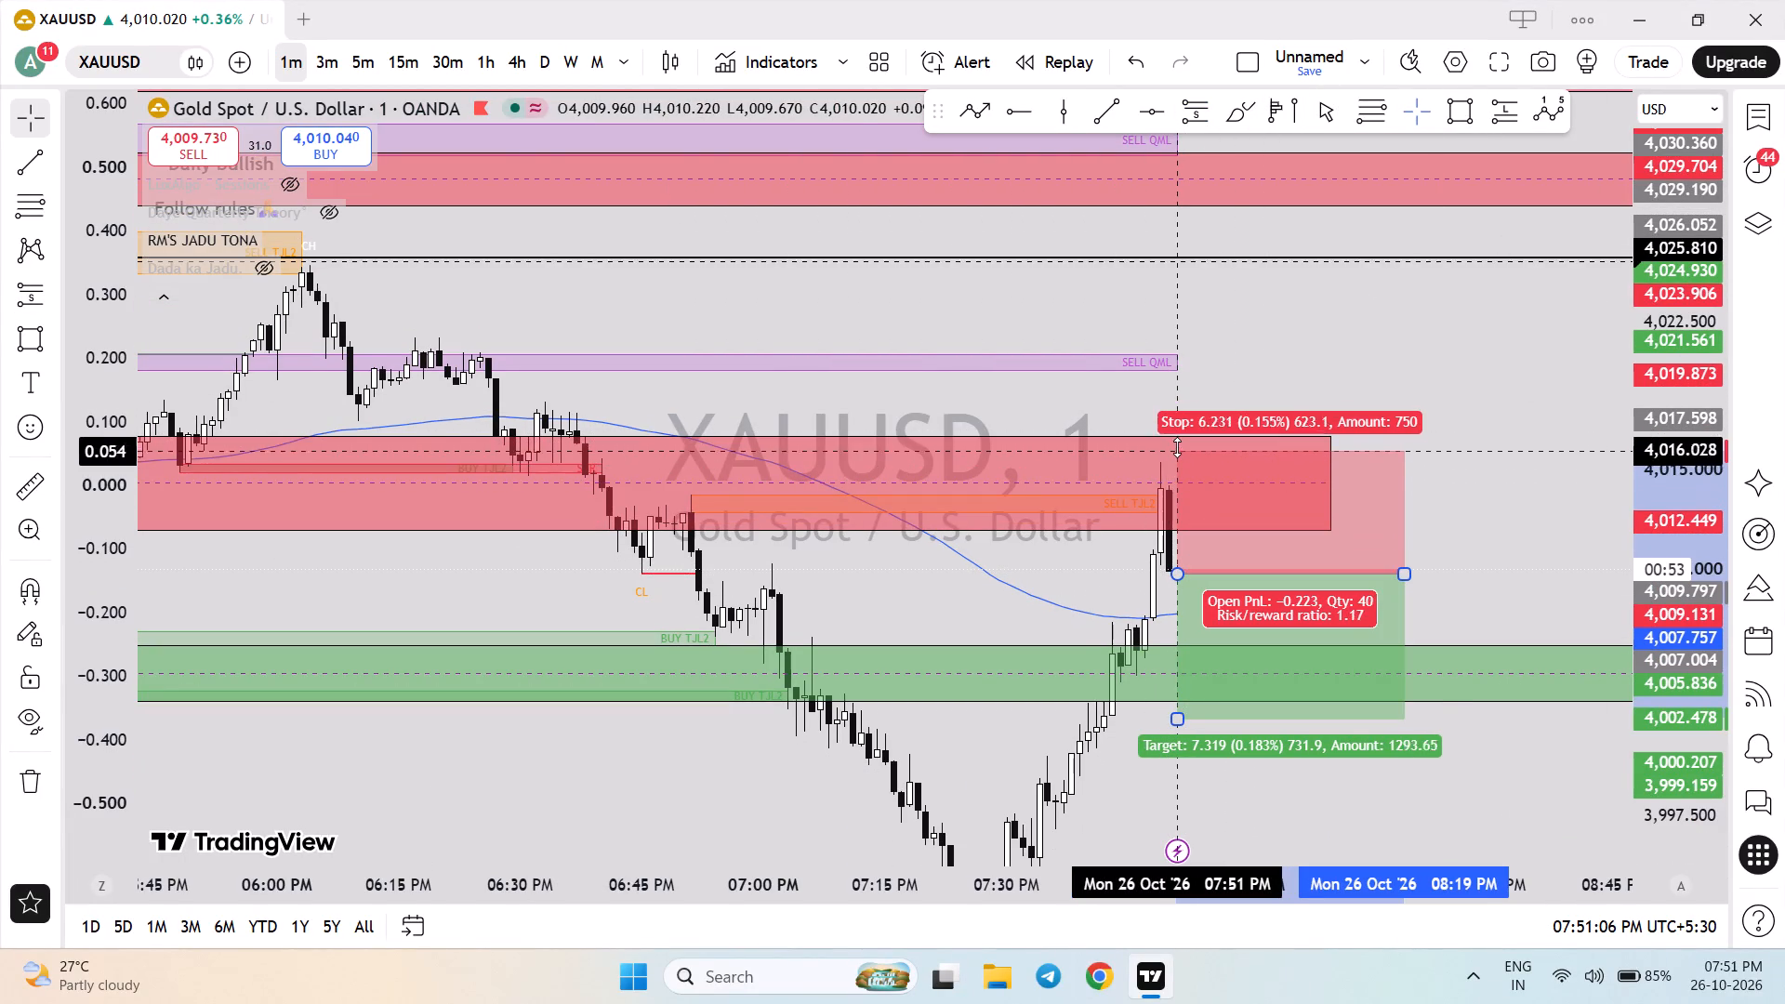
{"action": "left_click_drag", "start_coordinate": [1177, 447], "coordinate": [1178, 459]}
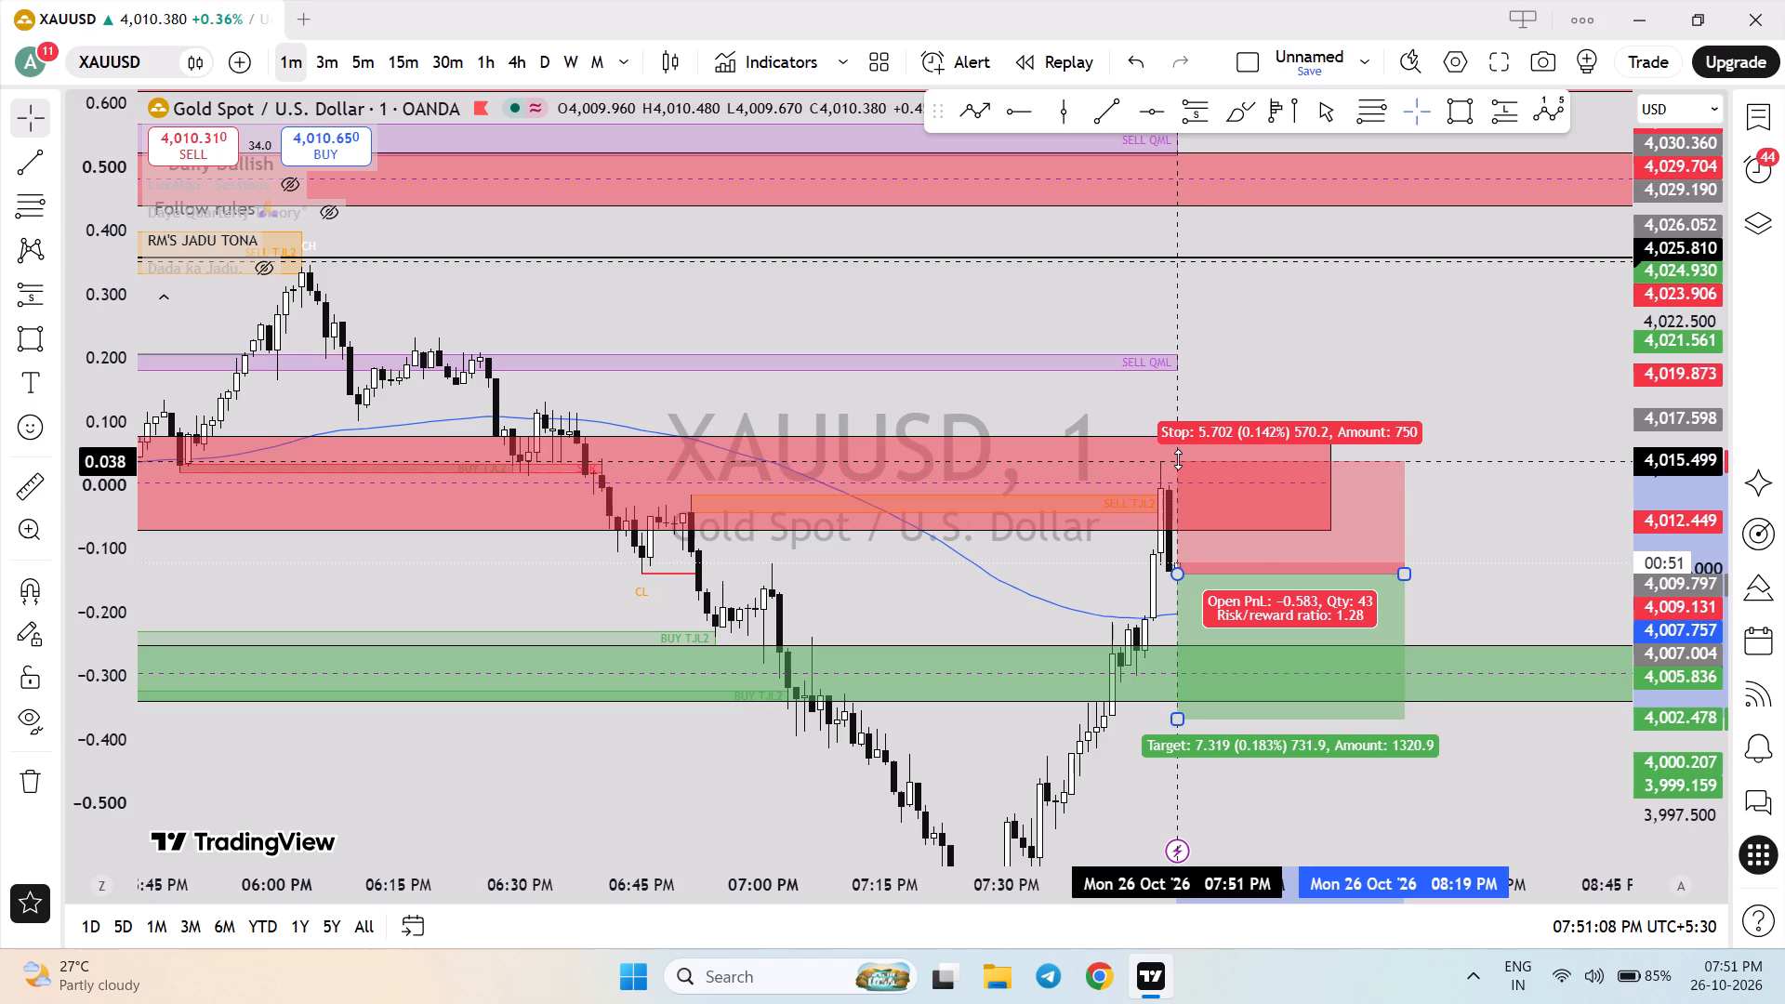
{"action": "left_click_drag", "start_coordinate": [1178, 459], "coordinate": [1174, 456]}
{"action": "left_click", "coordinate": [1541, 535]}
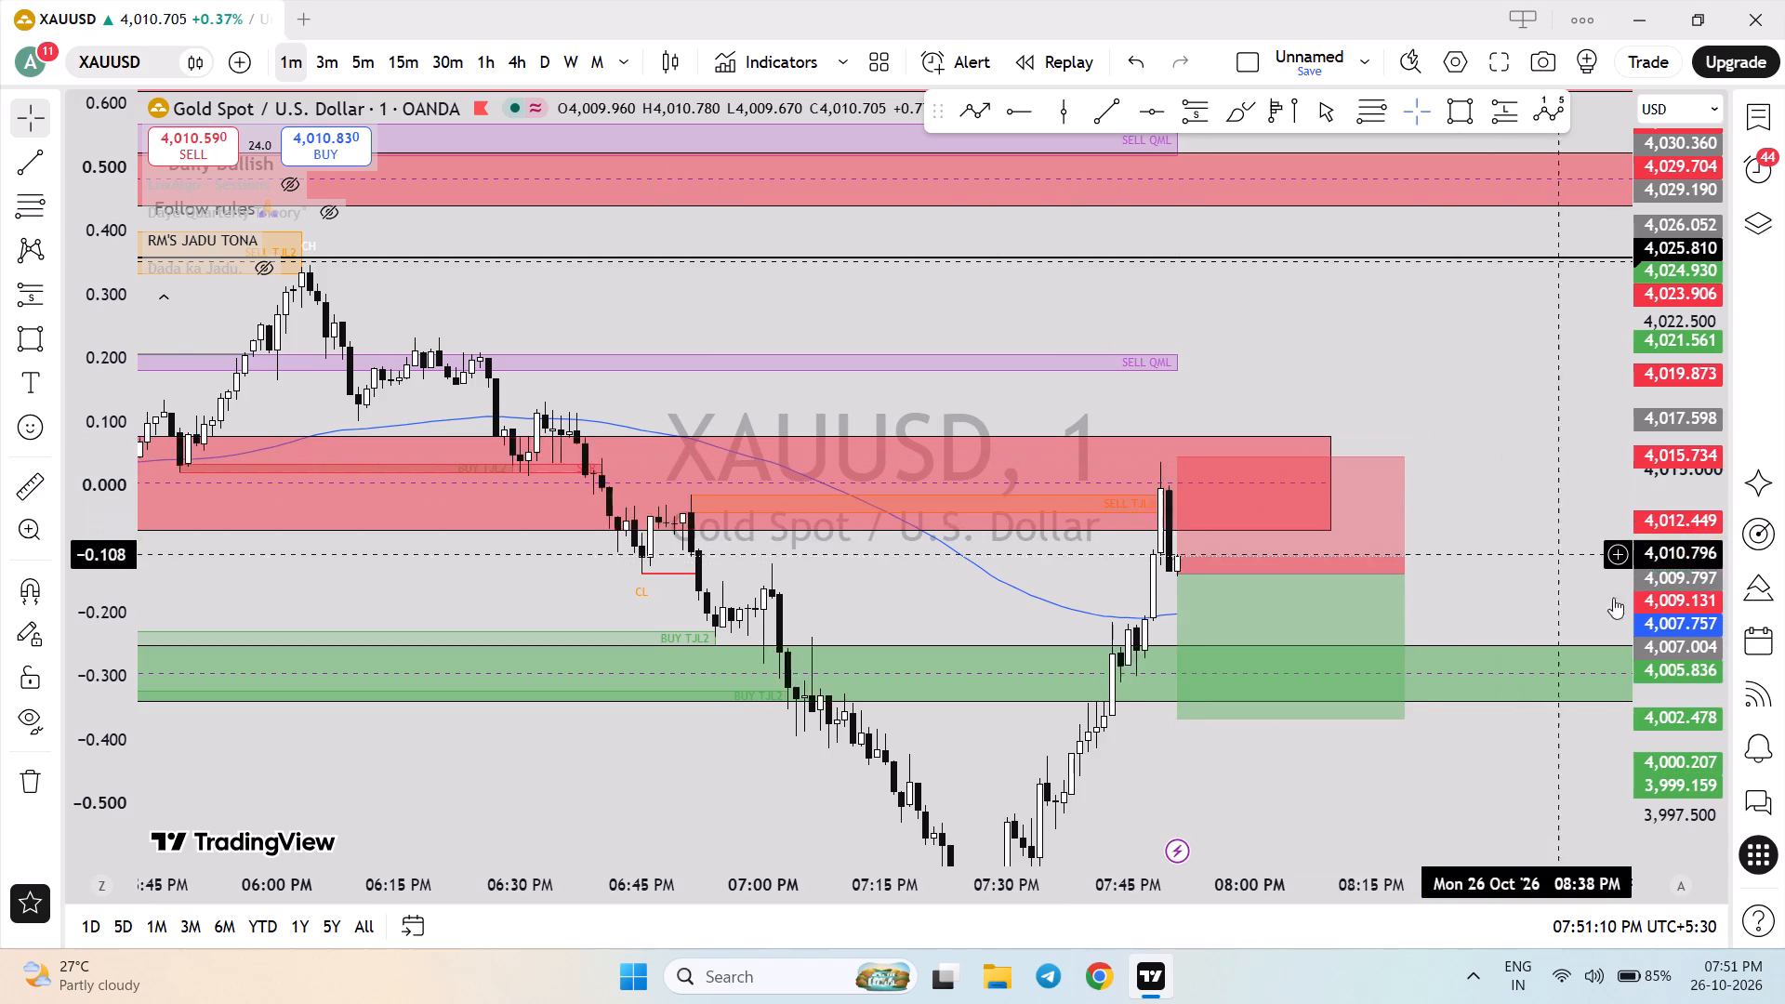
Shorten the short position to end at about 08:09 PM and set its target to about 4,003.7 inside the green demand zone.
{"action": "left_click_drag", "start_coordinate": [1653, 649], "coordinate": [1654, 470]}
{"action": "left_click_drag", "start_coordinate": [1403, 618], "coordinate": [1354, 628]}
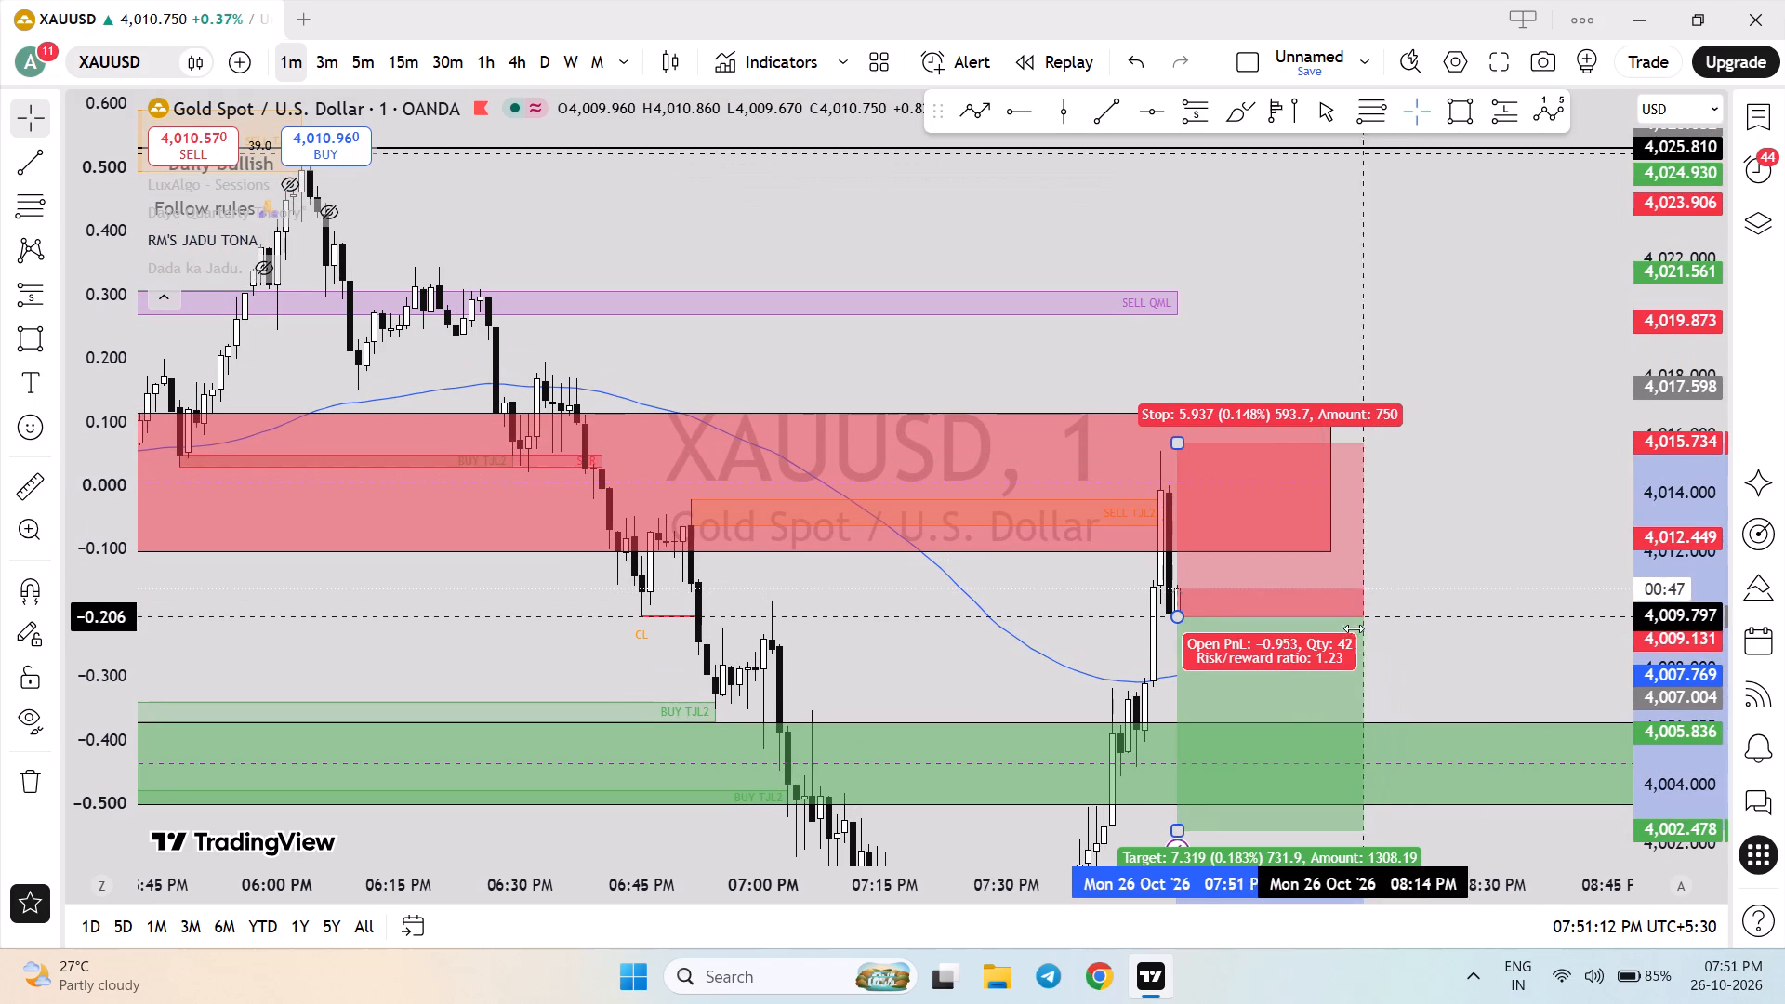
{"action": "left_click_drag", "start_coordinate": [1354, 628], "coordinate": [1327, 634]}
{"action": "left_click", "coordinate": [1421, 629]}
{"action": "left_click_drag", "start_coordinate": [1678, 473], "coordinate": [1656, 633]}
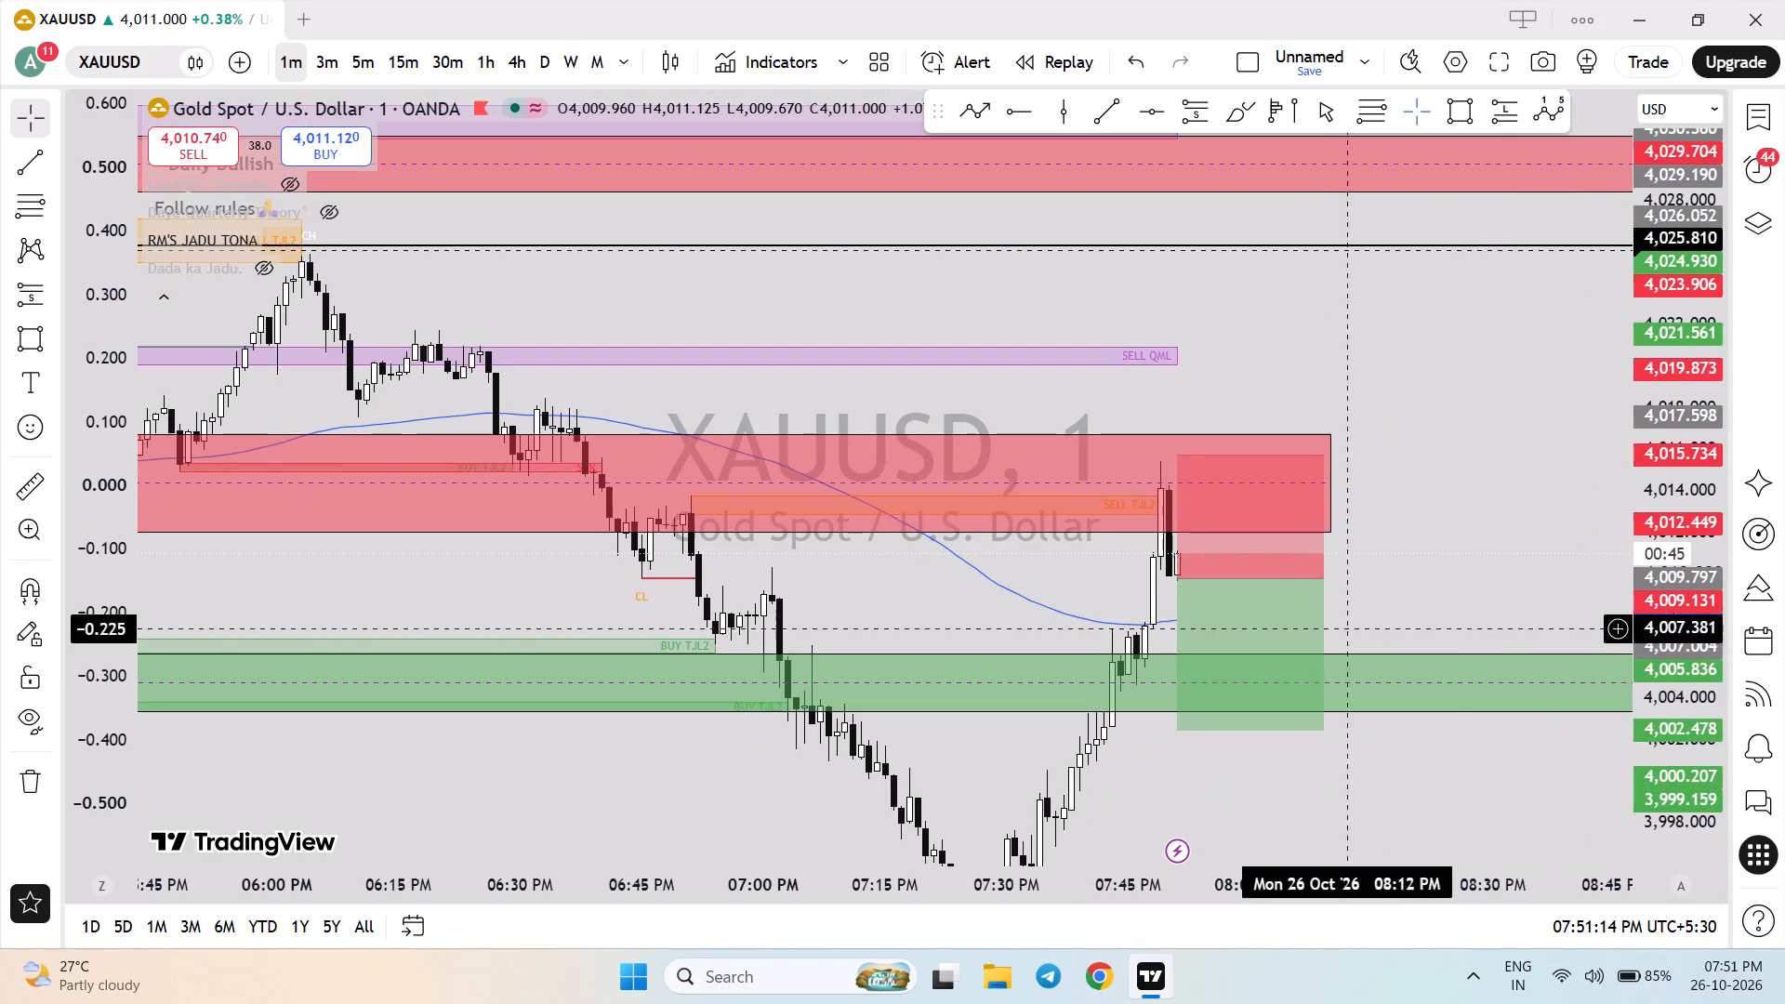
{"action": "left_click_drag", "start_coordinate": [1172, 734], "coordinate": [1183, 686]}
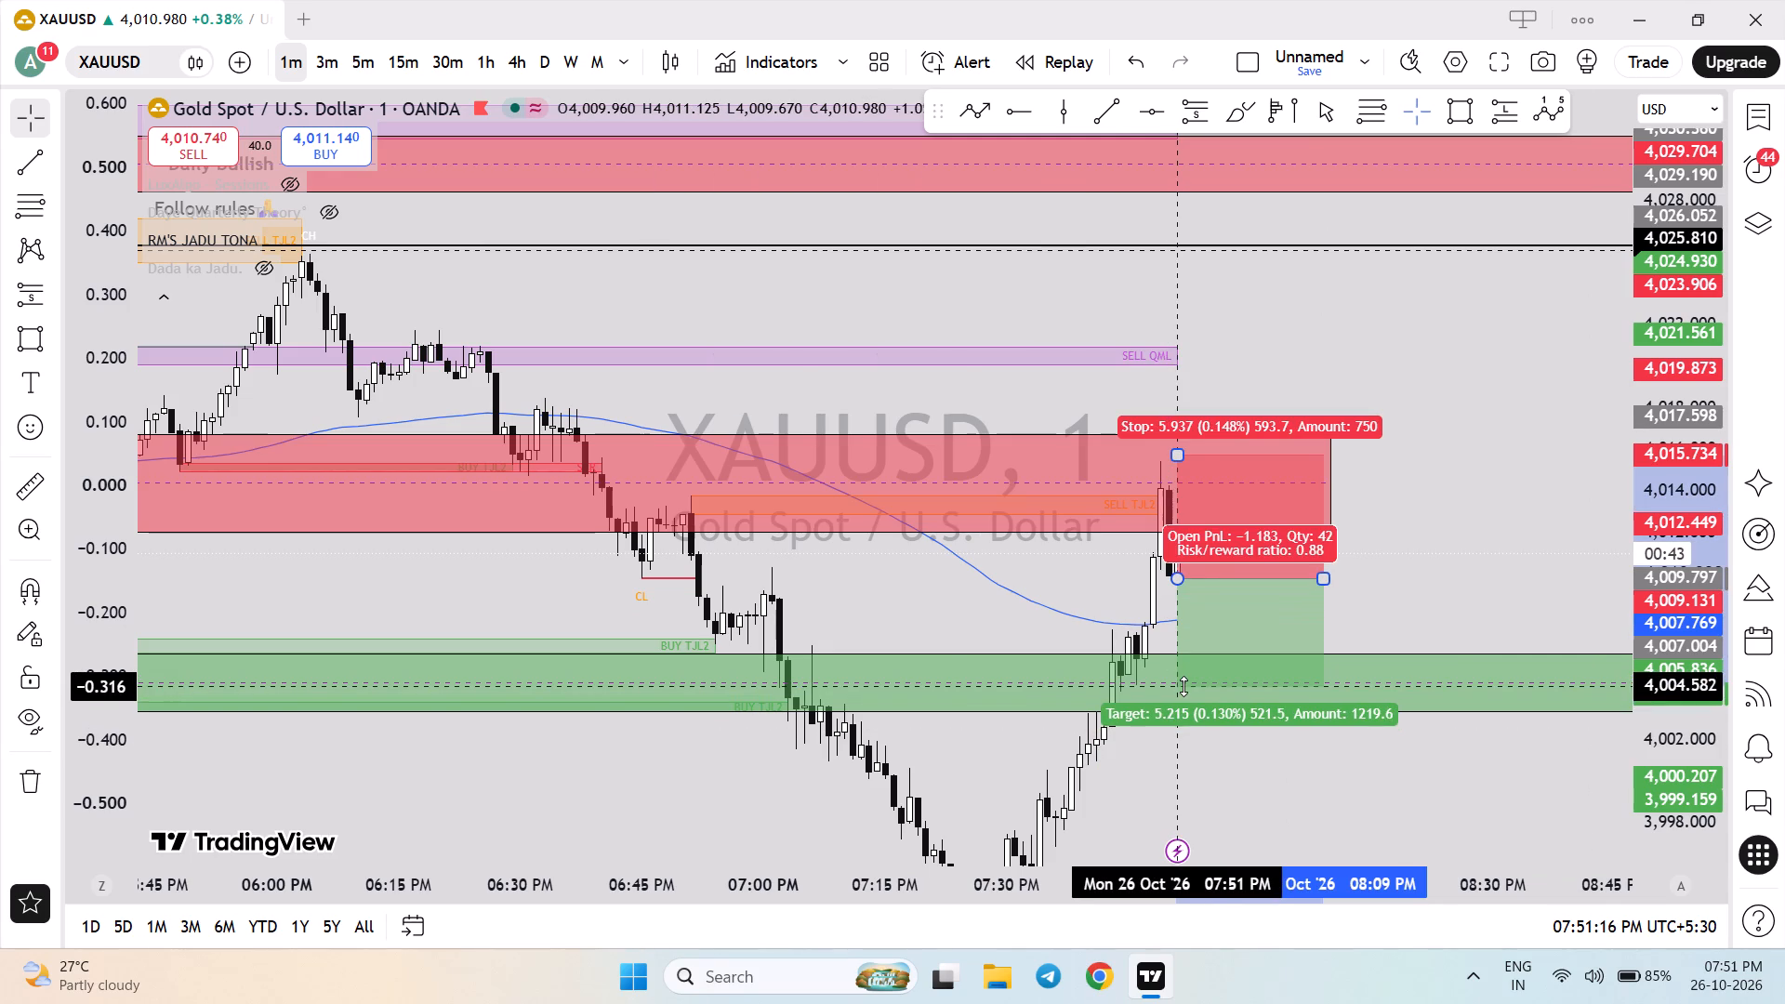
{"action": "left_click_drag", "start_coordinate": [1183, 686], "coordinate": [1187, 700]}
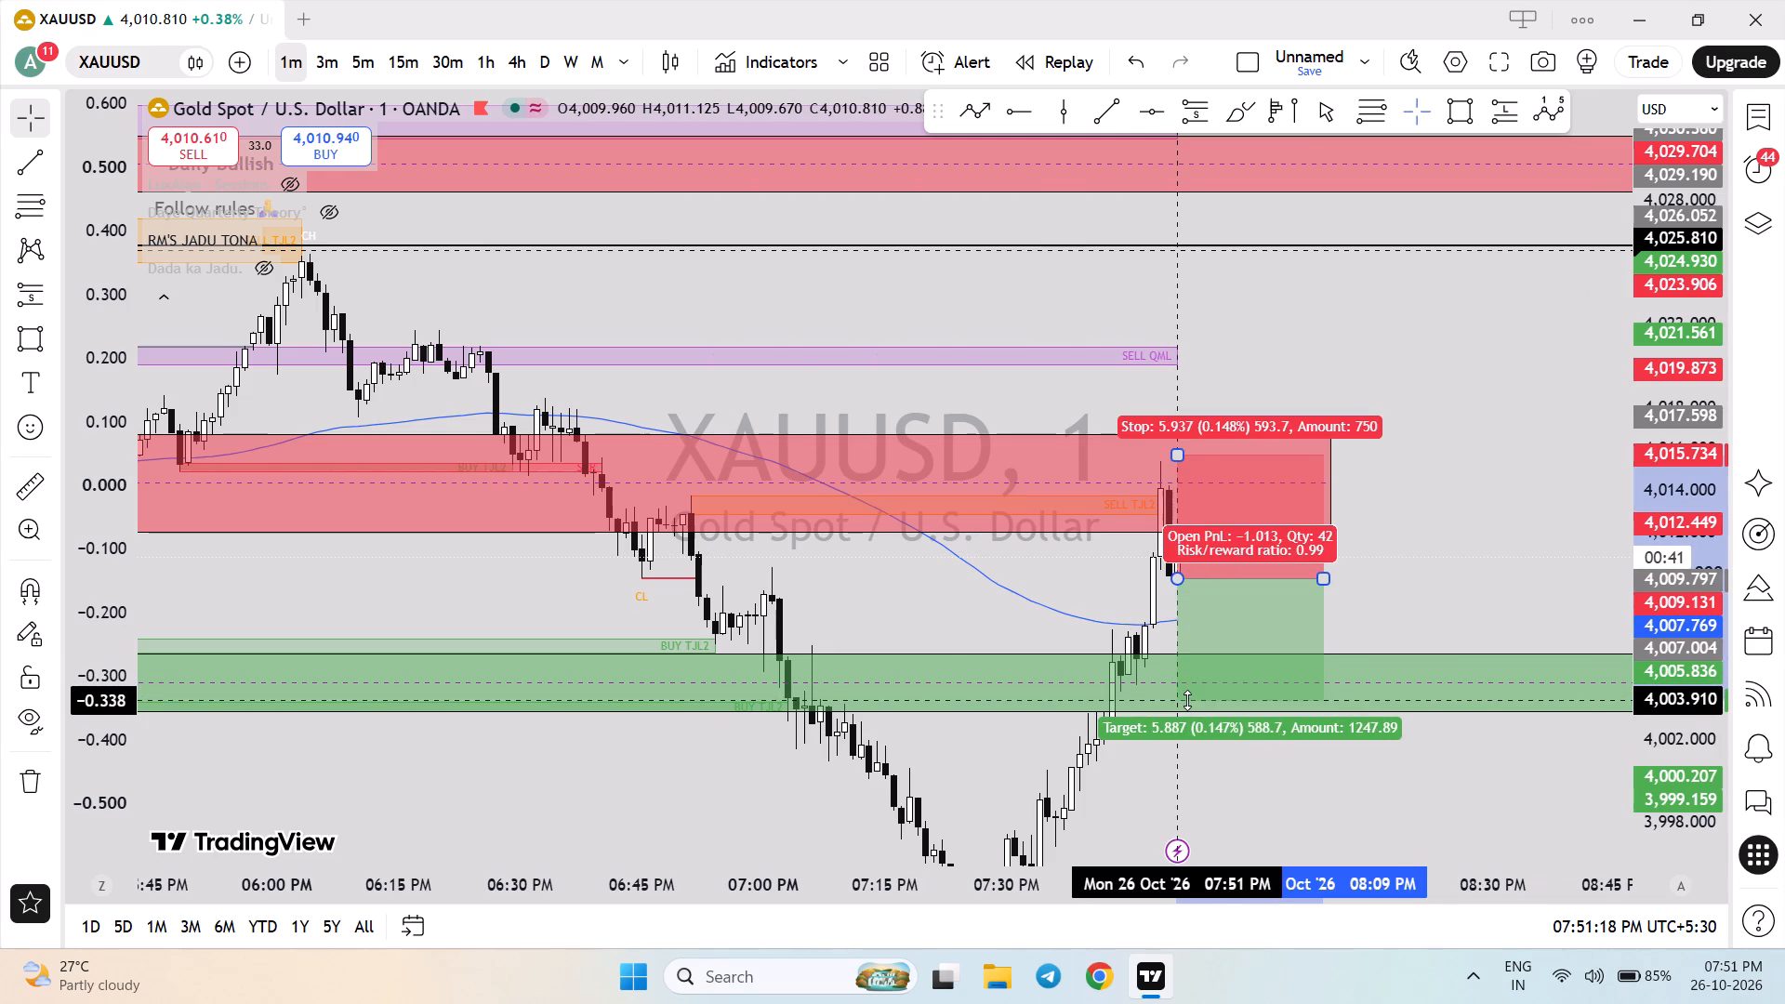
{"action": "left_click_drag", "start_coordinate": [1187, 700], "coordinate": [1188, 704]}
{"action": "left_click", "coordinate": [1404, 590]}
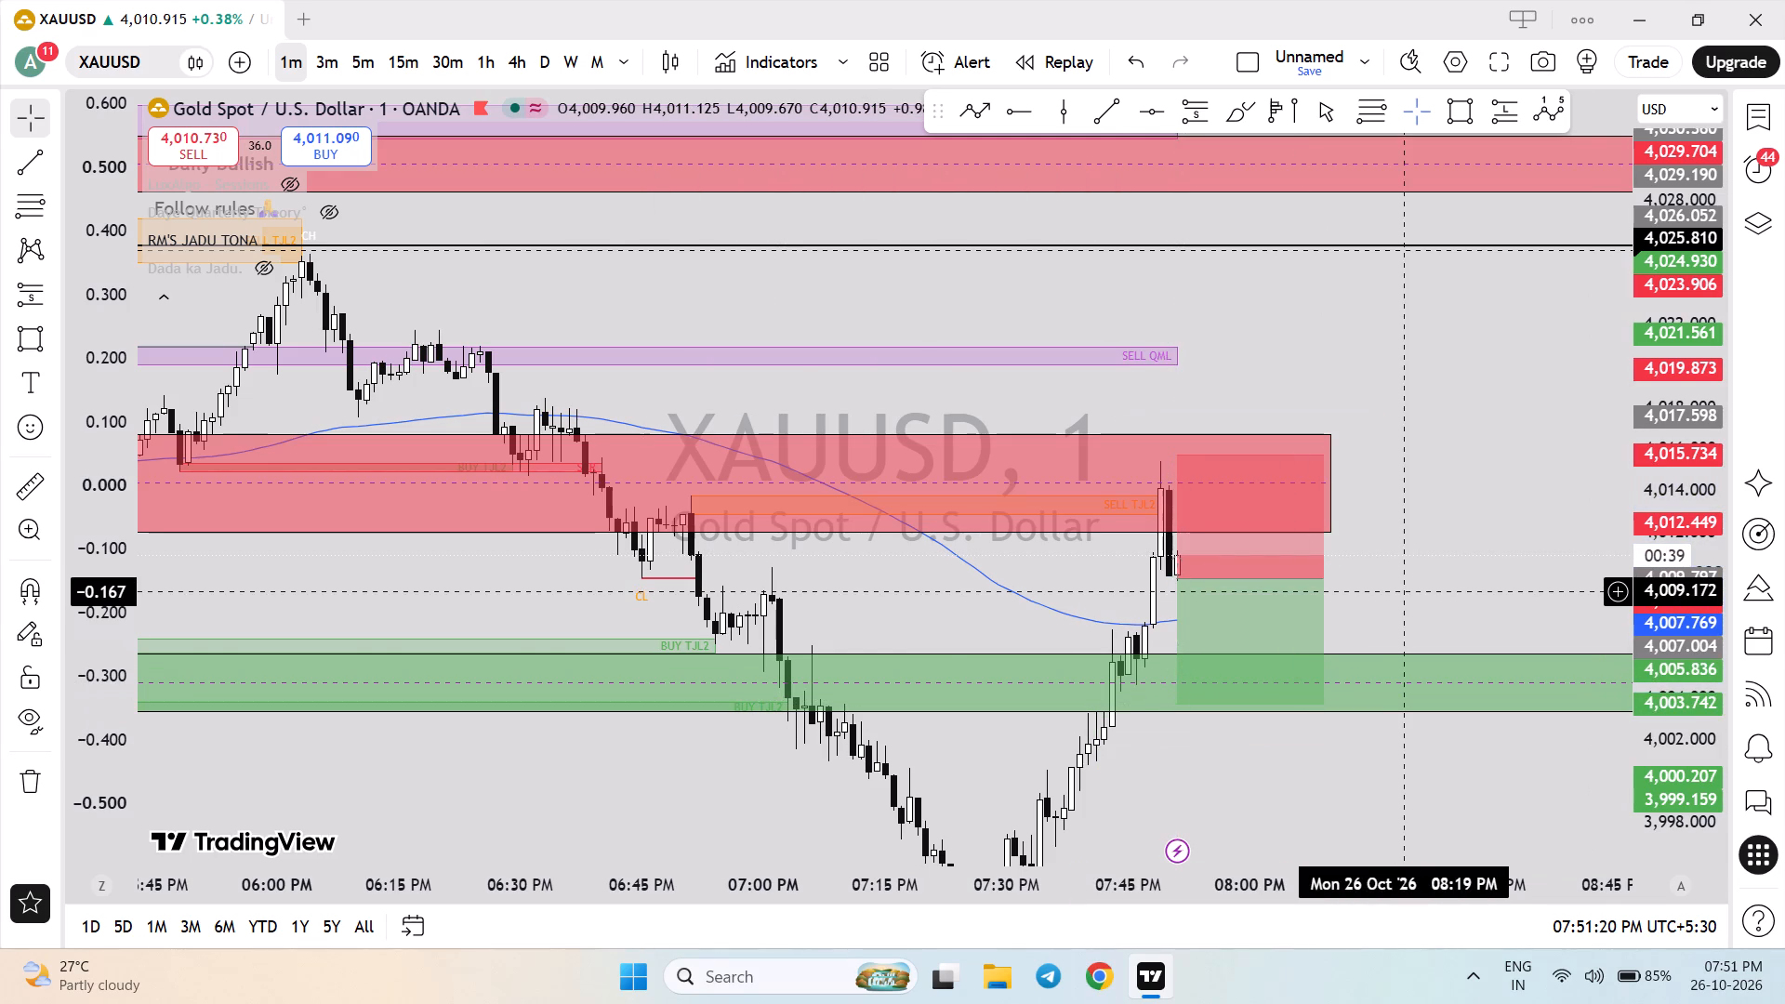
On the 15-minute timeframe, measure the latest drop with a Fibonacci retracement from about 4,025.6 to 3,989.1, and remove it.
{"action": "left_click_drag", "start_coordinate": [1658, 690], "coordinate": [1669, 566]}
{"action": "scroll", "coordinate": [1455, 627], "scroll_direction": "up", "scroll_amount": 2}
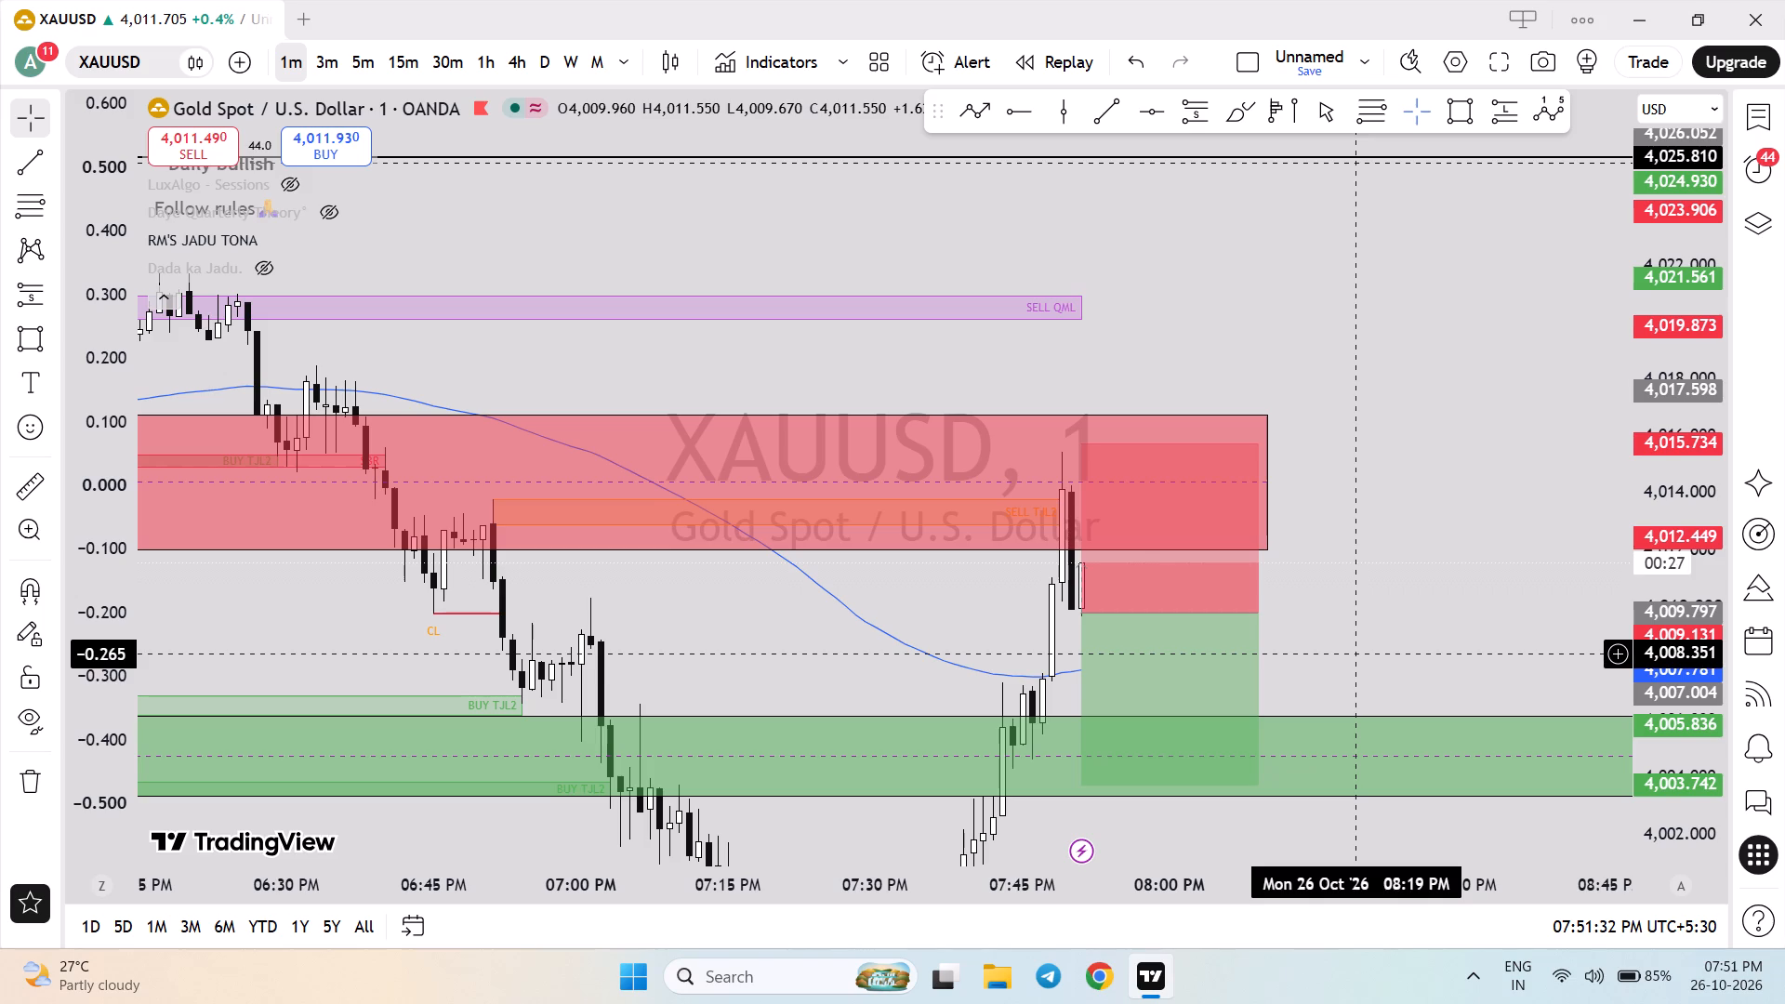
{"action": "left_click", "coordinate": [412, 59]}
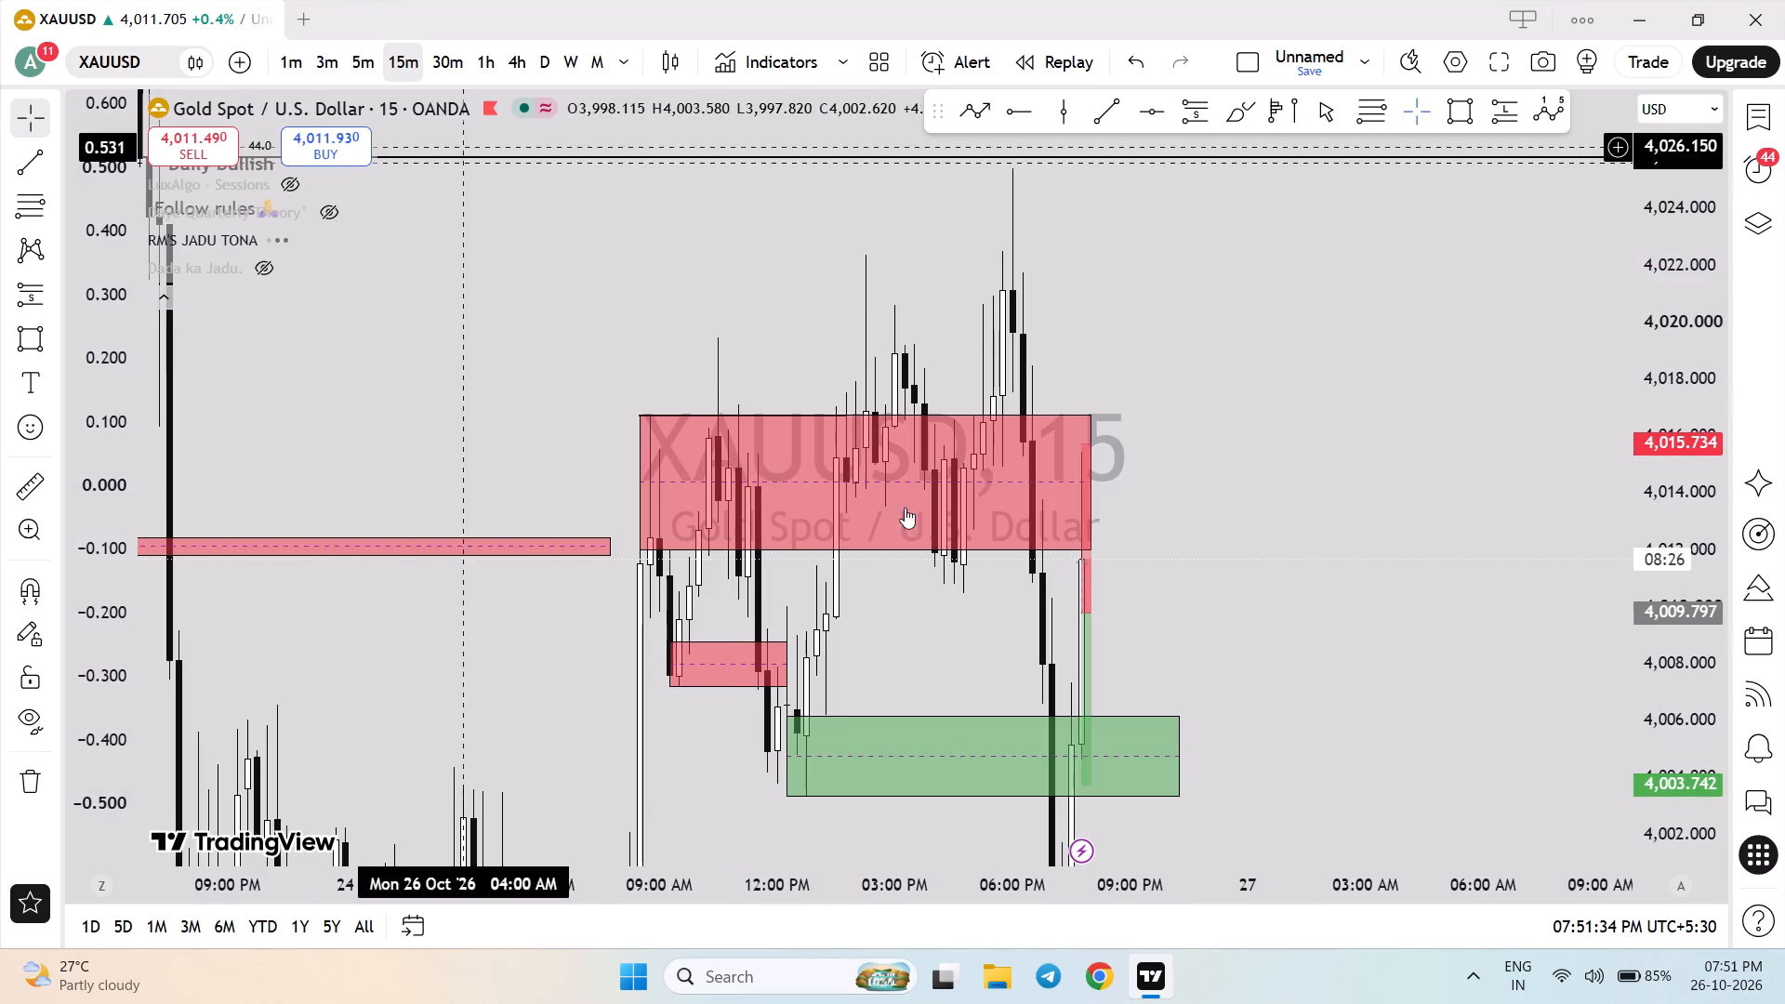
{"action": "left_click_drag", "start_coordinate": [1699, 365], "coordinate": [1700, 655]}
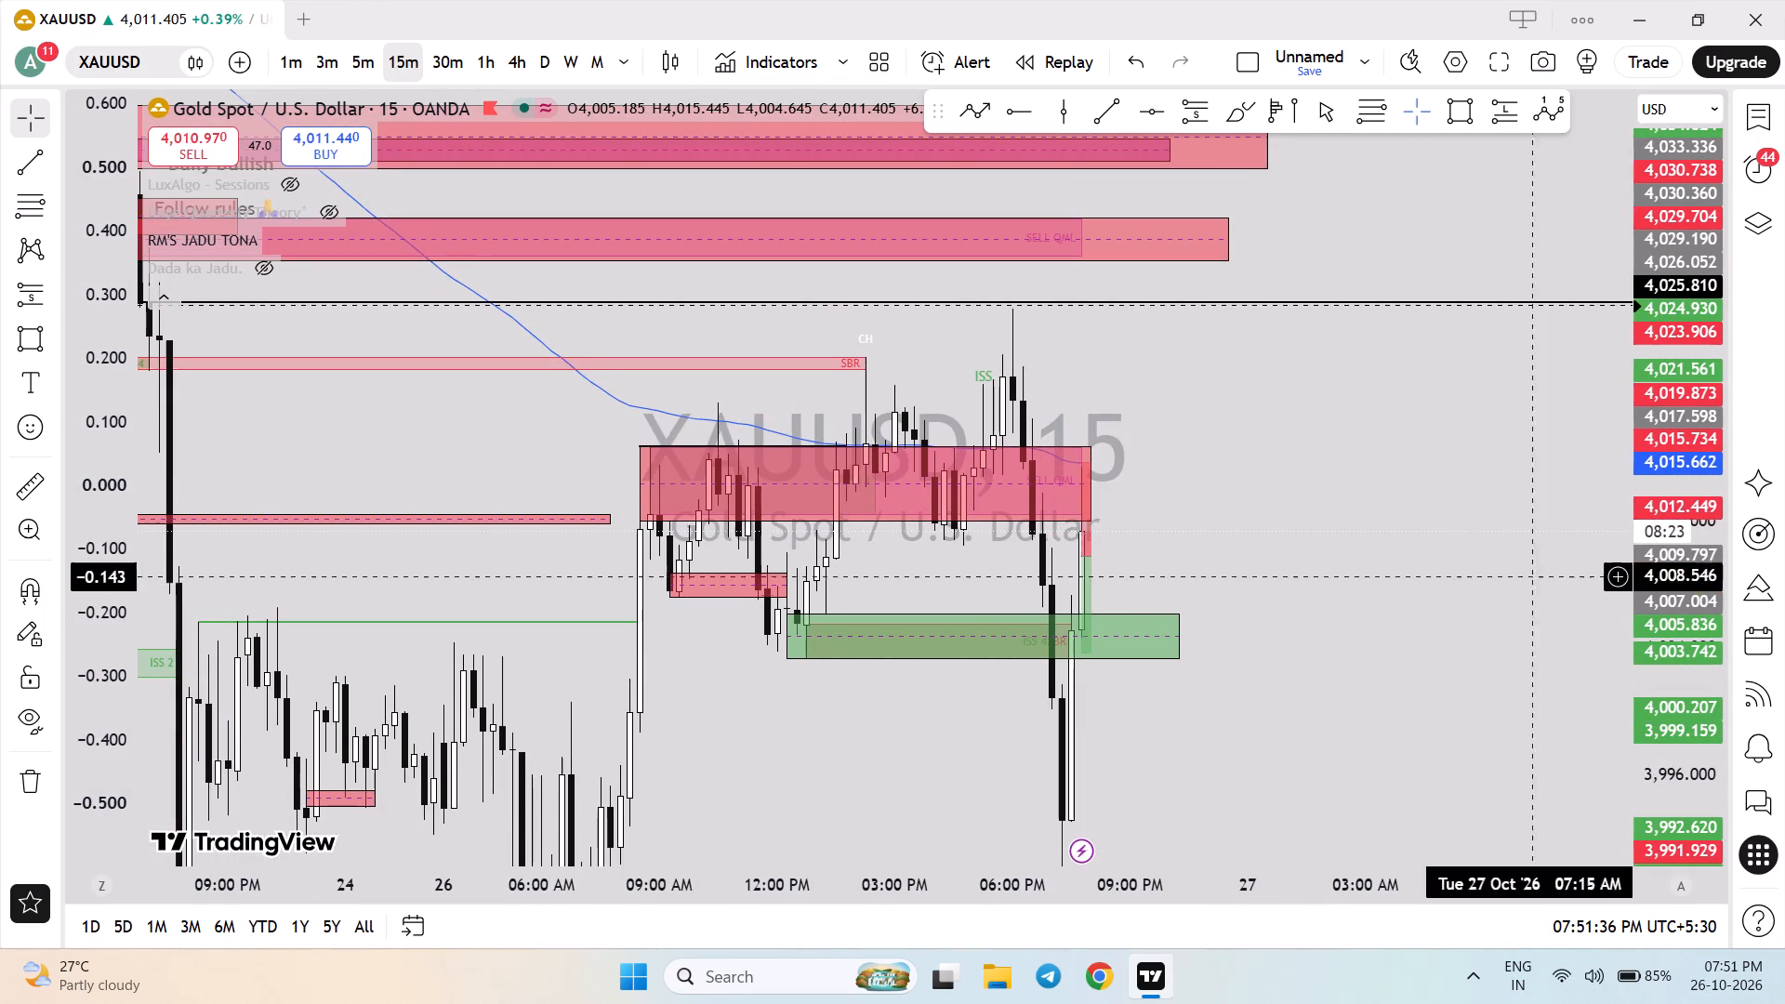
{"action": "left_click_drag", "start_coordinate": [1687, 439], "coordinate": [1675, 636]}
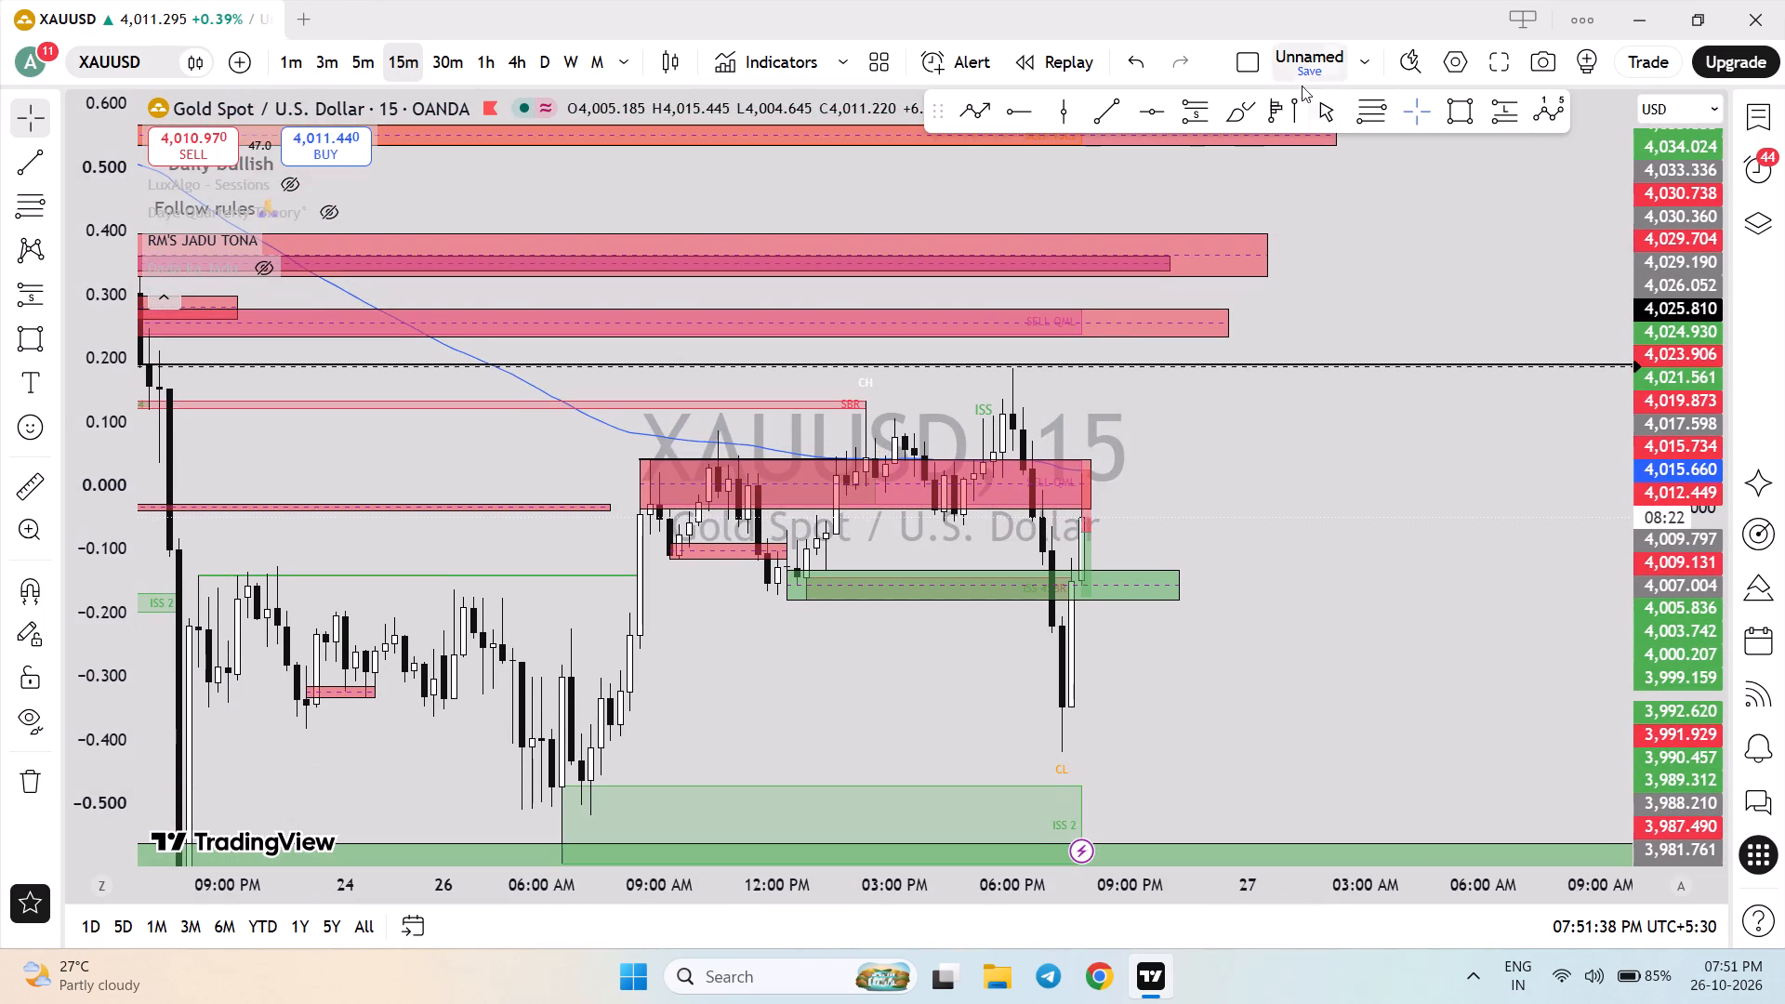
{"action": "left_click", "coordinate": [1360, 106]}
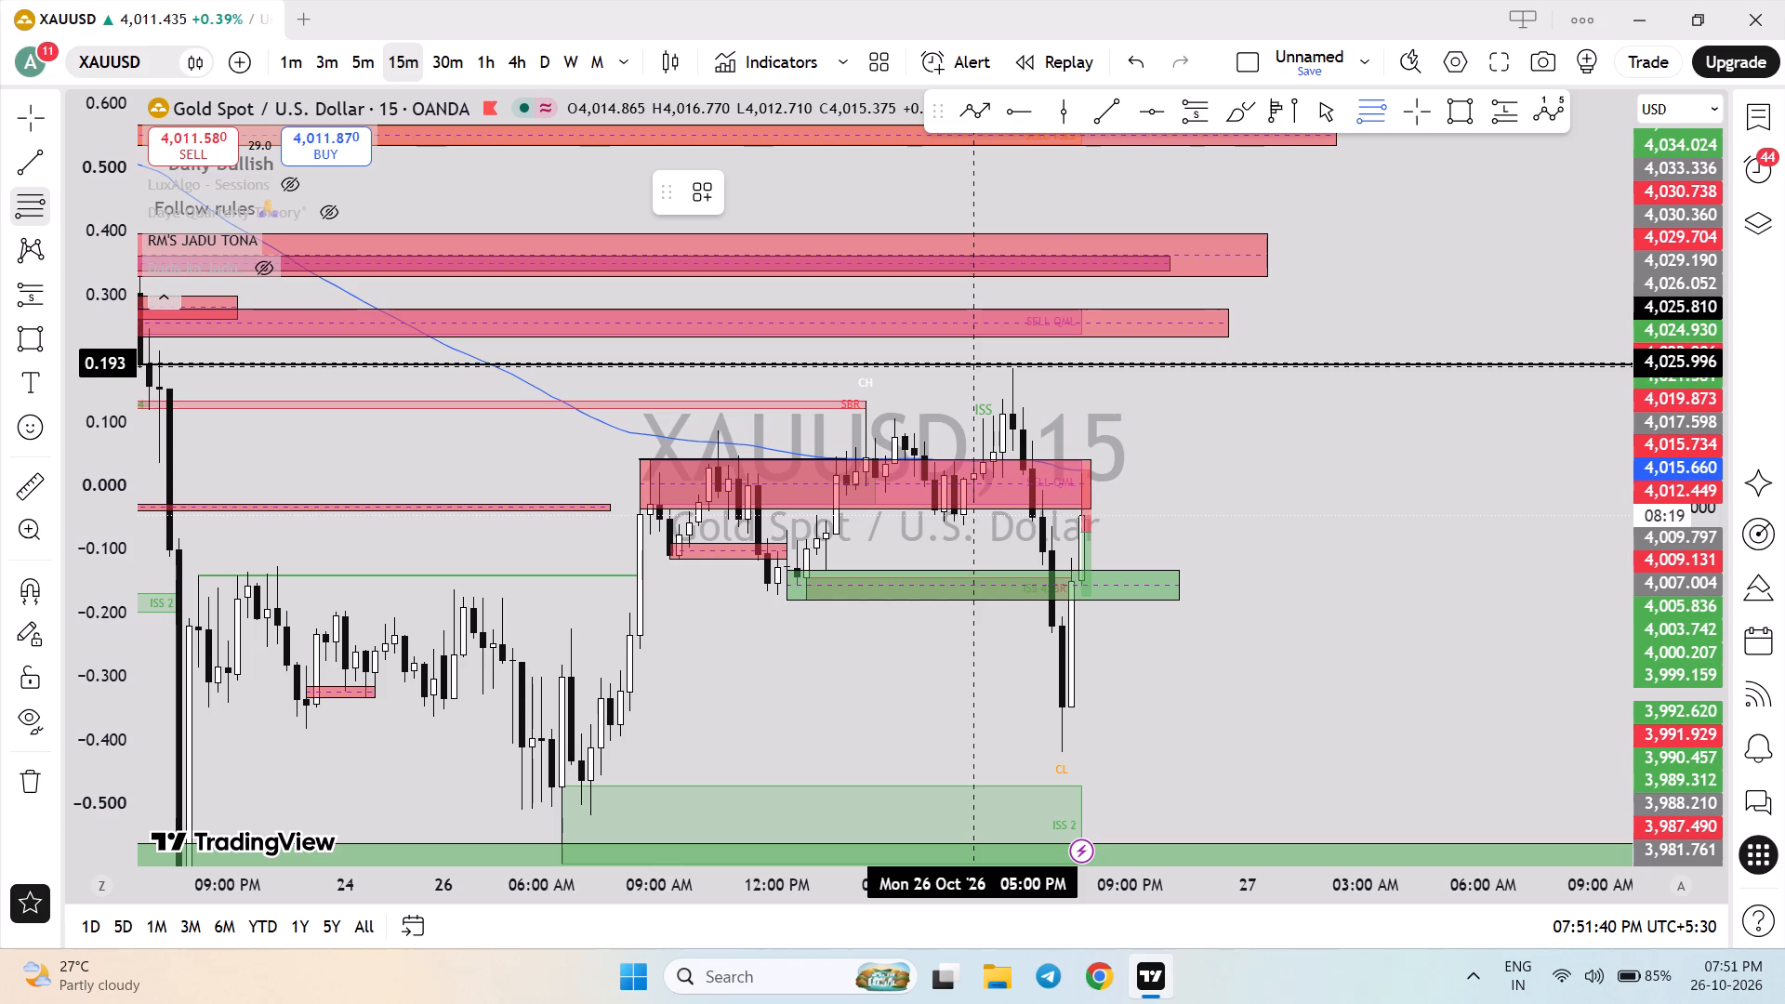
{"action": "left_click", "coordinate": [975, 366]}
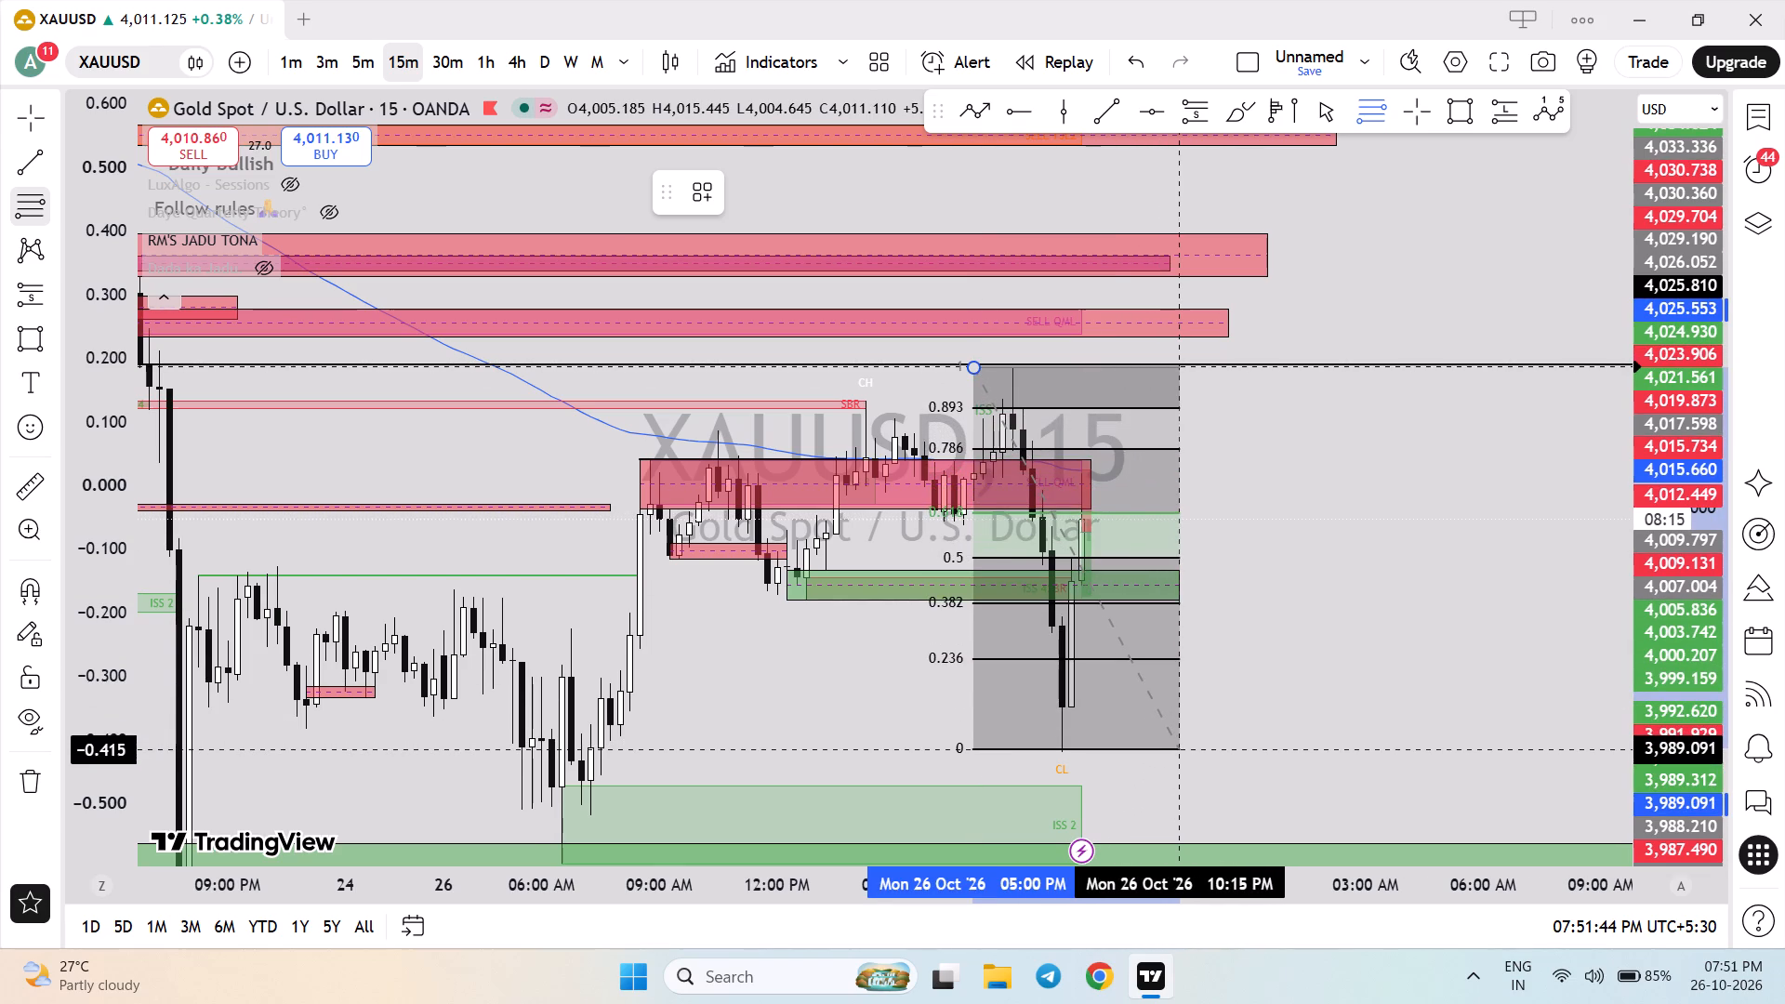
{"action": "left_click", "coordinate": [1175, 749]}
{"action": "left_click", "coordinate": [1003, 178]}
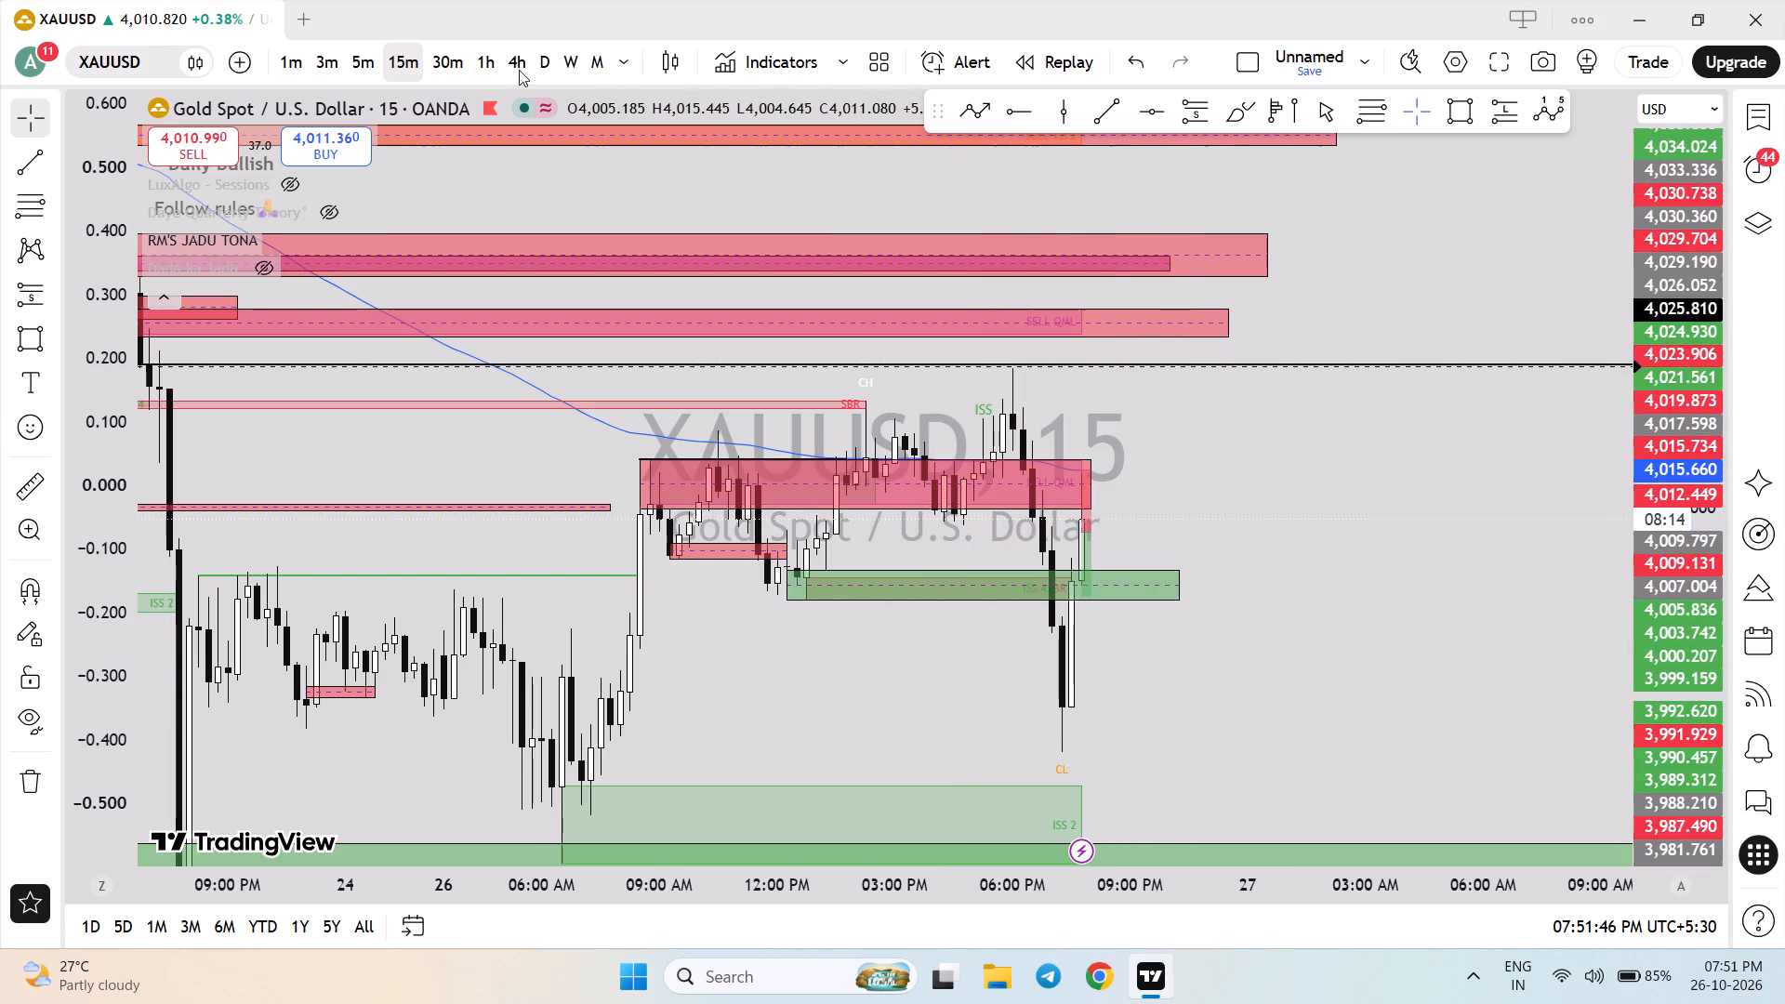
Return to the 1-minute timeframe and move the whole short position up so its entry is at about 4,013.4, starting at 07:51 PM.
{"action": "left_click", "coordinate": [352, 65]}
{"action": "left_click", "coordinate": [289, 66]}
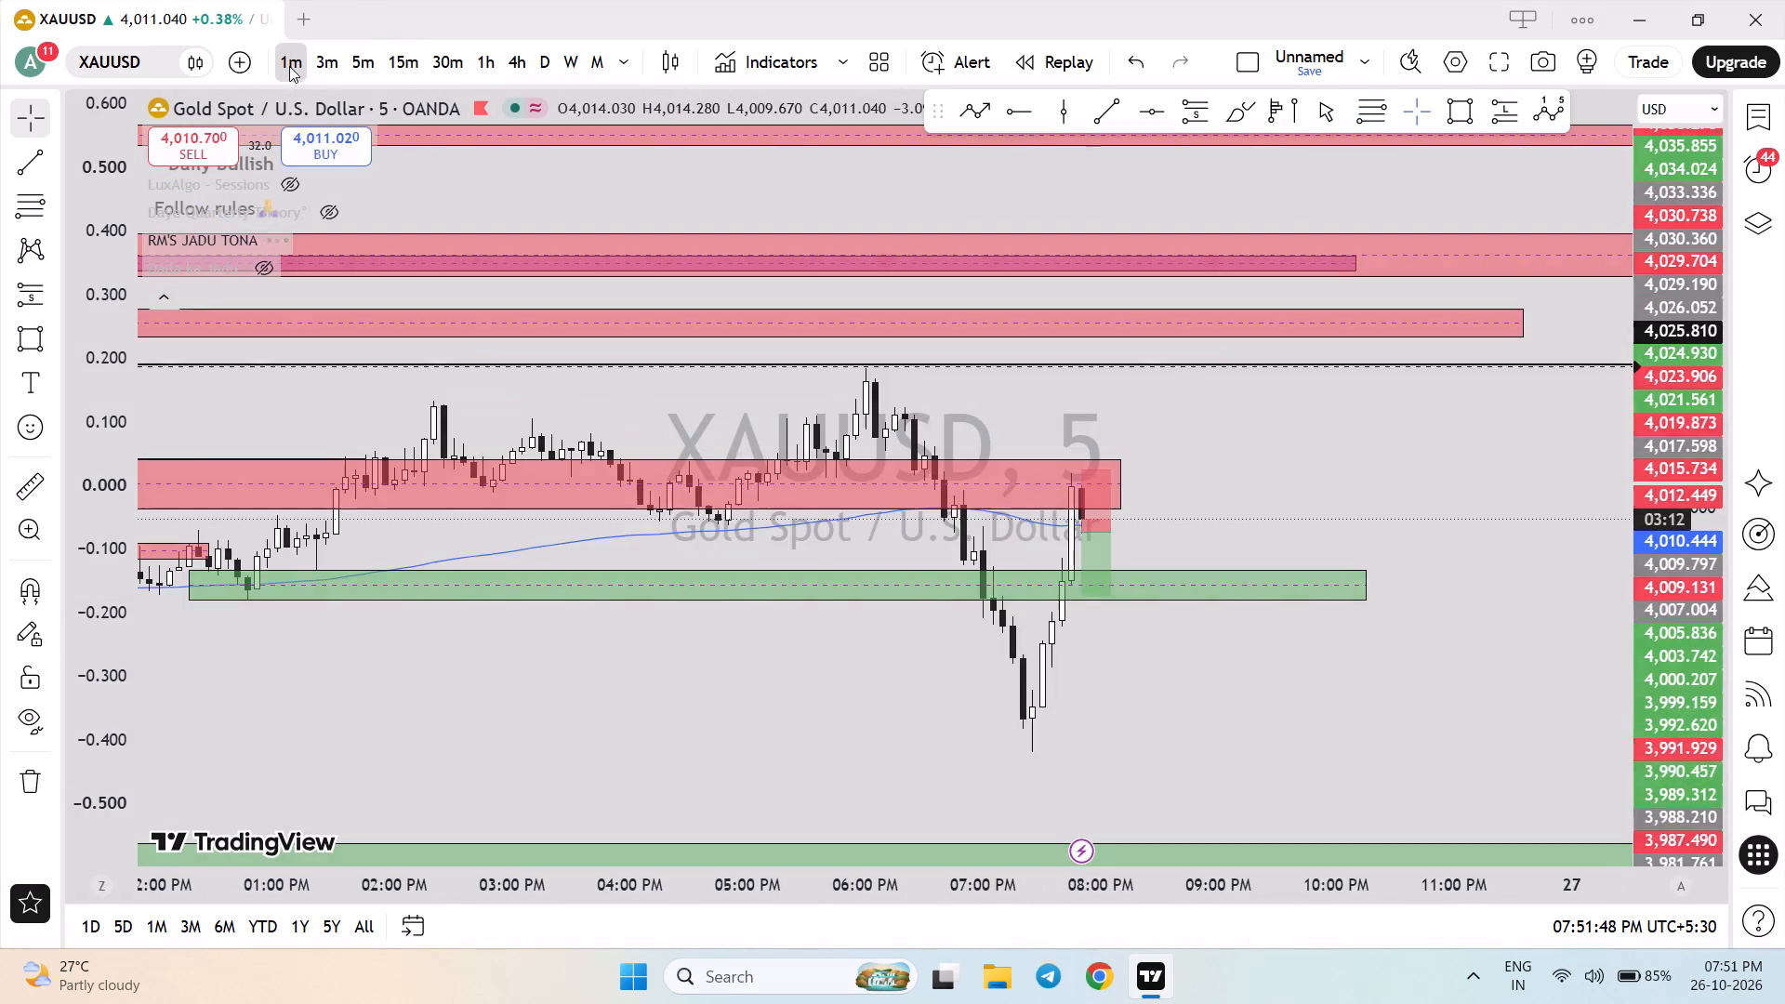
{"action": "left_click_drag", "start_coordinate": [1659, 753], "coordinate": [1707, 221]}
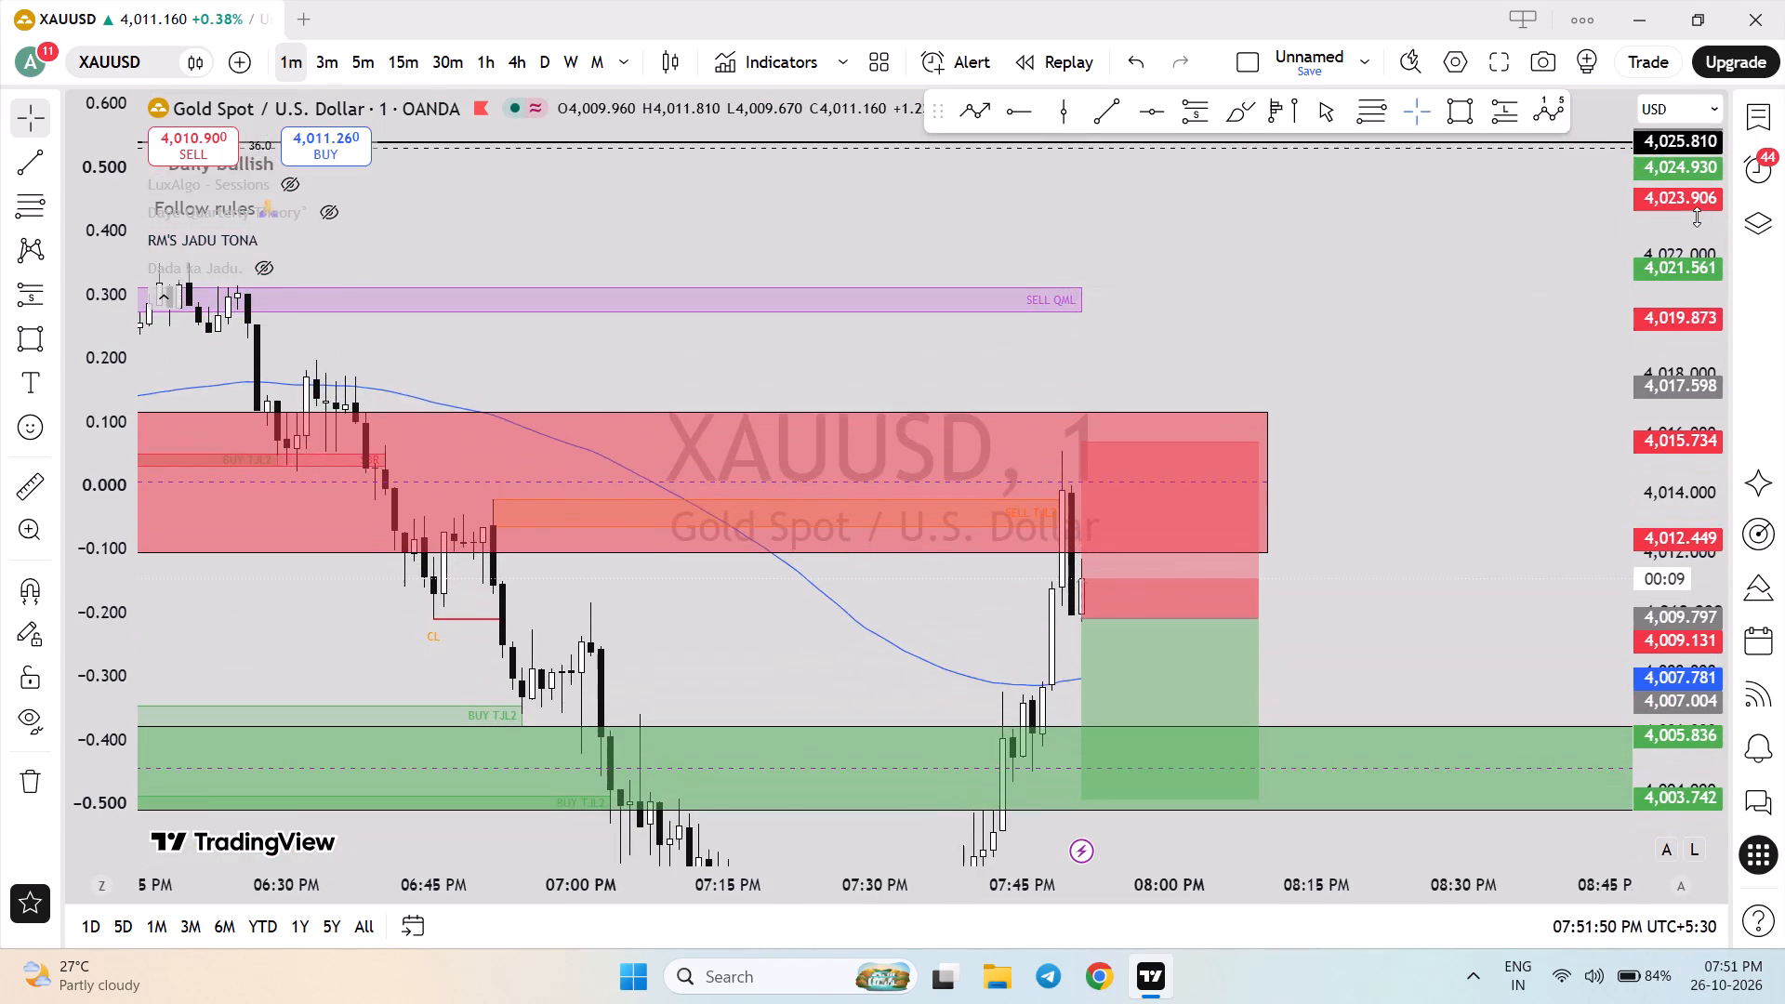
{"action": "left_click_drag", "start_coordinate": [1455, 553], "coordinate": [1449, 333]}
{"action": "left_click_drag", "start_coordinate": [1671, 616], "coordinate": [1647, 394]}
{"action": "scroll", "coordinate": [1508, 495], "scroll_direction": "up", "scroll_amount": 2}
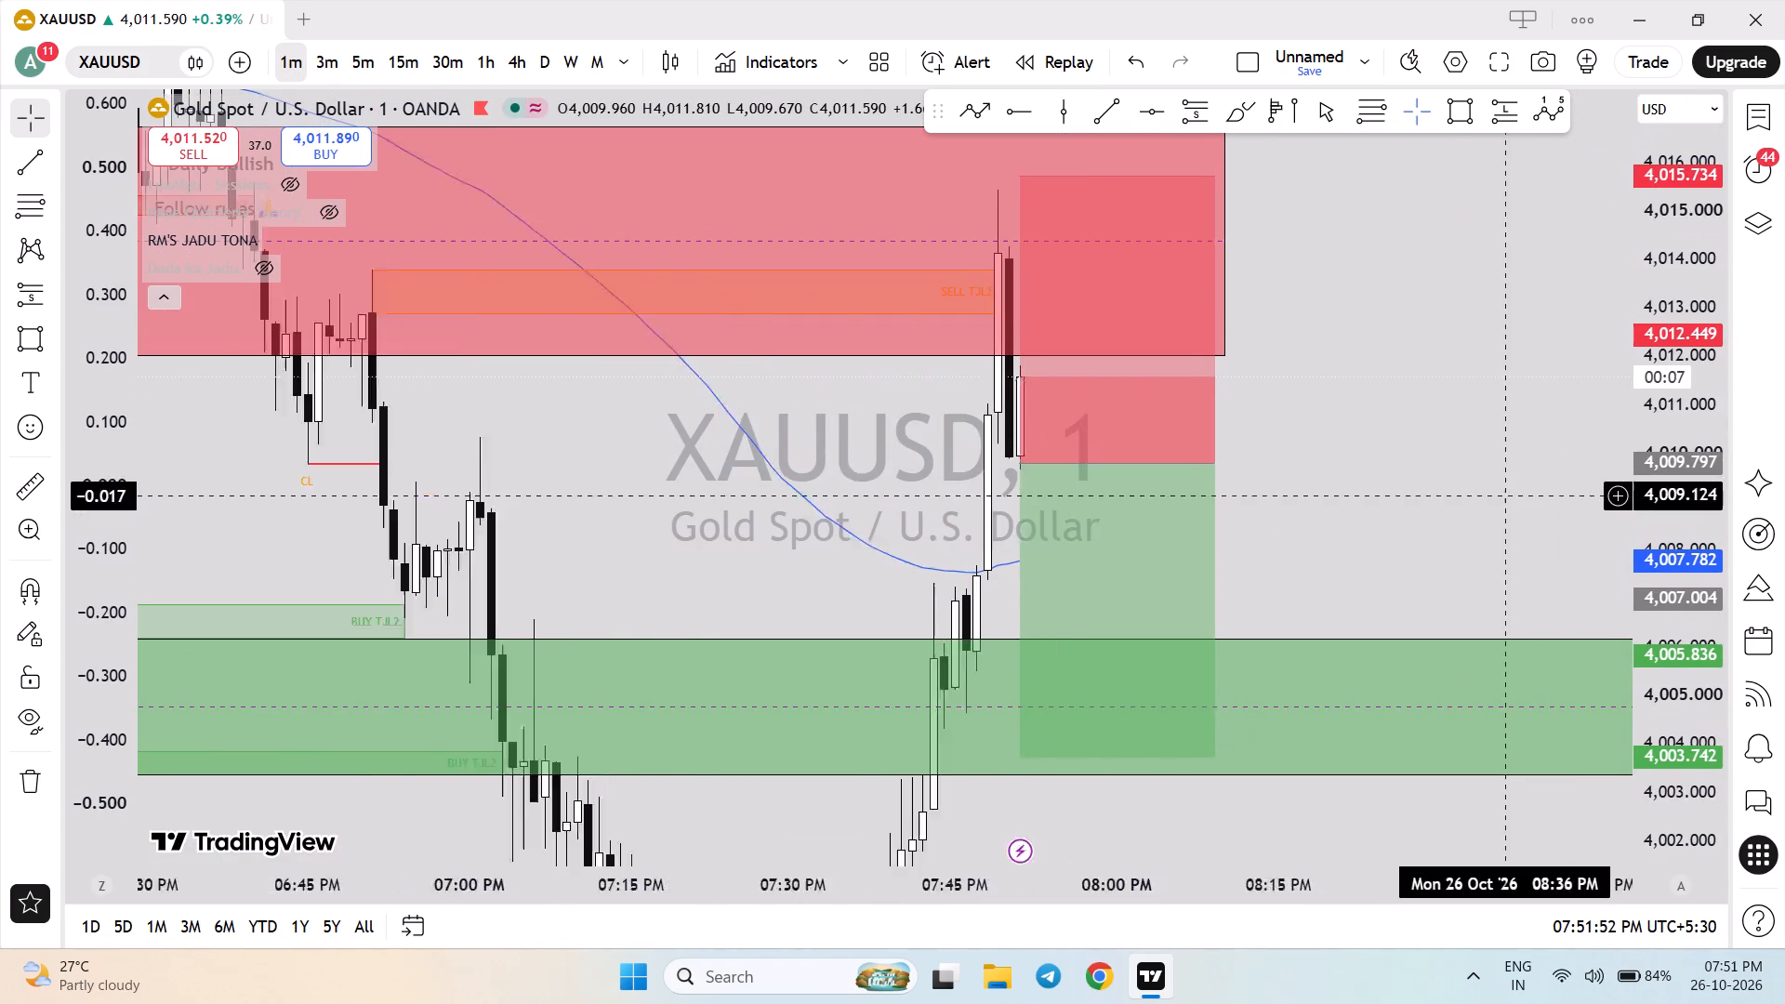
{"action": "scroll", "coordinate": [1508, 496], "scroll_direction": "up", "scroll_amount": 2}
{"action": "left_click_drag", "start_coordinate": [1691, 393], "coordinate": [1700, 484]}
{"action": "scroll", "coordinate": [1433, 486], "scroll_direction": "down", "scroll_amount": 3}
{"action": "left_click_drag", "start_coordinate": [1422, 517], "coordinate": [1443, 610]}
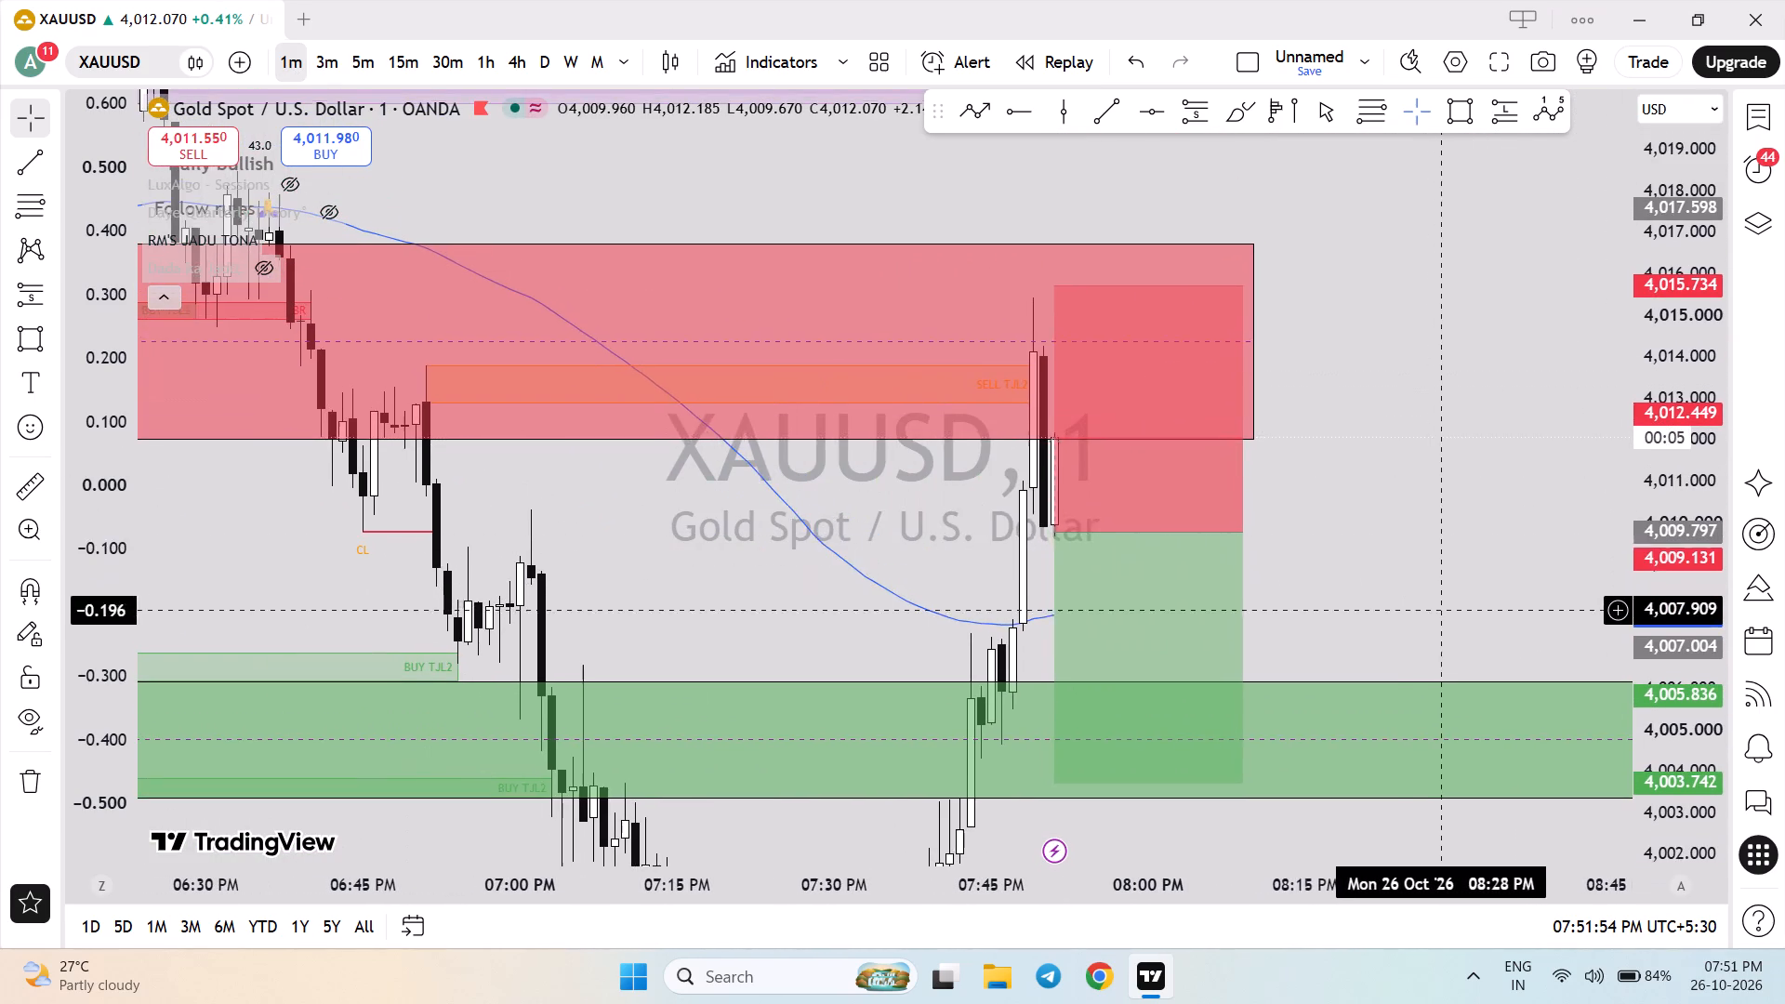
{"action": "left_click_drag", "start_coordinate": [1408, 517], "coordinate": [1408, 652]}
{"action": "left_click_drag", "start_coordinate": [1202, 630], "coordinate": [1199, 547]}
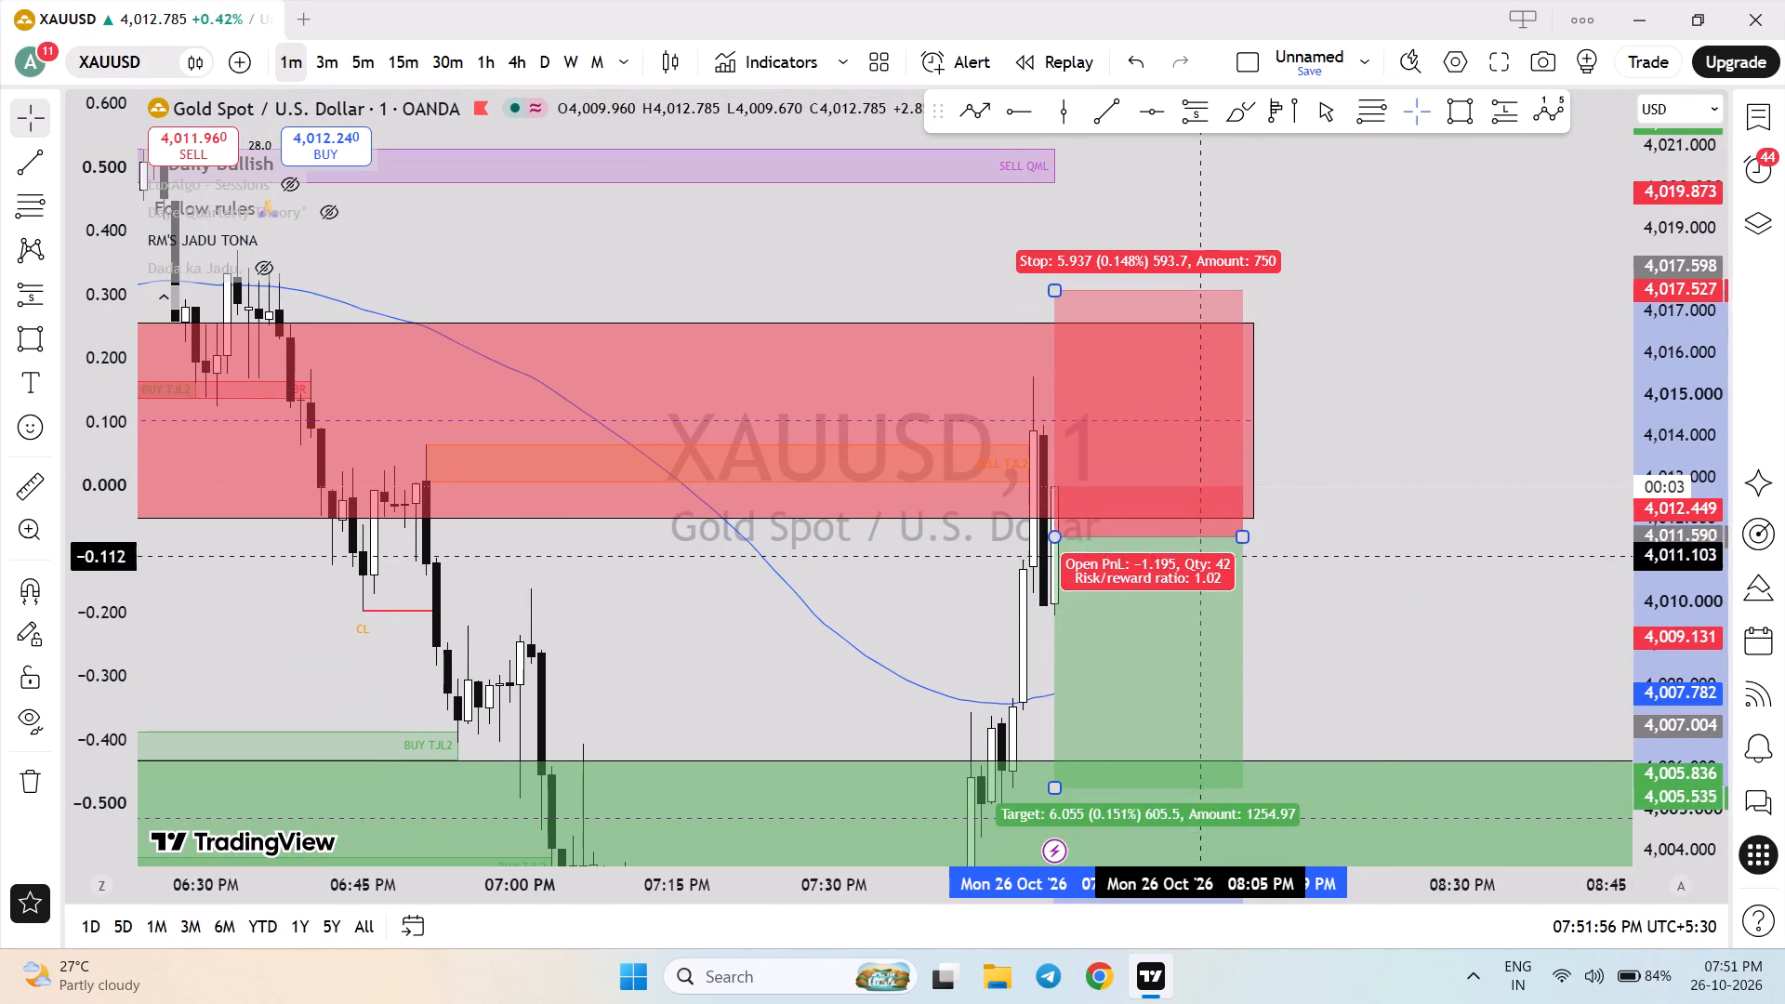
{"action": "left_click_drag", "start_coordinate": [1199, 547], "coordinate": [1185, 487]}
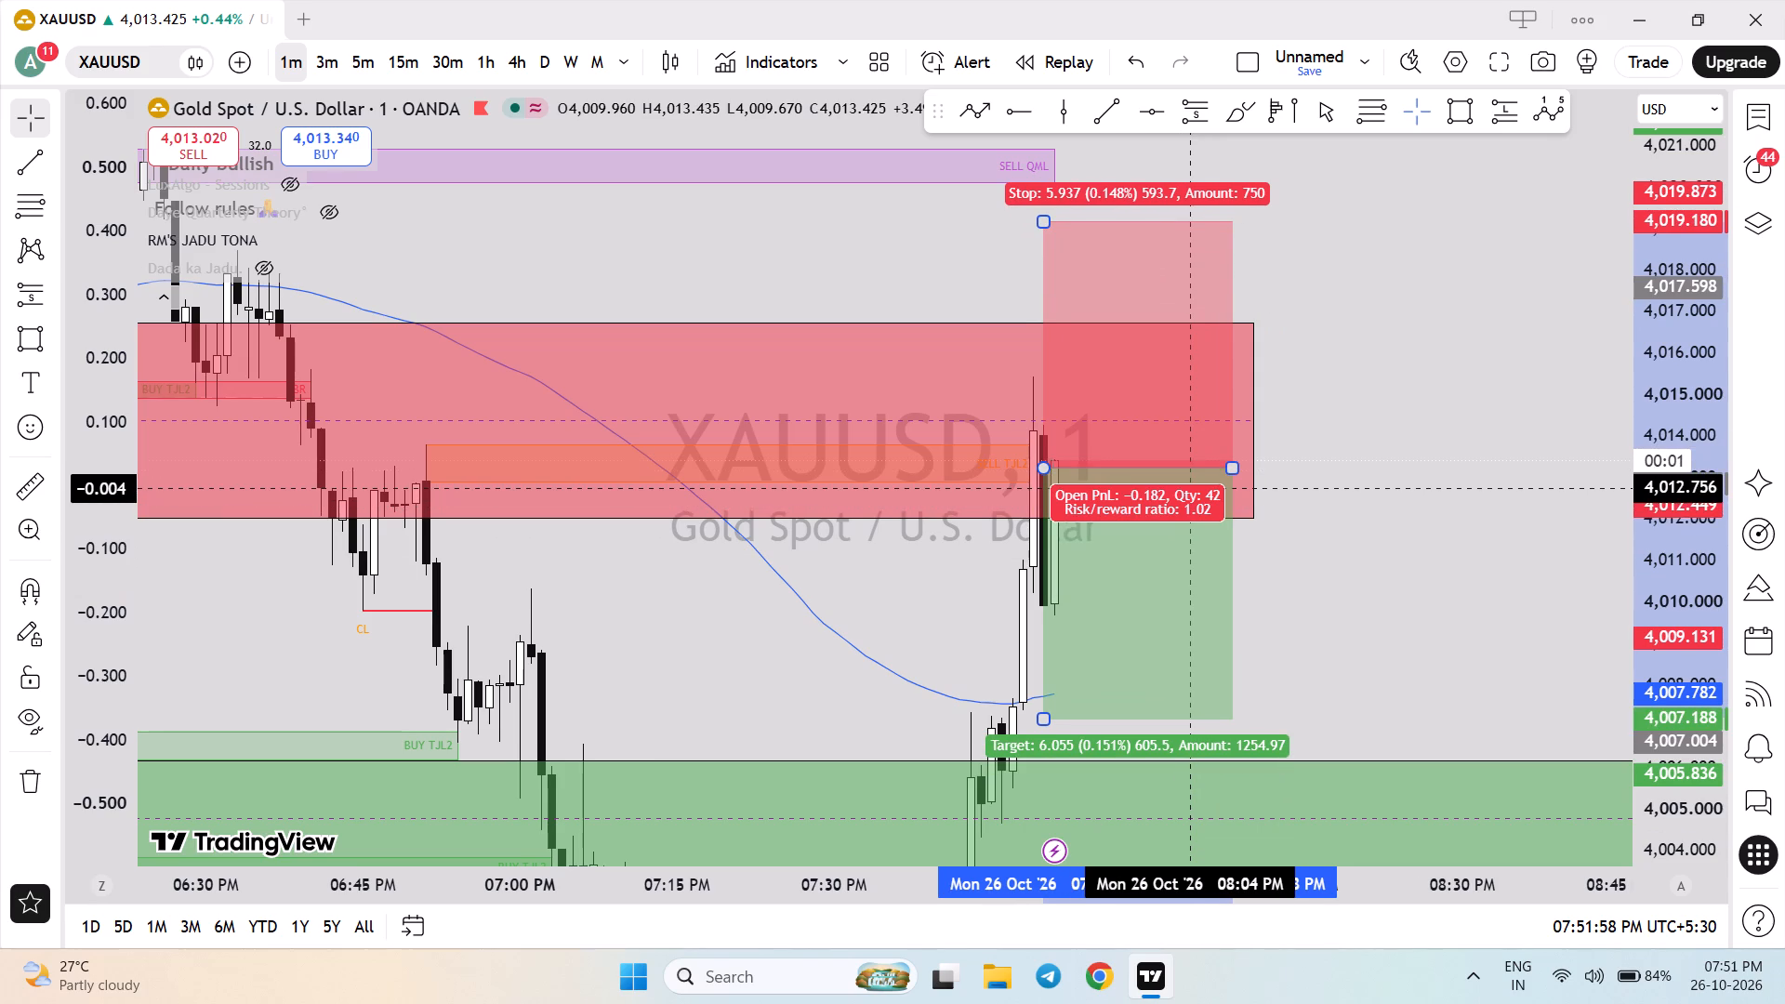
{"action": "left_click_drag", "start_coordinate": [1185, 487], "coordinate": [1204, 481]}
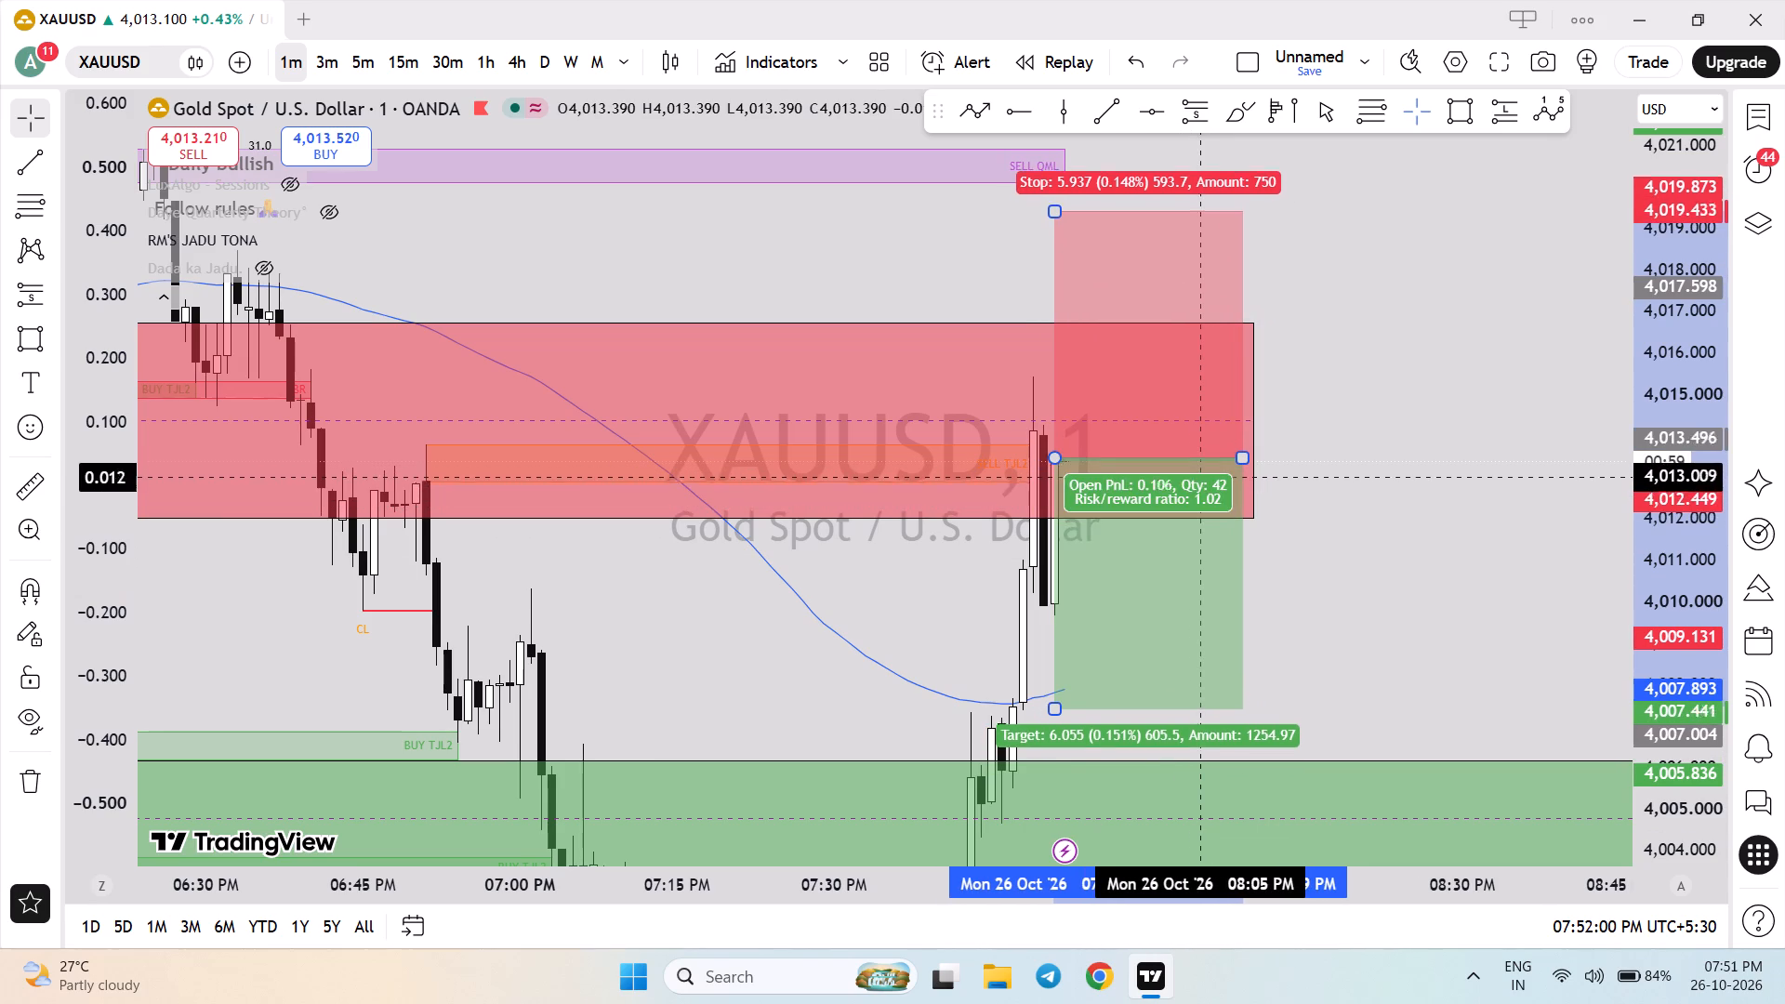
{"action": "left_click_drag", "start_coordinate": [1204, 481], "coordinate": [1204, 482]}
Tighten the short position's stop to about 4,015.7 and shorten the position to end at about 08:01 PM.
{"action": "left_click_drag", "start_coordinate": [1051, 217], "coordinate": [1079, 370]}
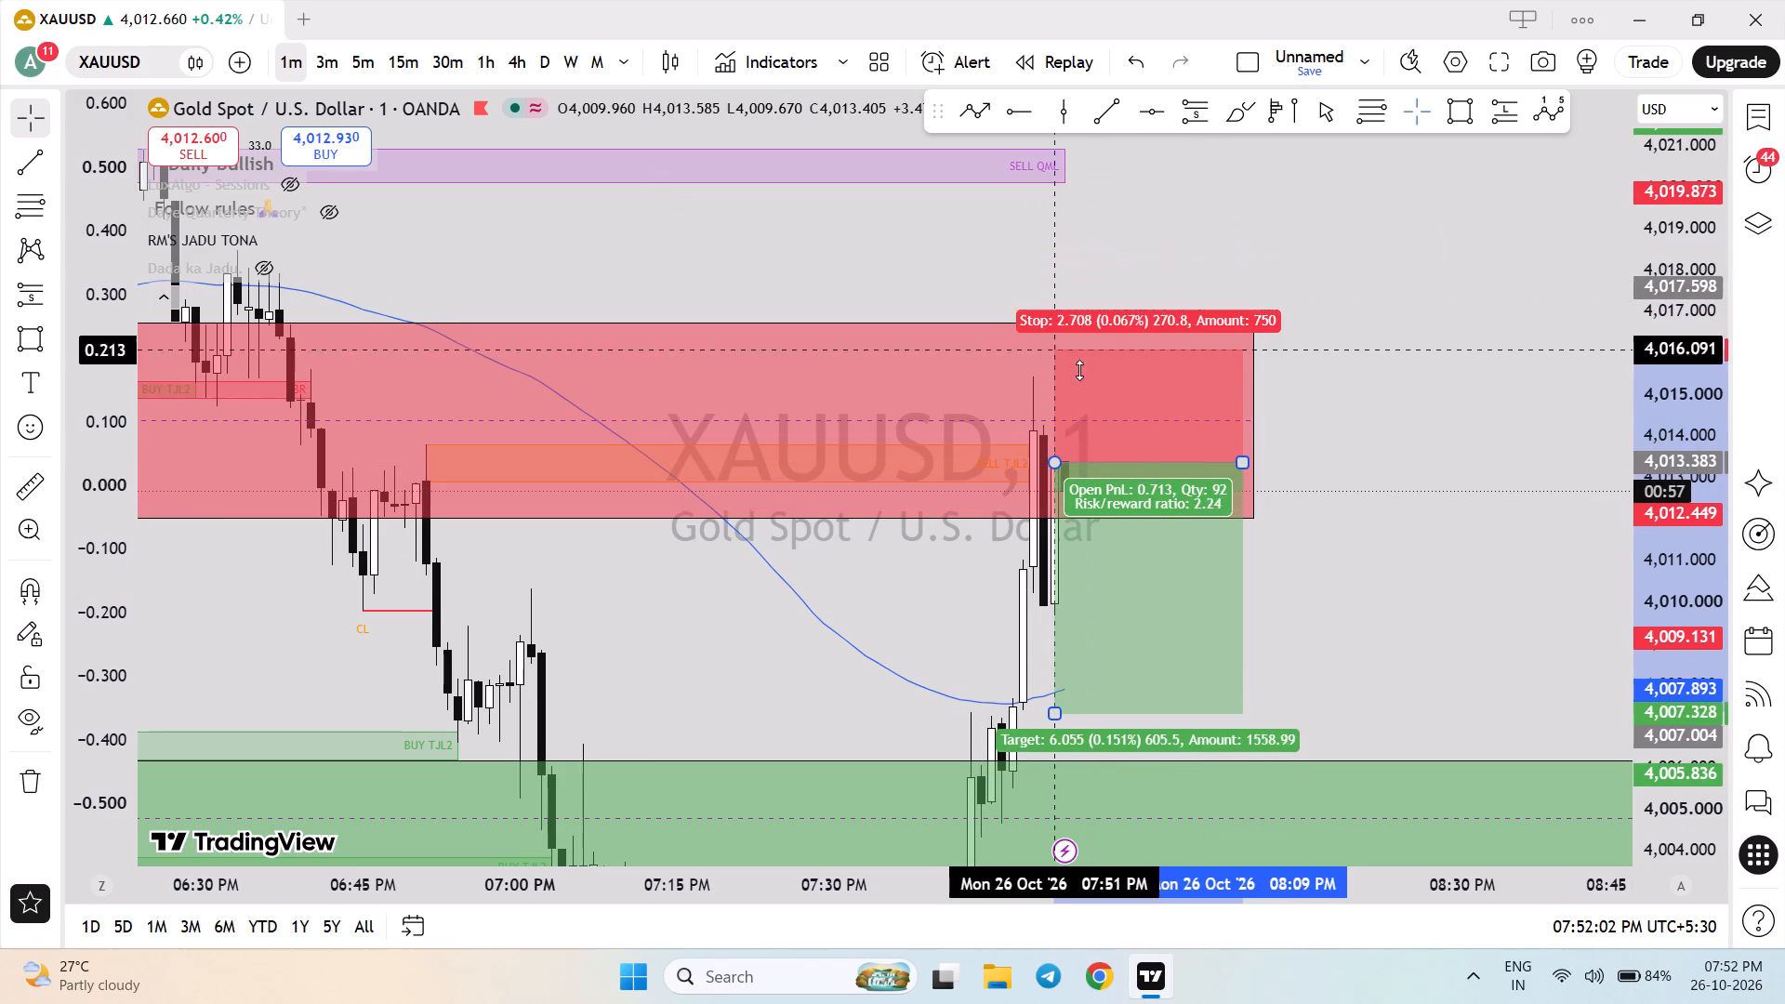
{"action": "left_click_drag", "start_coordinate": [1079, 370], "coordinate": [1064, 364]}
{"action": "left_click", "coordinate": [1414, 465]}
{"action": "scroll", "coordinate": [1210, 522], "scroll_direction": "down", "scroll_amount": 2}
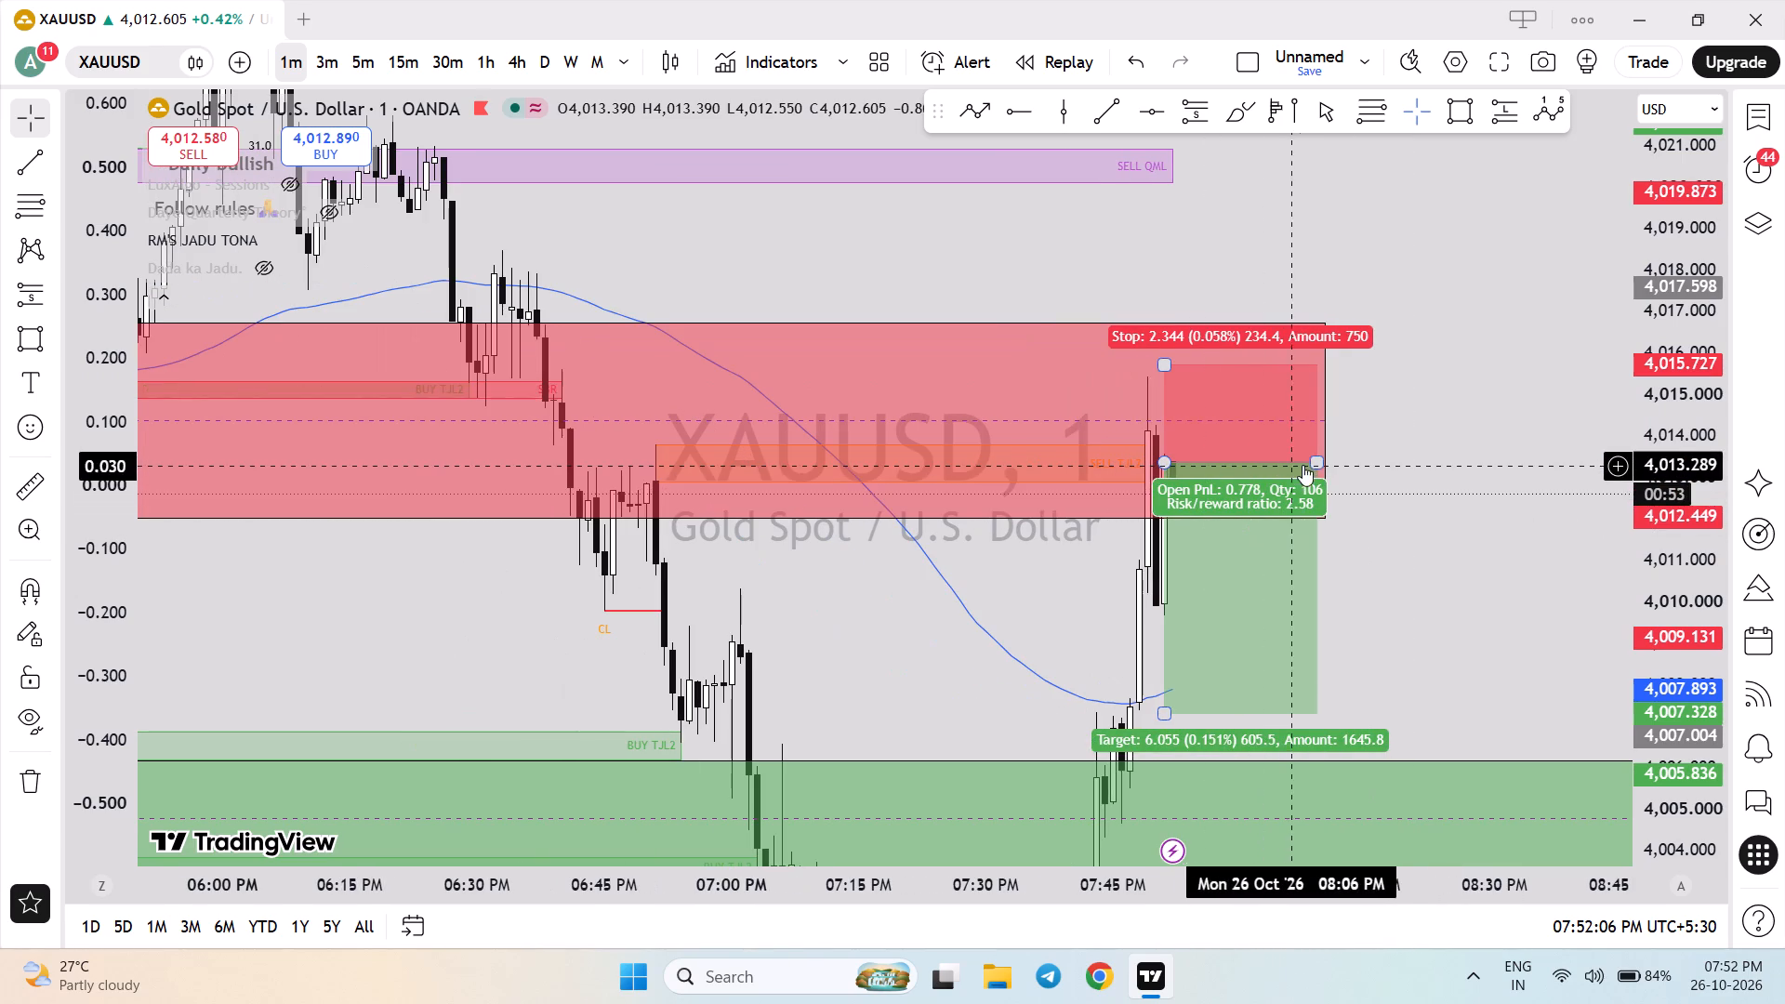
{"action": "left_click_drag", "start_coordinate": [1309, 465], "coordinate": [1251, 460]}
{"action": "left_click", "coordinate": [1467, 484]}
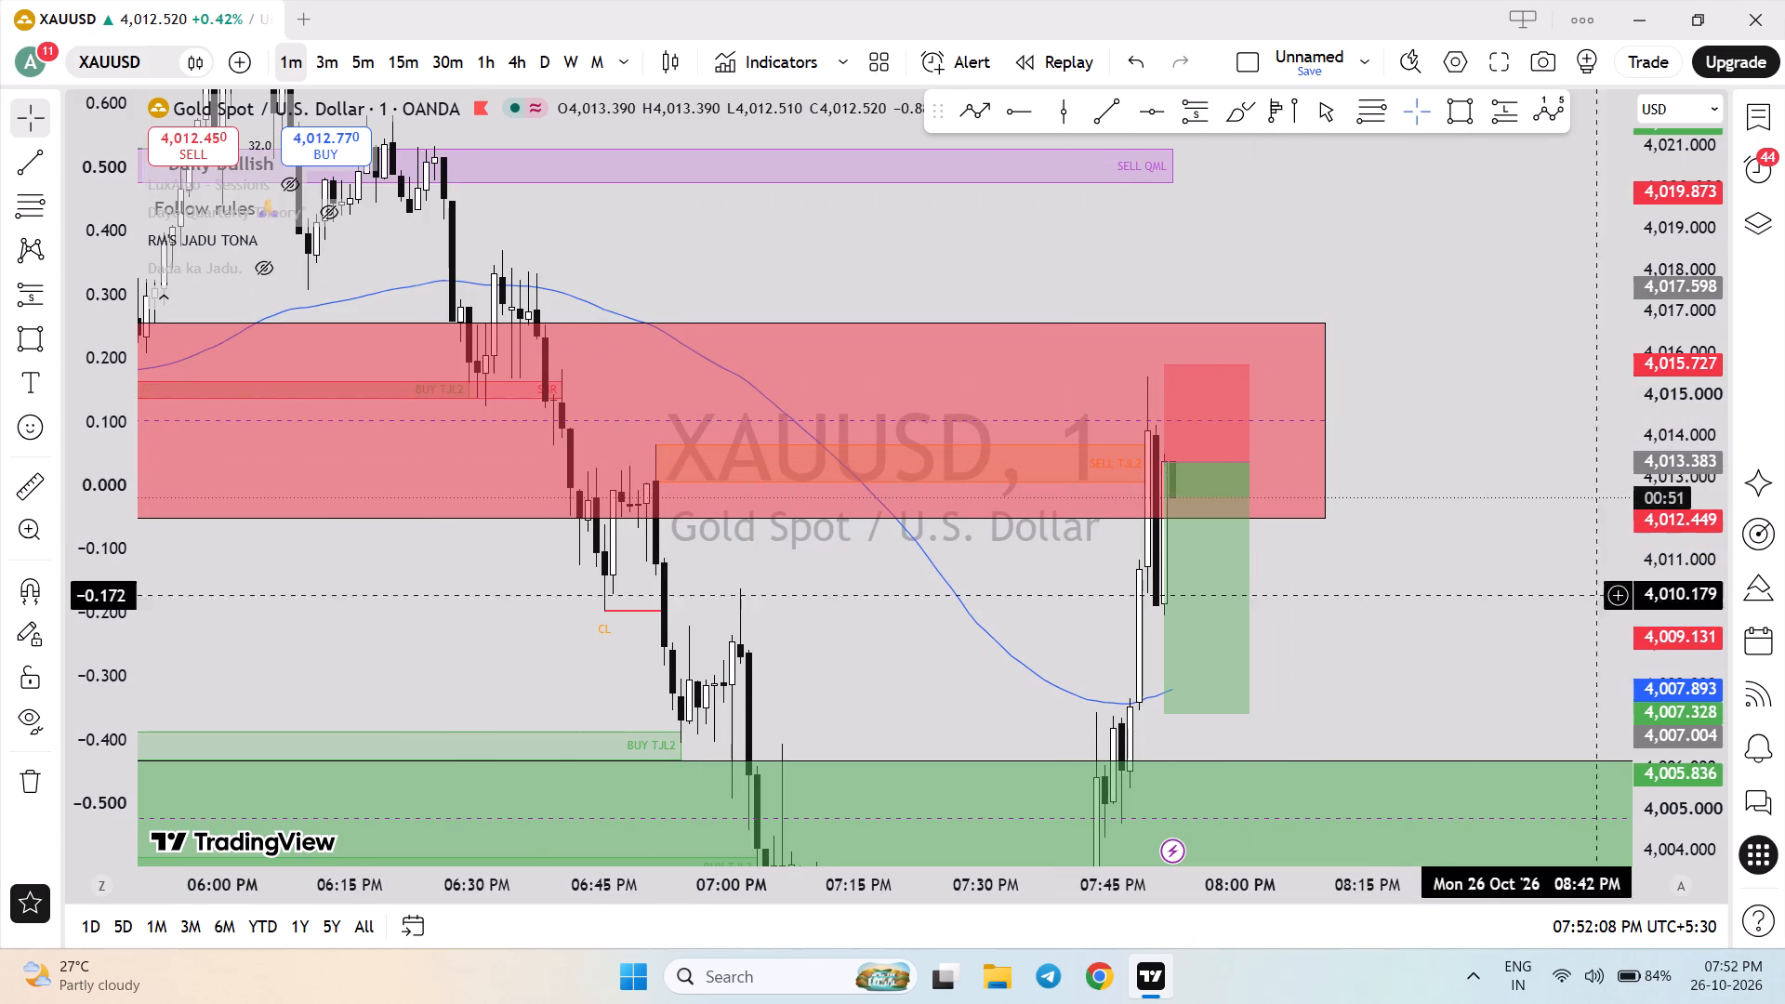
Raise the short position's target to about 4,010.9, just below the red supply zone.
{"action": "left_click_drag", "start_coordinate": [1665, 514], "coordinate": [1667, 648]}
{"action": "left_click_drag", "start_coordinate": [1487, 567], "coordinate": [1469, 512]}
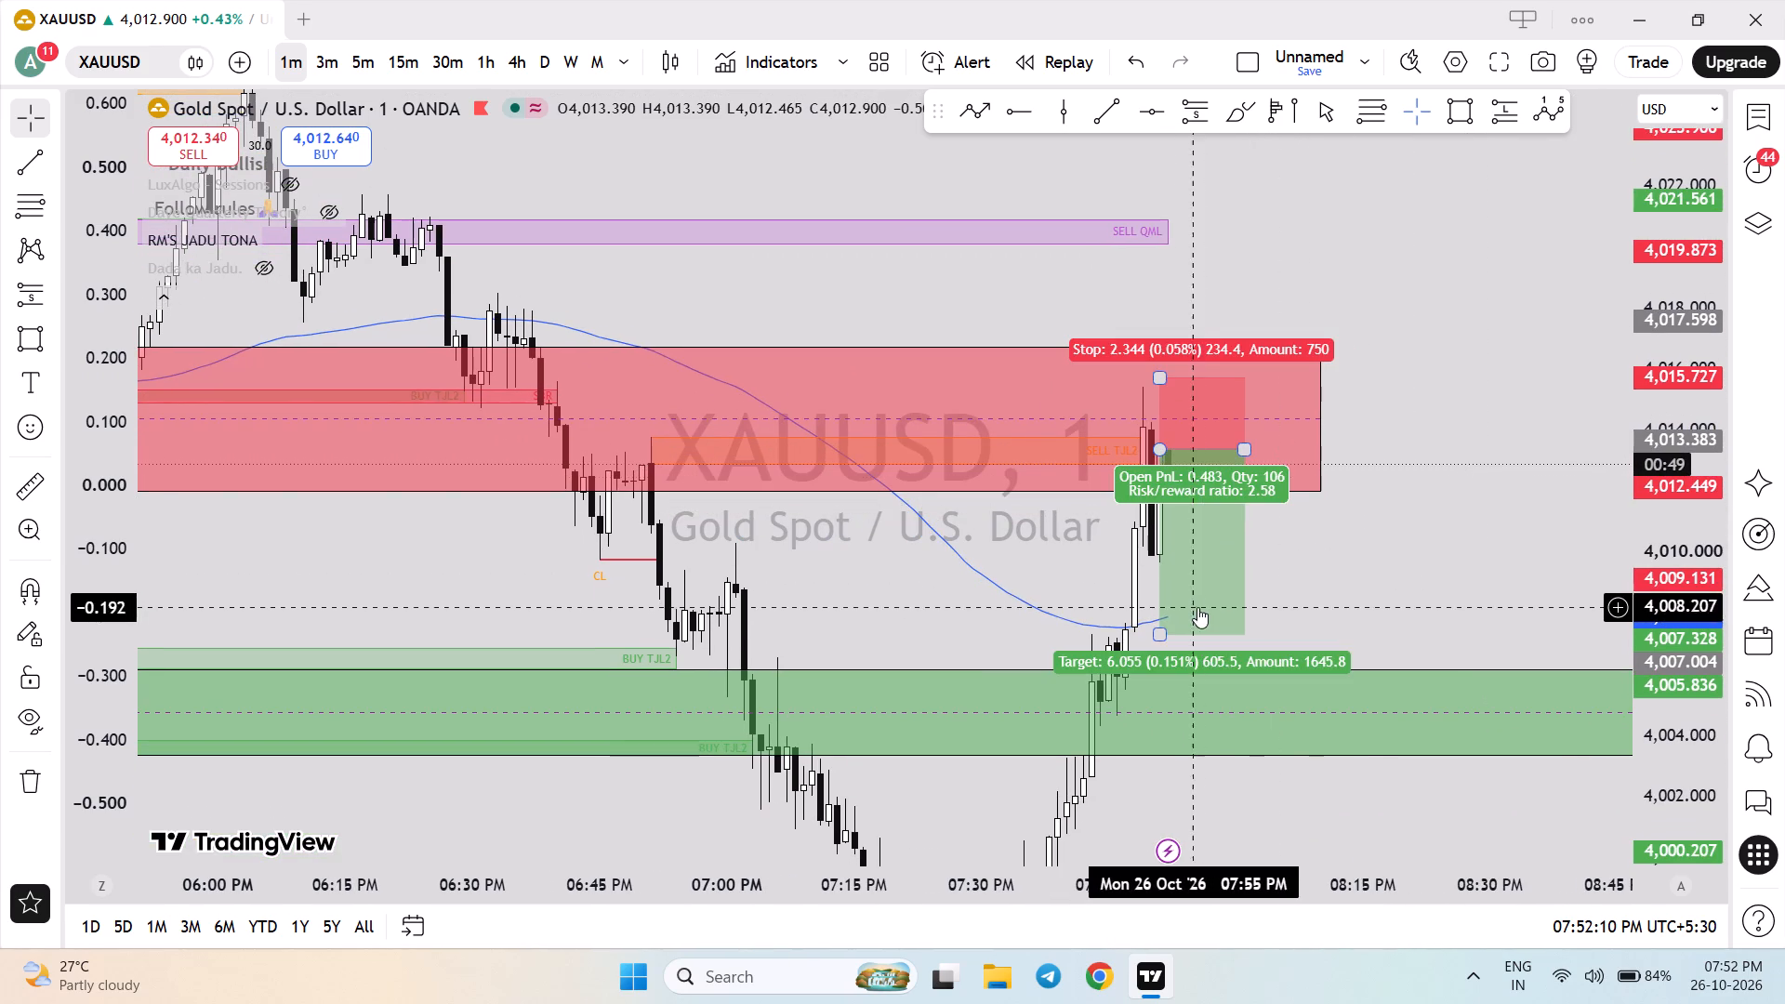
{"action": "left_click", "coordinate": [1151, 629]}
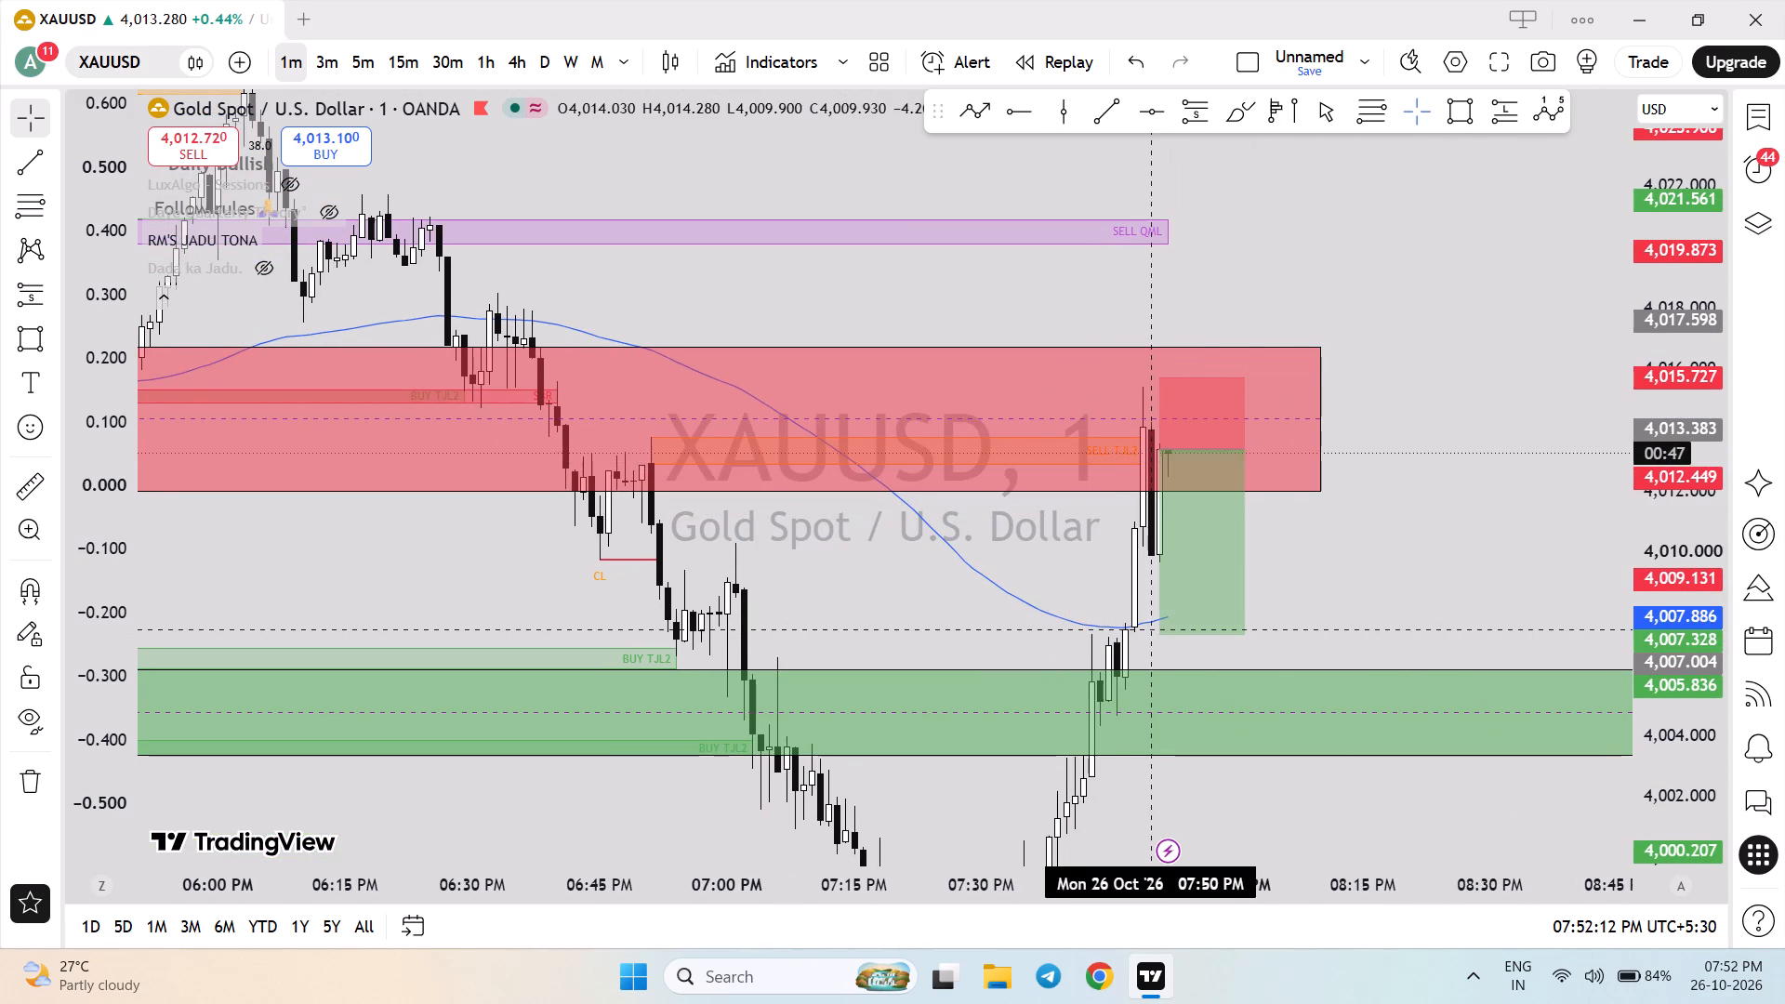
{"action": "left_click_drag", "start_coordinate": [1158, 629], "coordinate": [1210, 530]}
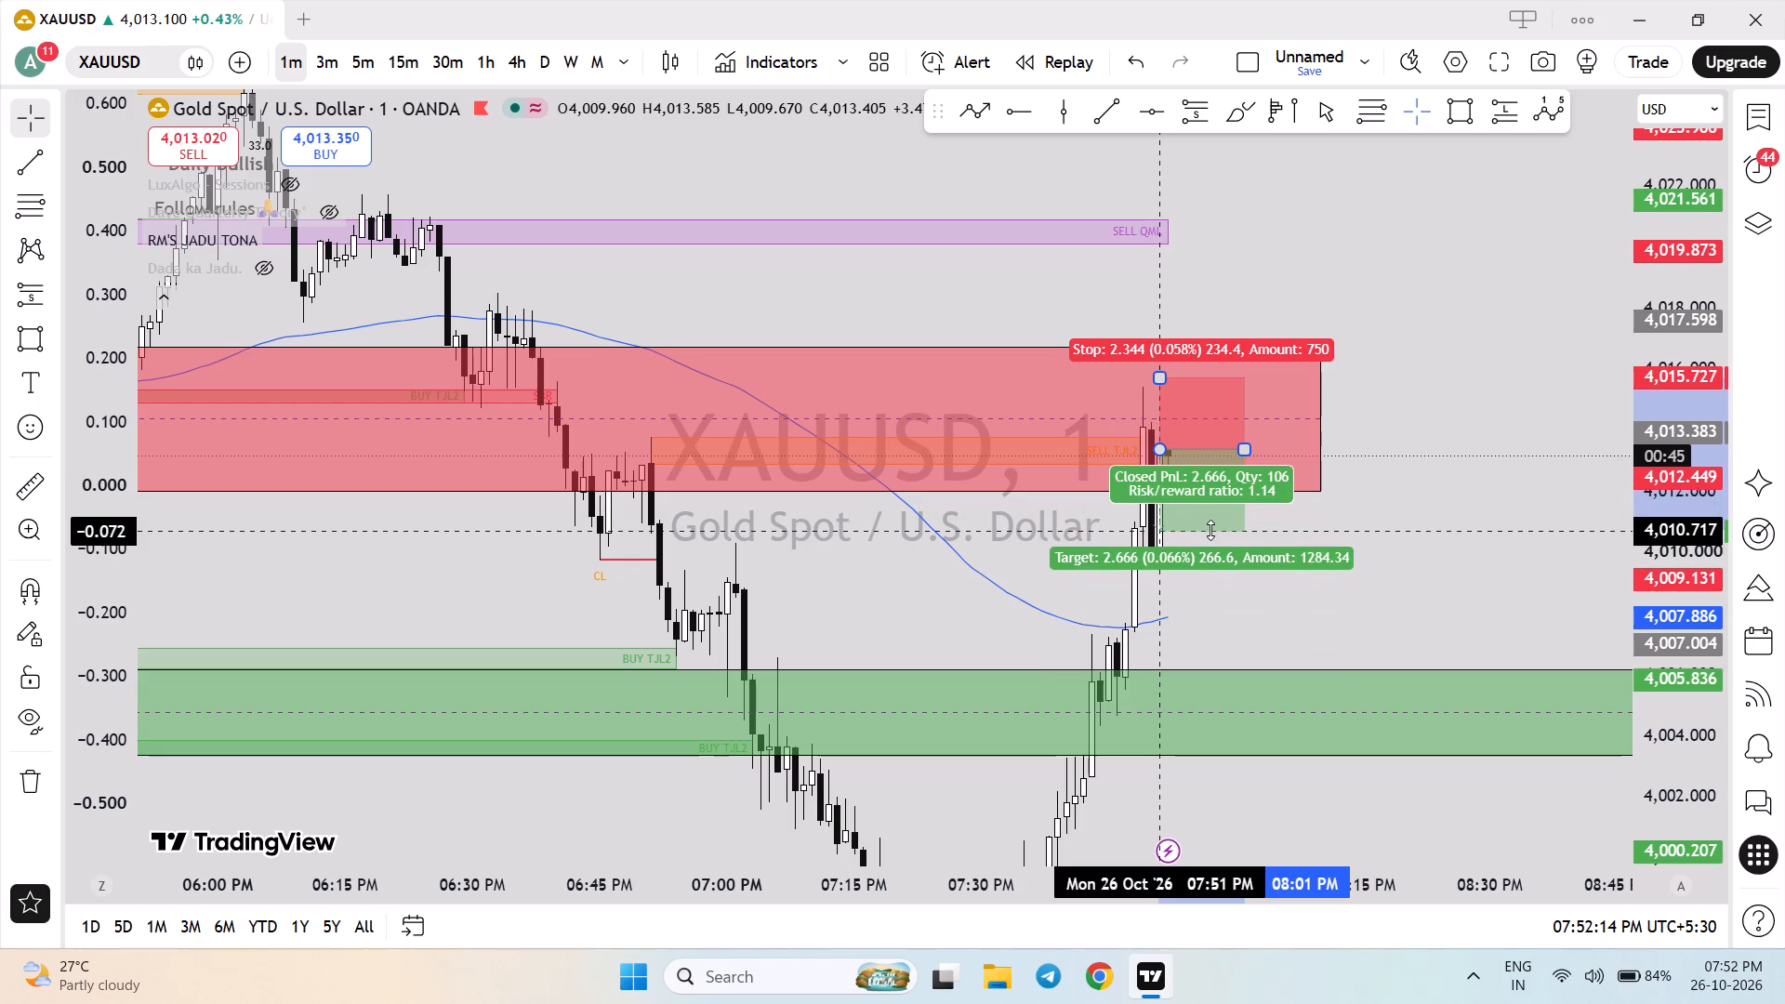
{"action": "left_click_drag", "start_coordinate": [1210, 530], "coordinate": [1218, 531]}
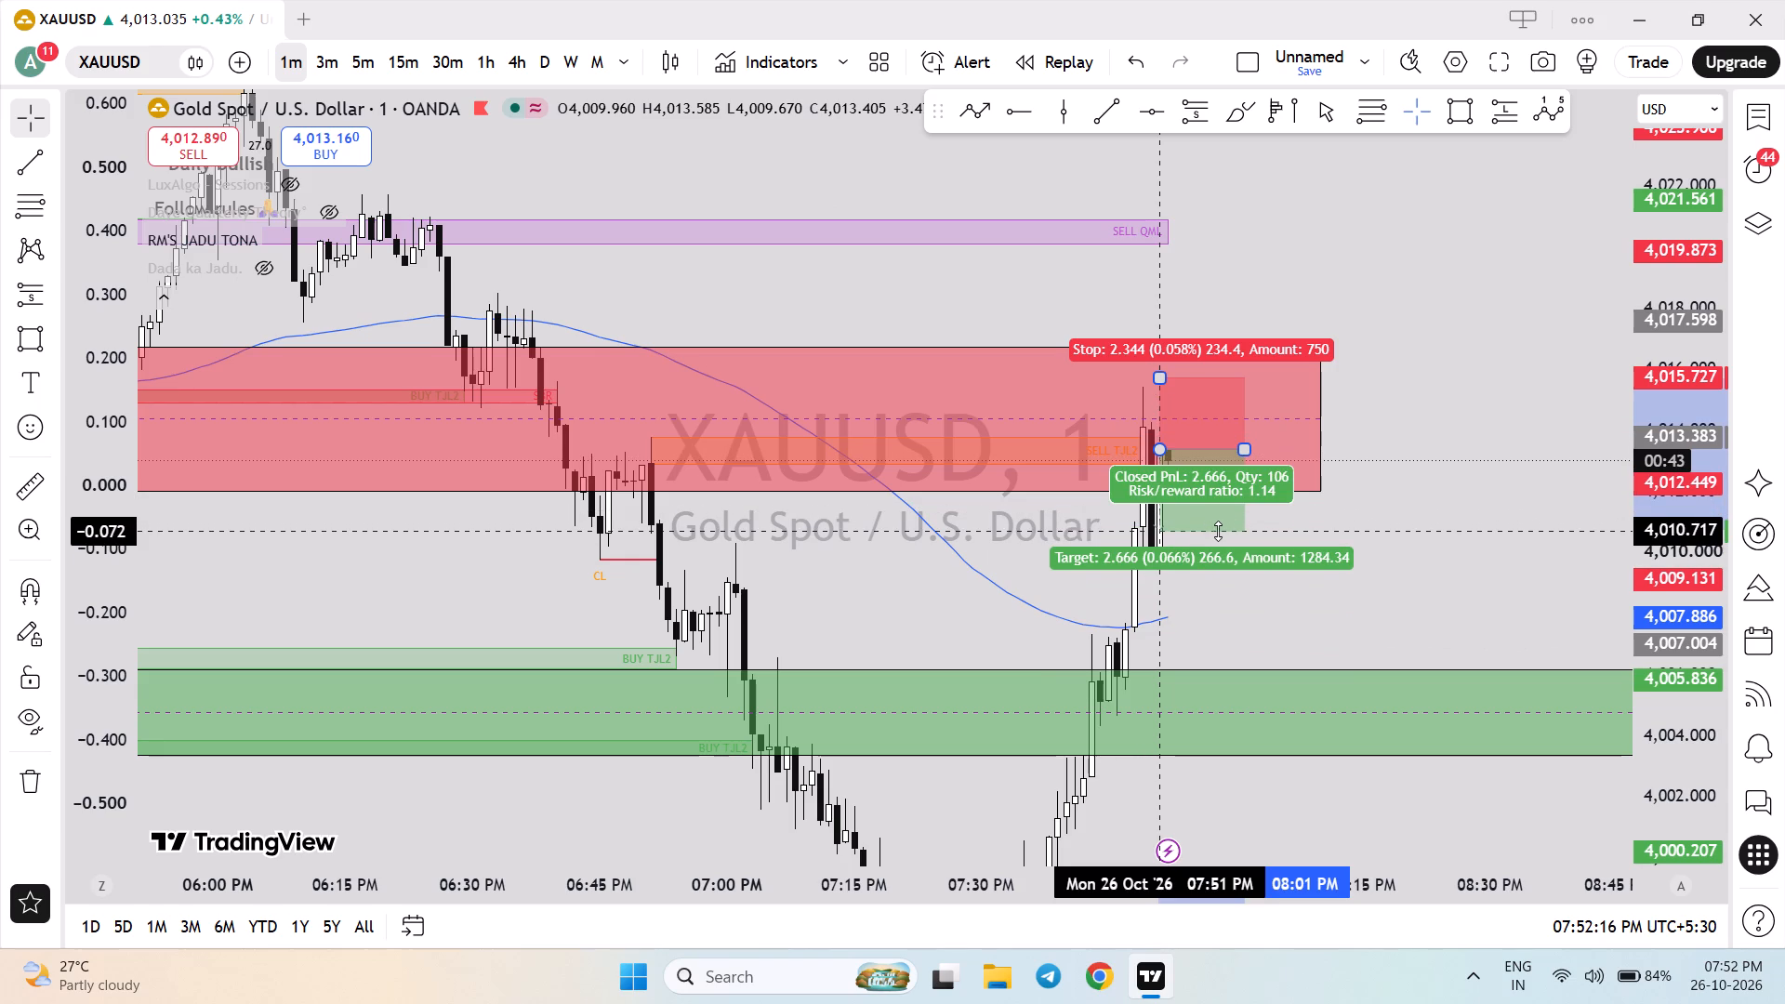
{"action": "left_click_drag", "start_coordinate": [1218, 531], "coordinate": [1184, 523]}
{"action": "left_click", "coordinate": [1347, 564]}
Shorten the red supply zone behind the short position so it ends at about 07:47 PM.
{"action": "left_click_drag", "start_coordinate": [1686, 731], "coordinate": [1686, 729]}
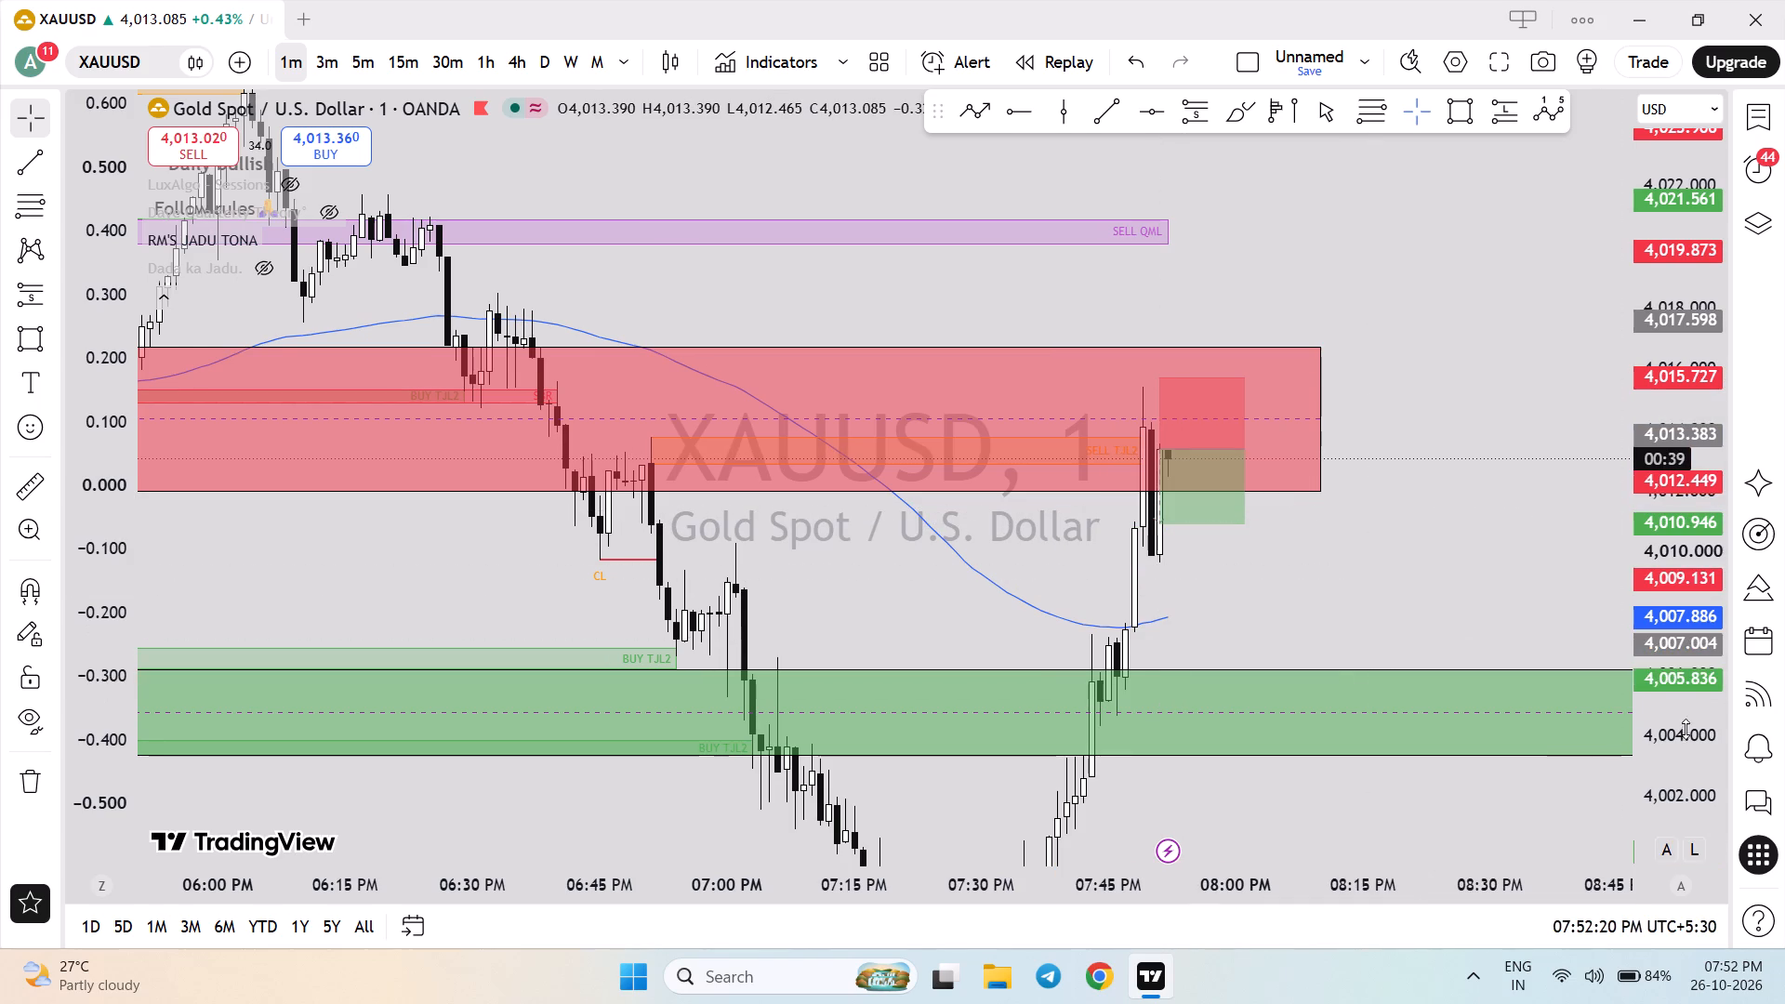
{"action": "left_click_drag", "start_coordinate": [1686, 729], "coordinate": [1710, 653]}
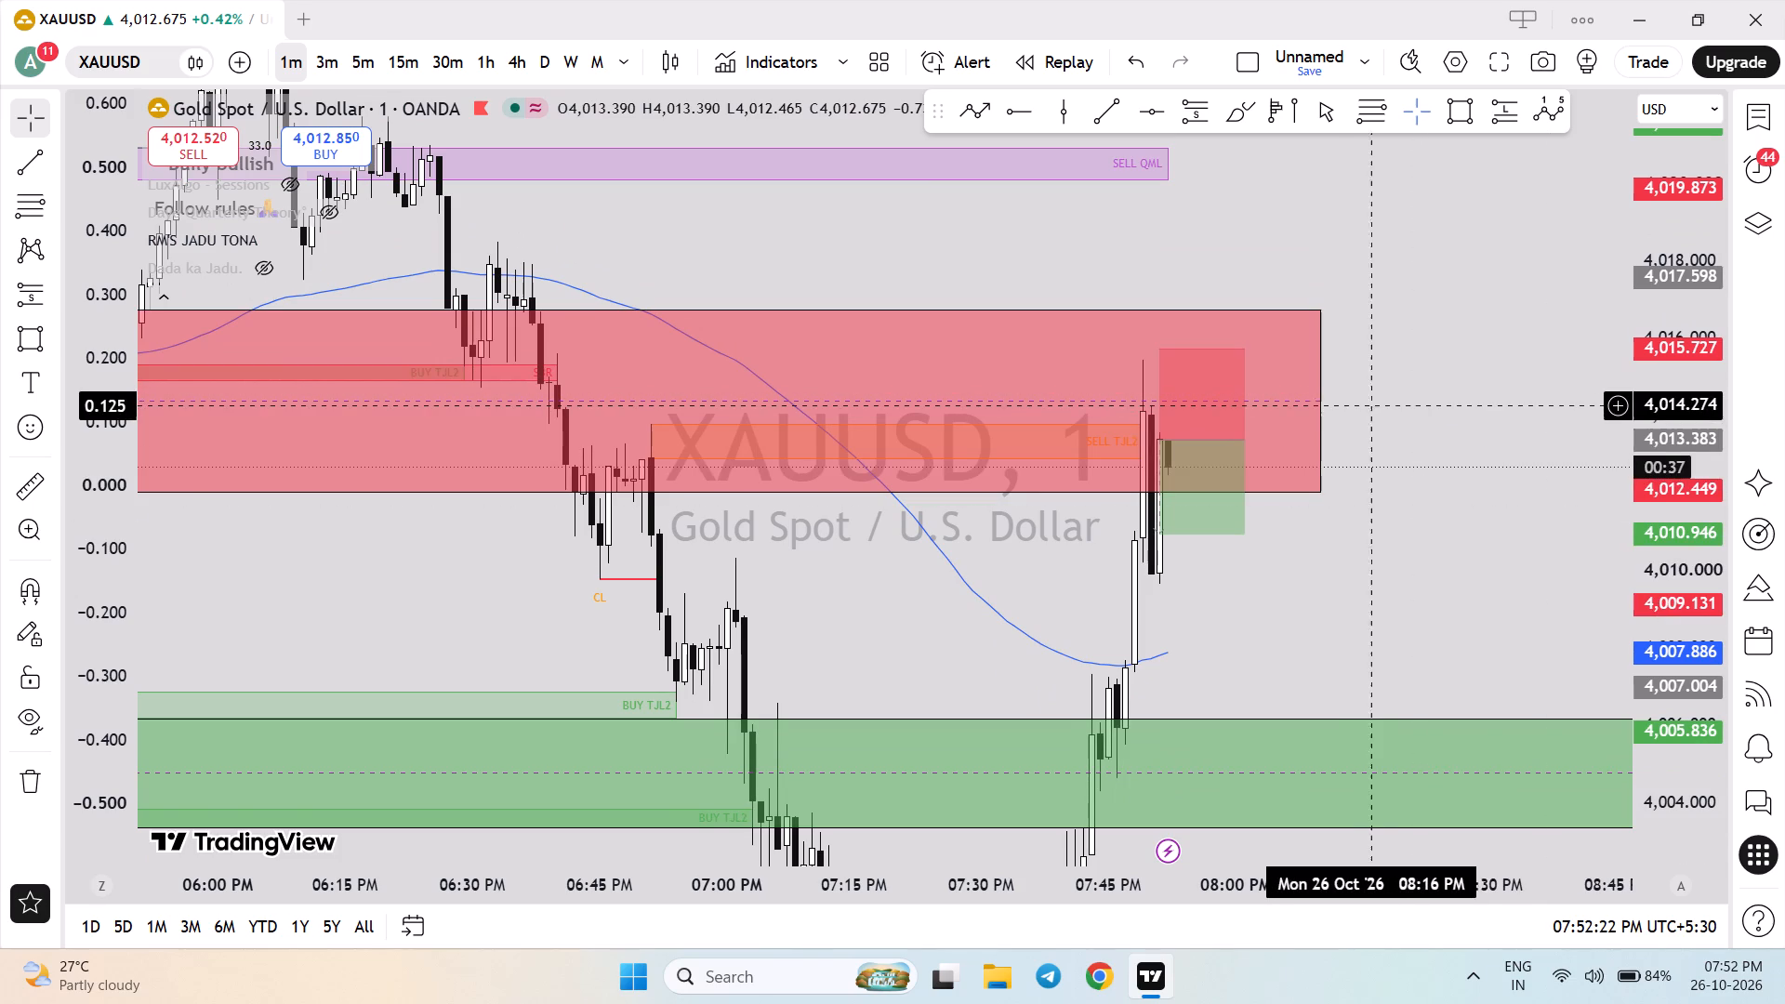
{"action": "left_click_drag", "start_coordinate": [1318, 403], "coordinate": [1130, 419]}
{"action": "left_click", "coordinate": [1375, 386]}
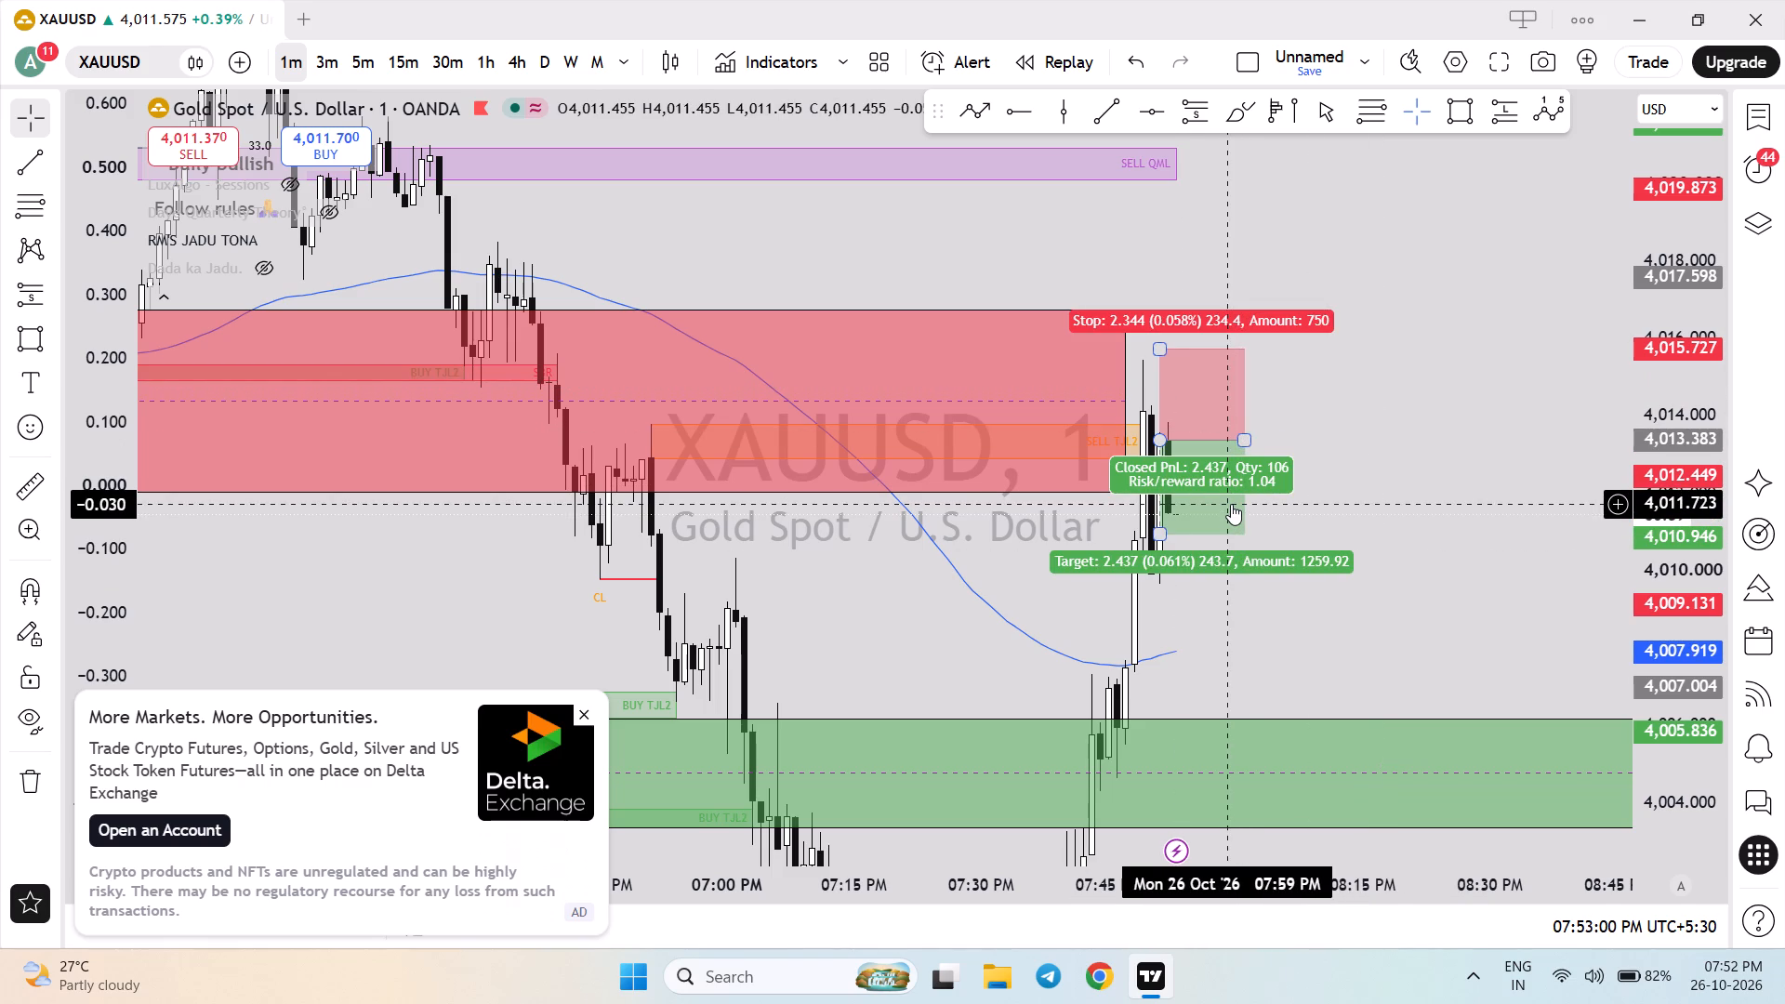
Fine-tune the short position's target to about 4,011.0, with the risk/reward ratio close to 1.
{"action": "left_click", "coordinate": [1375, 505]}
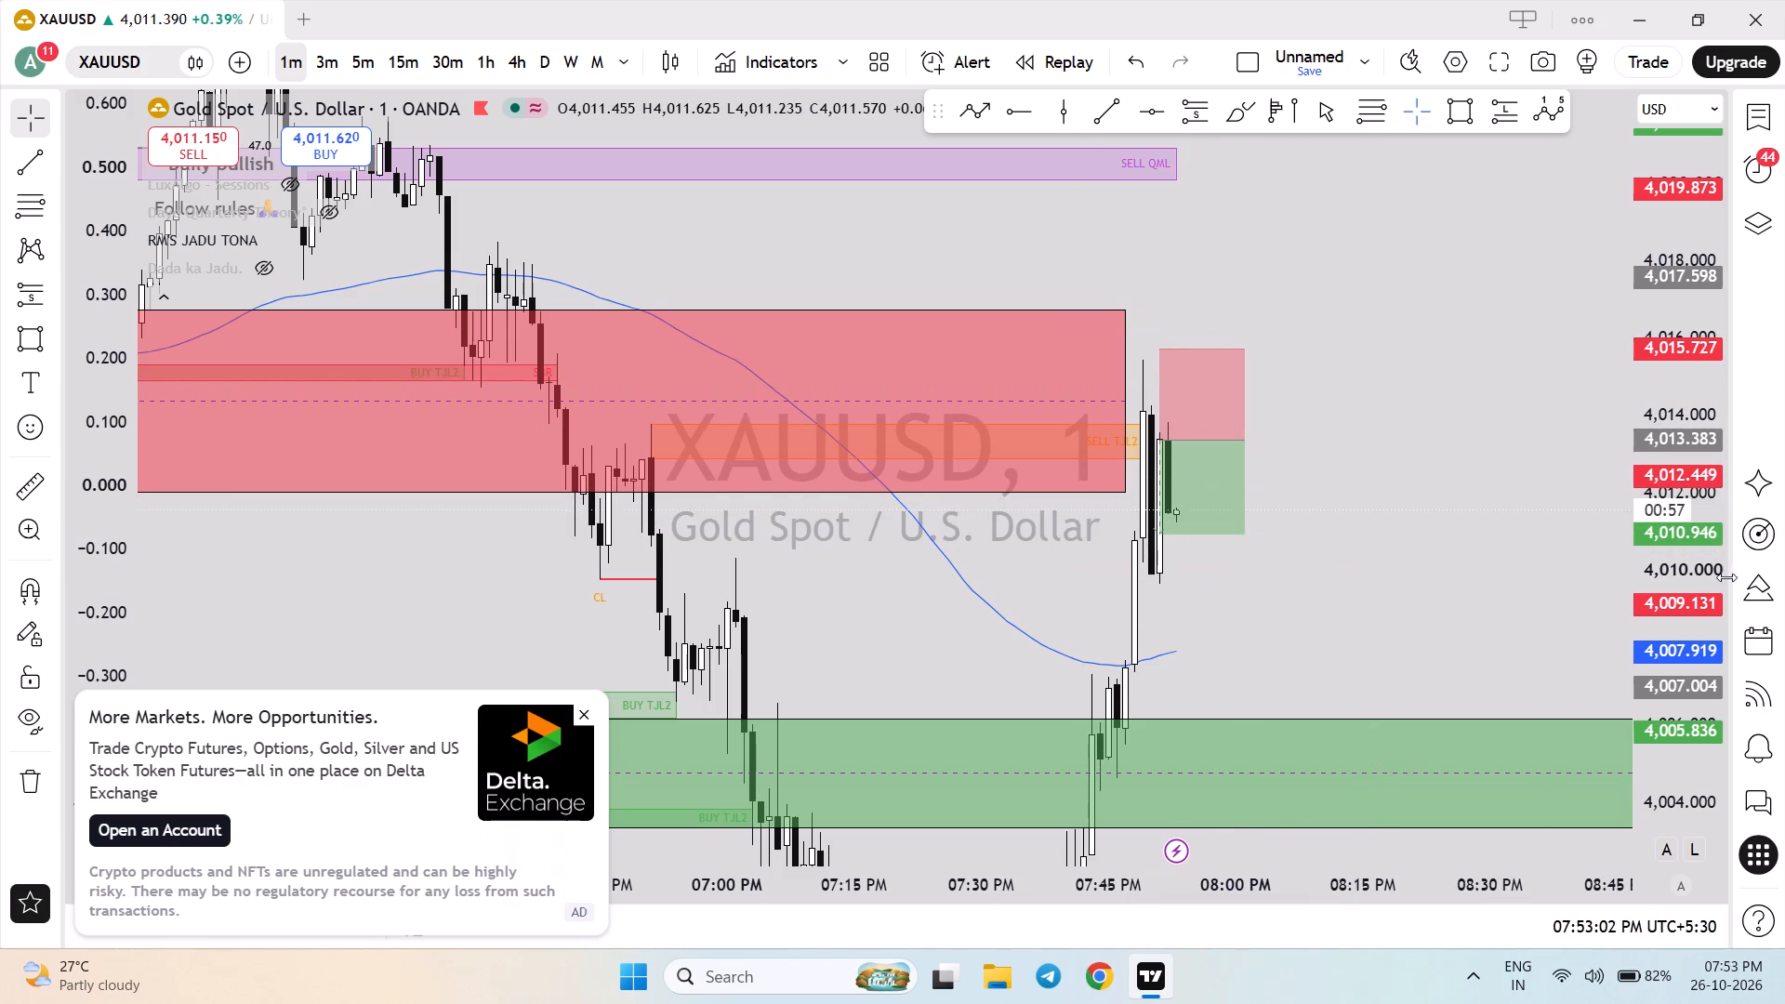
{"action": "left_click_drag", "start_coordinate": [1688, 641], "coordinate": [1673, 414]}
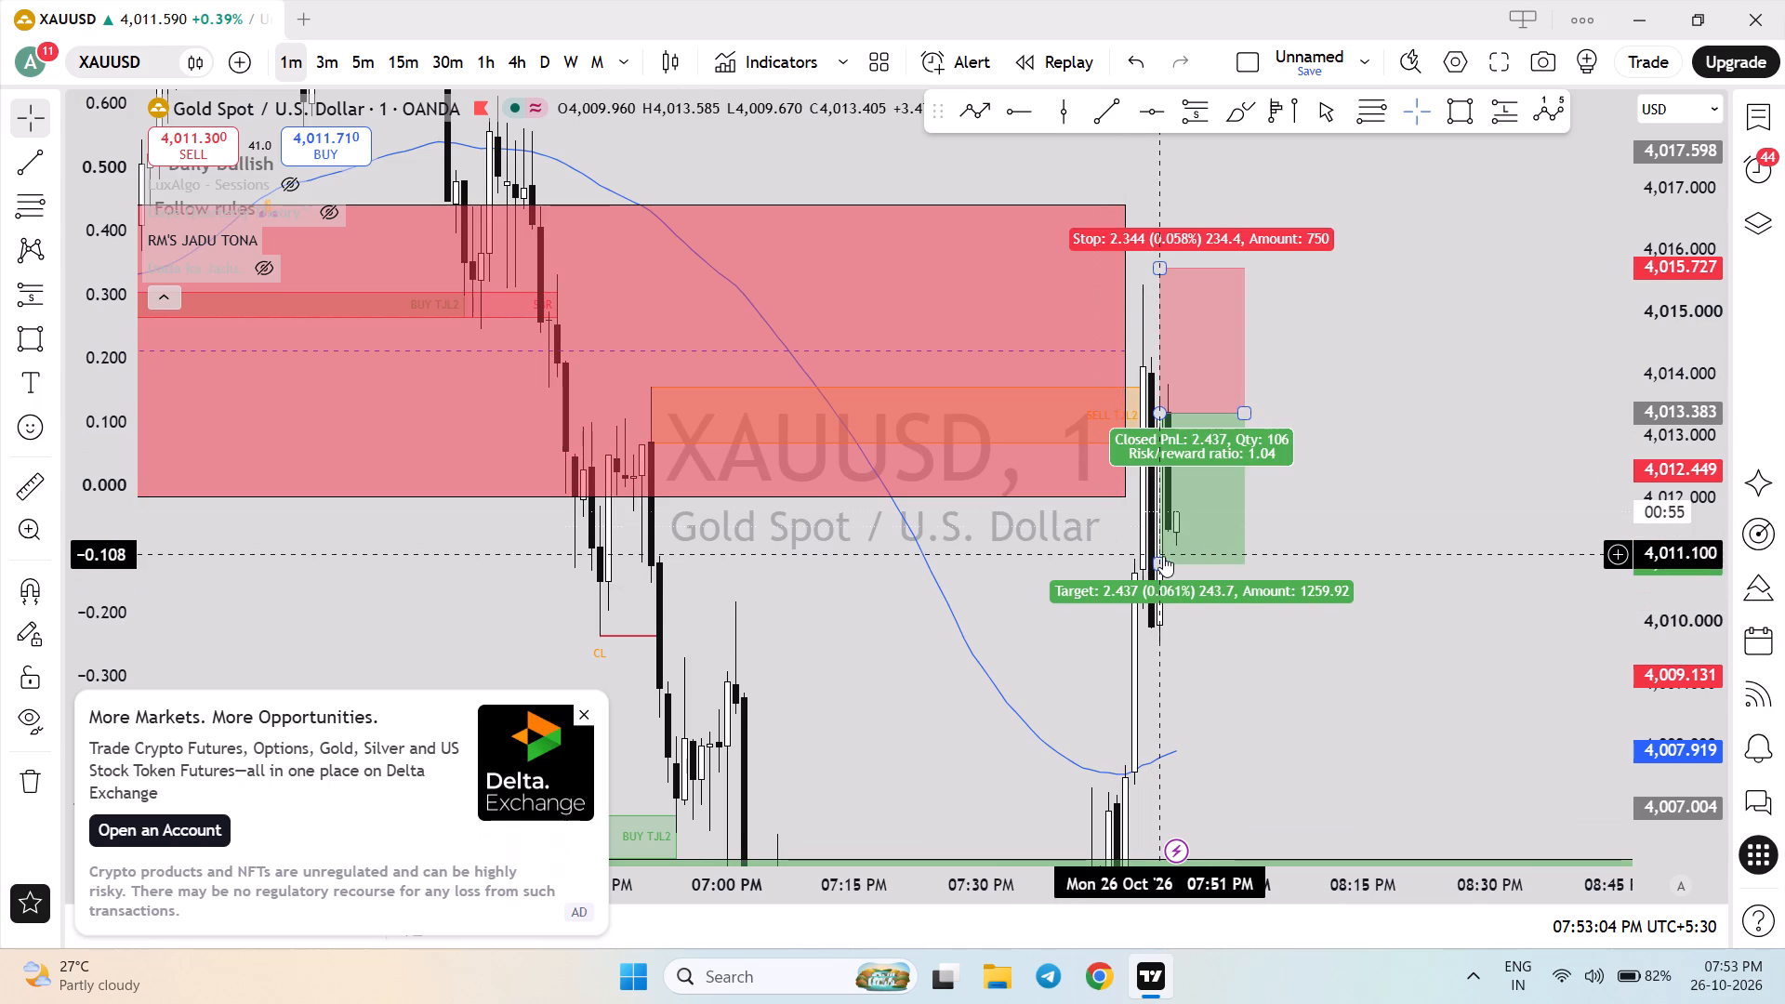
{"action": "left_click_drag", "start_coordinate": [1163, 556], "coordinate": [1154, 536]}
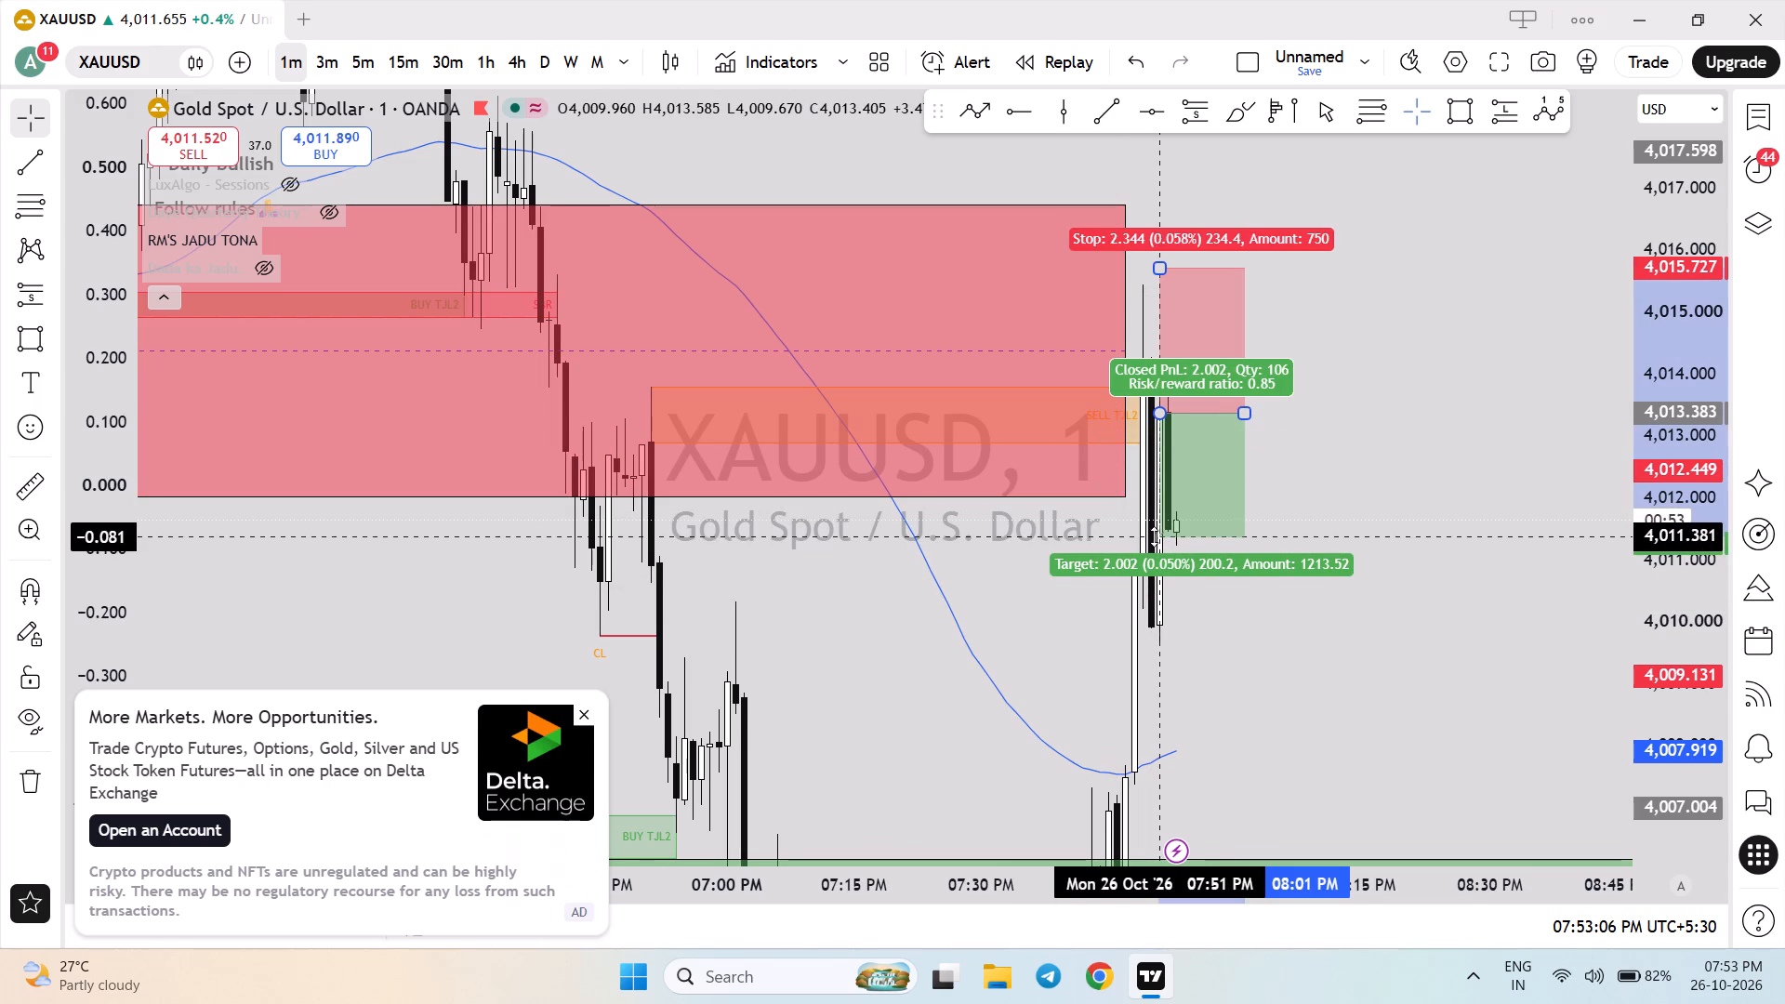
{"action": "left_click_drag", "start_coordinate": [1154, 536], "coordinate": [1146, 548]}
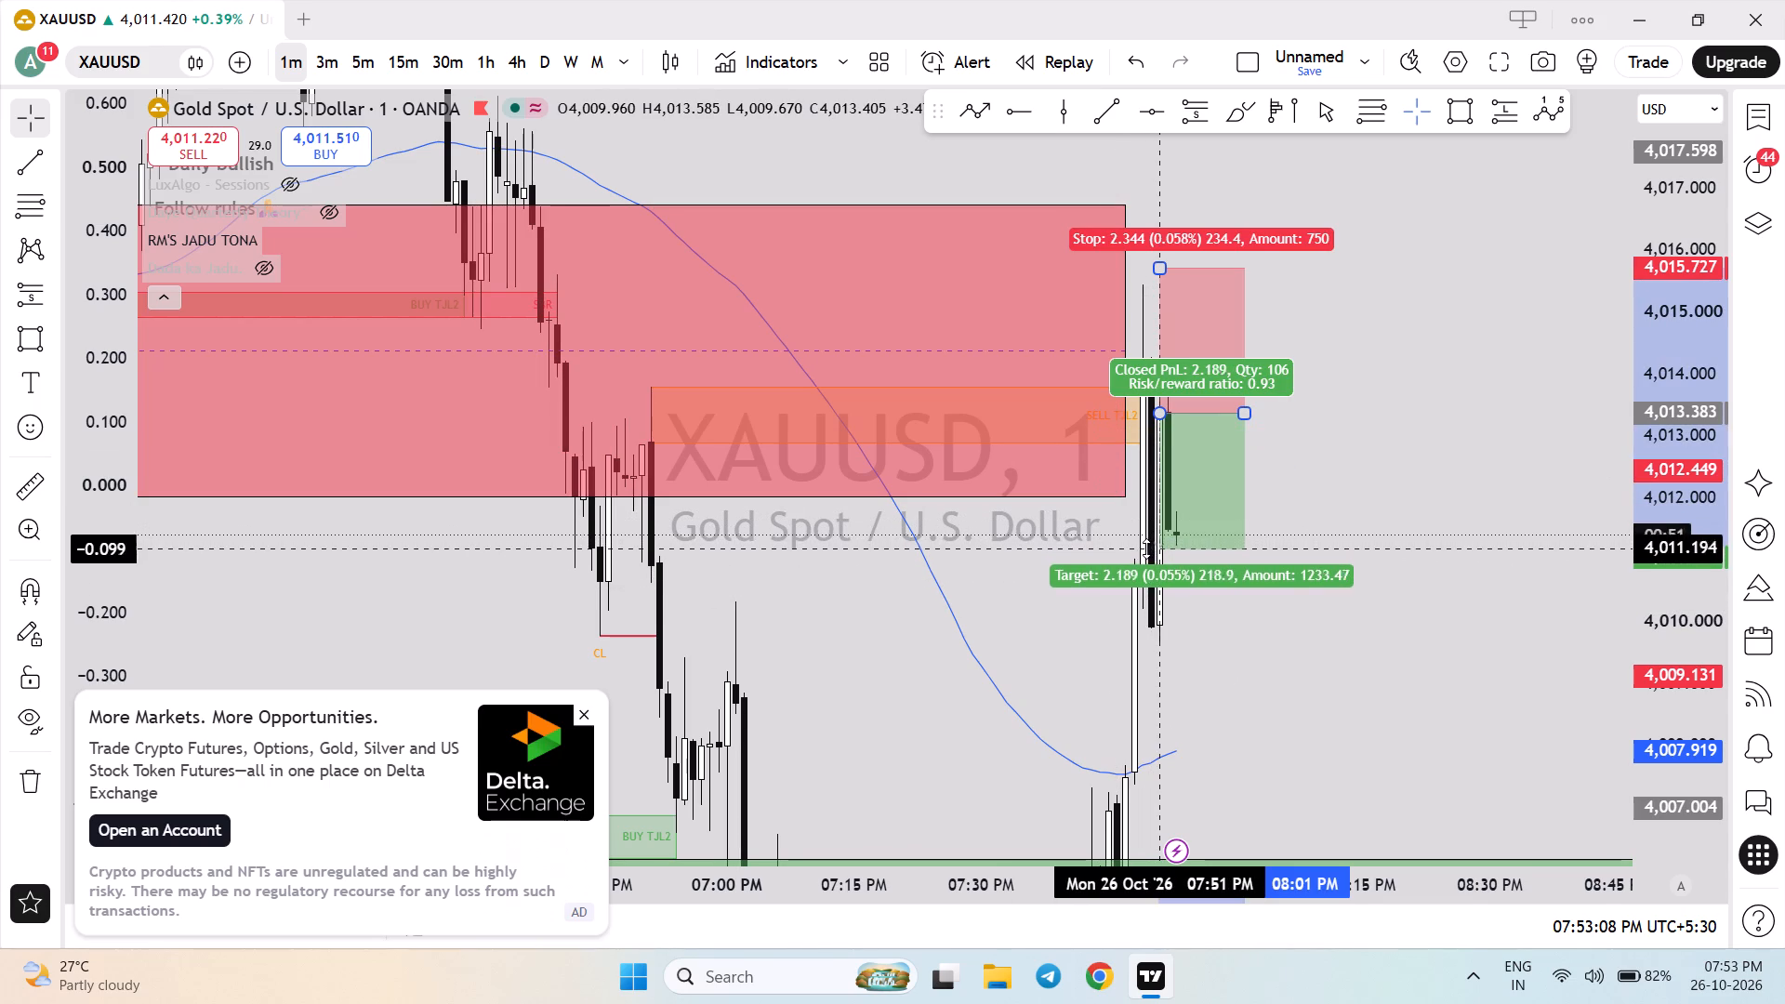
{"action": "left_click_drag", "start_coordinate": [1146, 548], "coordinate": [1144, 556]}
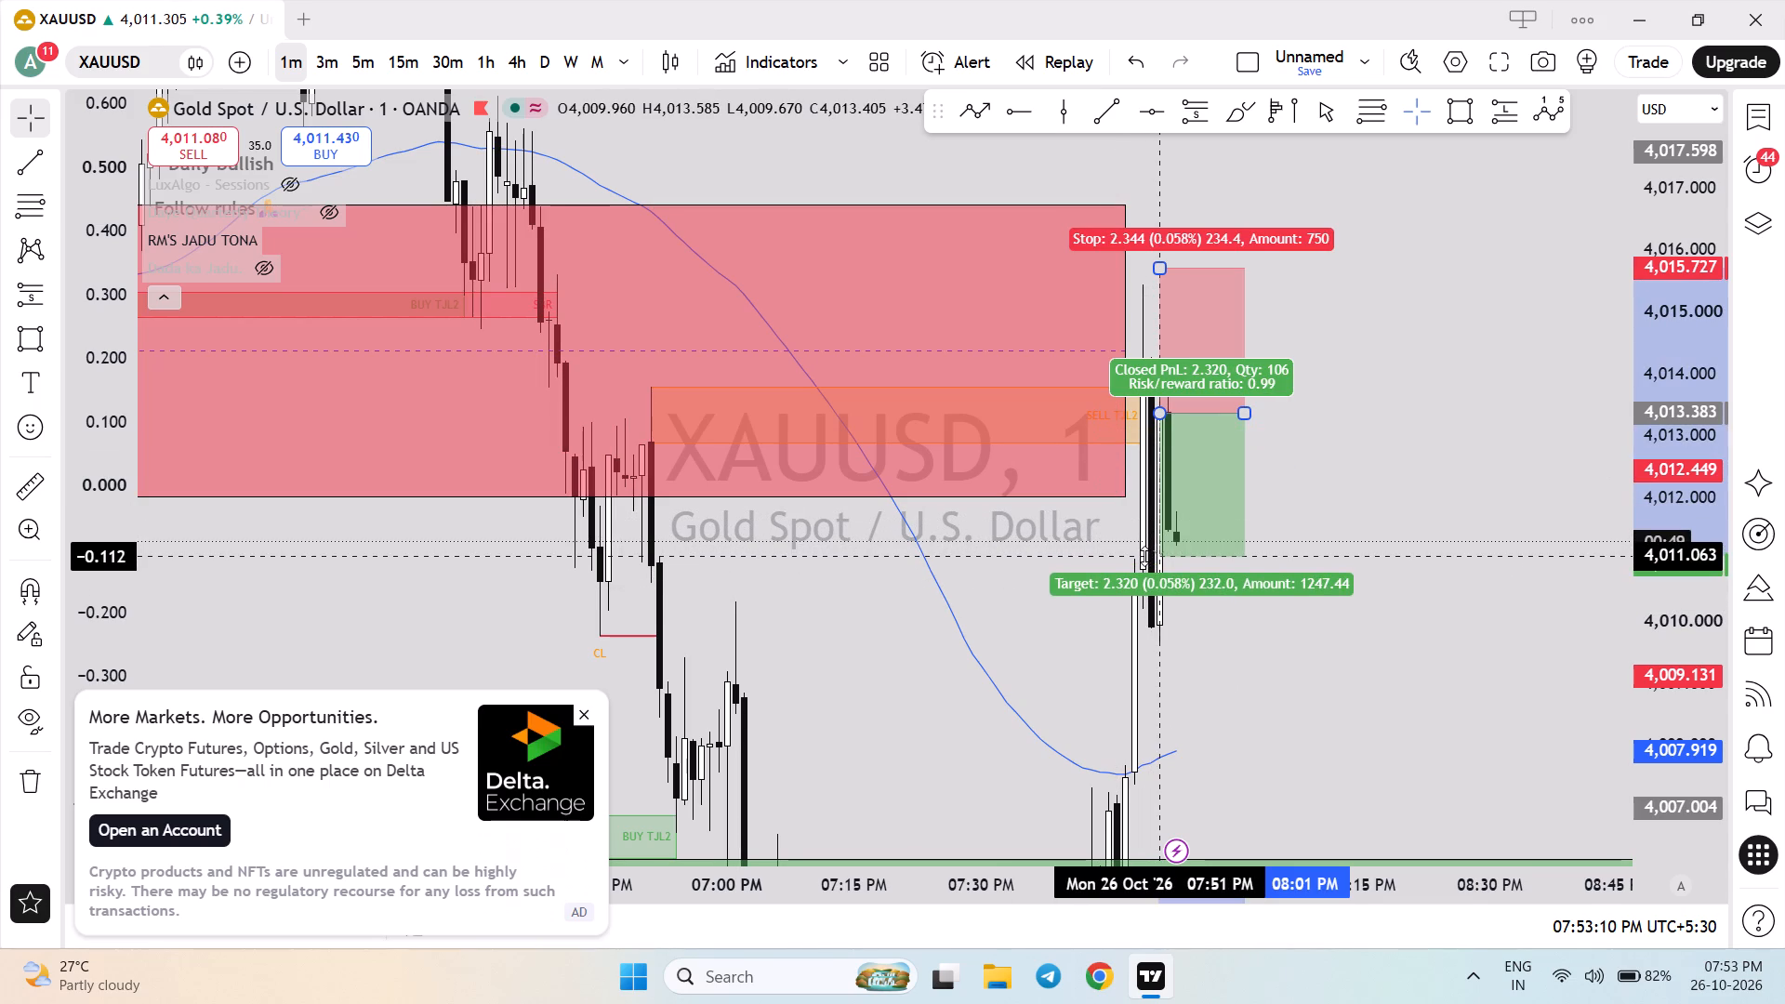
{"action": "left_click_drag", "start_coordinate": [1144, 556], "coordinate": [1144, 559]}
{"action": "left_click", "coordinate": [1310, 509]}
Examine the 1-minute price action around the short position and the red supply zone at different scales.
{"action": "left_click_drag", "start_coordinate": [1679, 447], "coordinate": [1670, 600]}
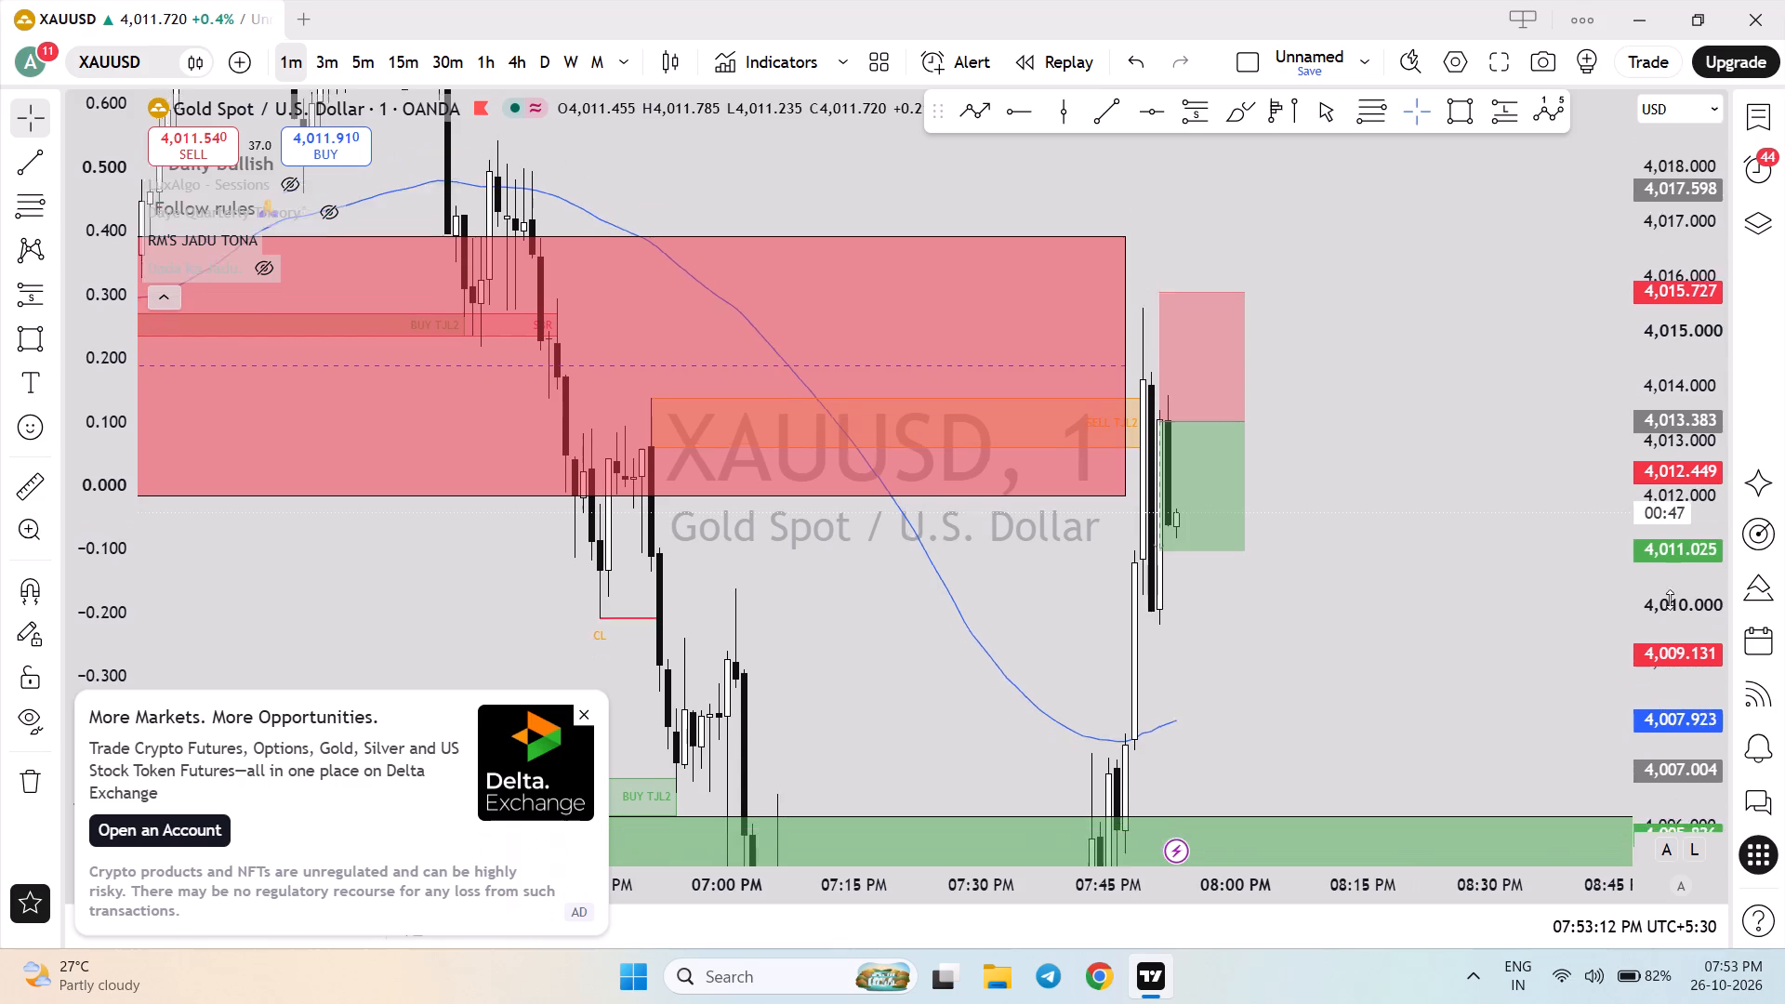
{"action": "left_click_drag", "start_coordinate": [1670, 600], "coordinate": [1668, 602]}
{"action": "left_click_drag", "start_coordinate": [1416, 490], "coordinate": [1422, 579]}
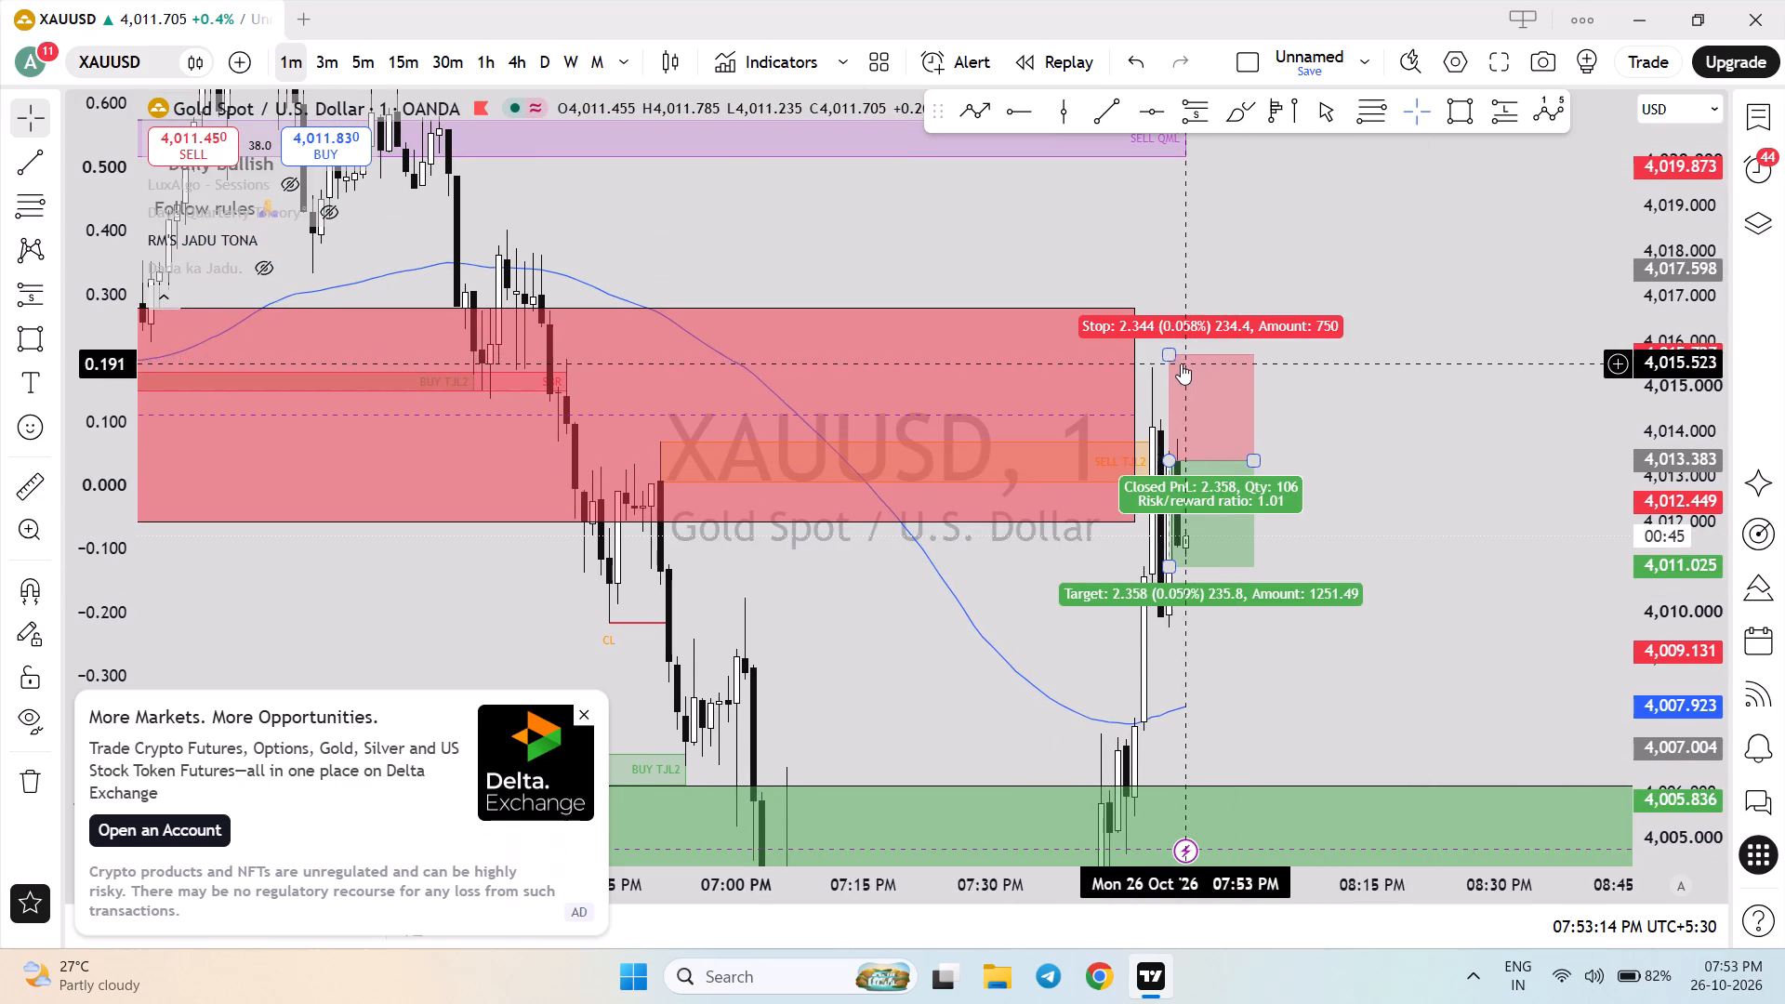
{"action": "left_click", "coordinate": [1332, 427]}
{"action": "left_click_drag", "start_coordinate": [1662, 648], "coordinate": [1659, 601]}
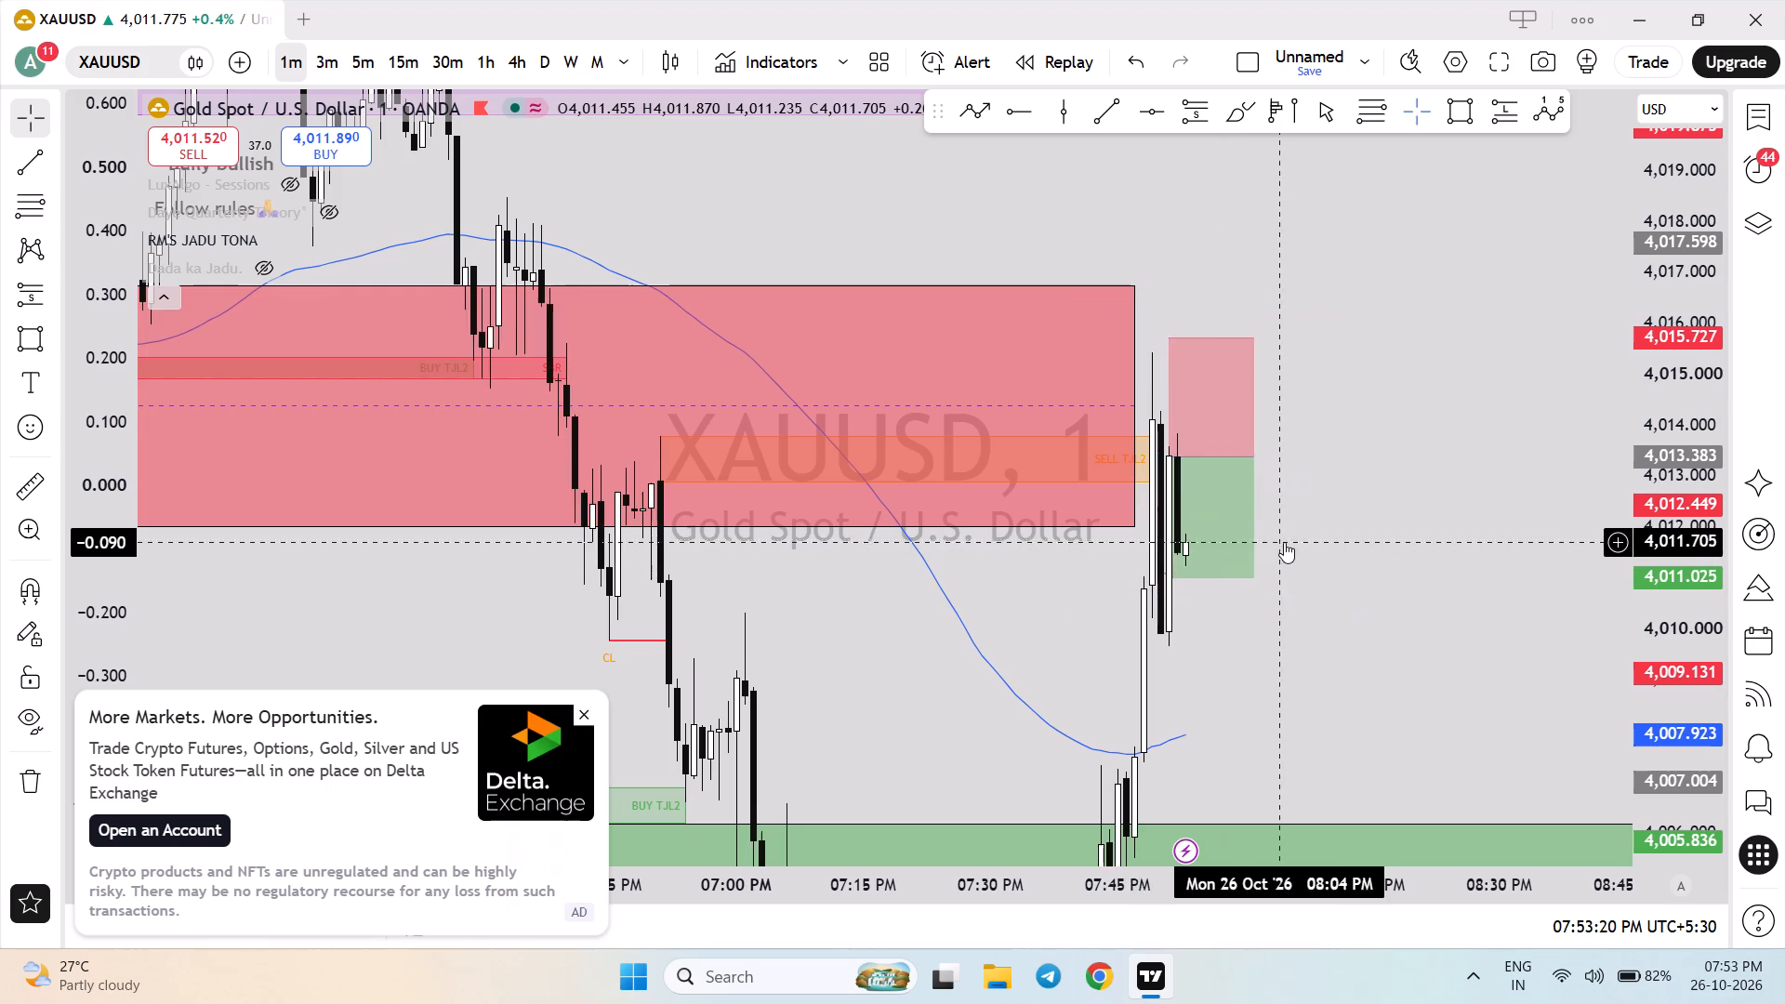
{"action": "left_click", "coordinate": [1304, 531]}
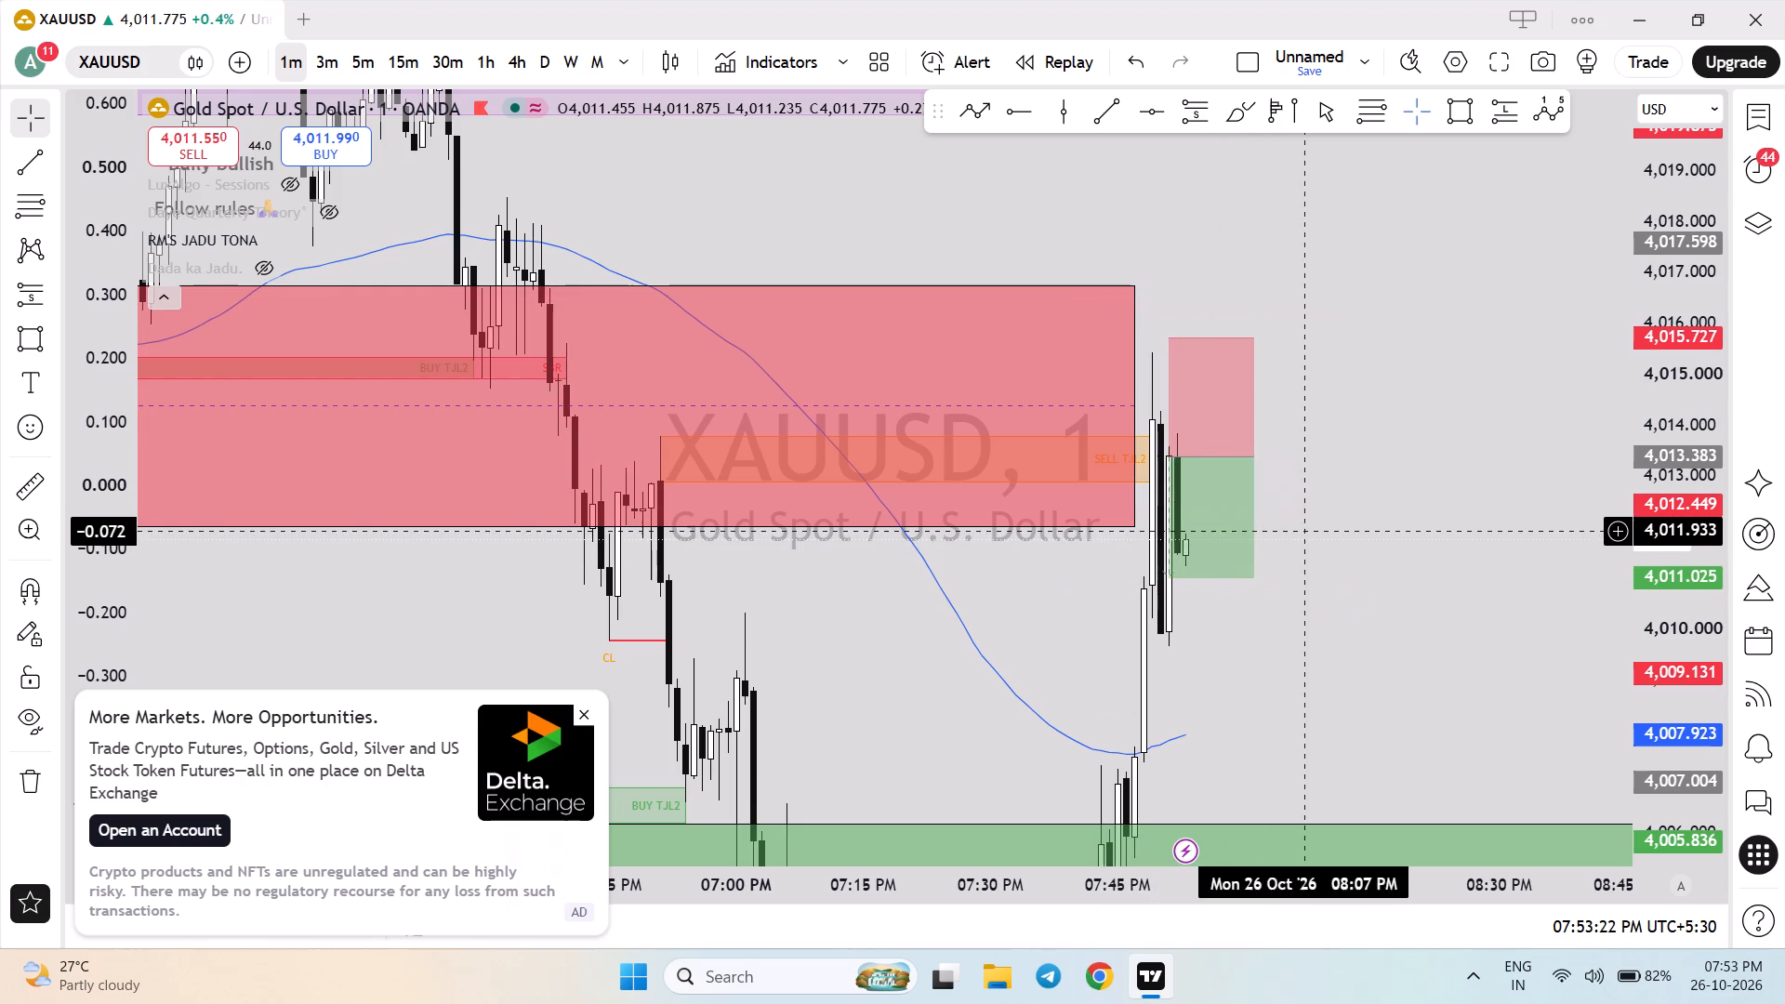
{"action": "left_click", "coordinate": [1320, 529]}
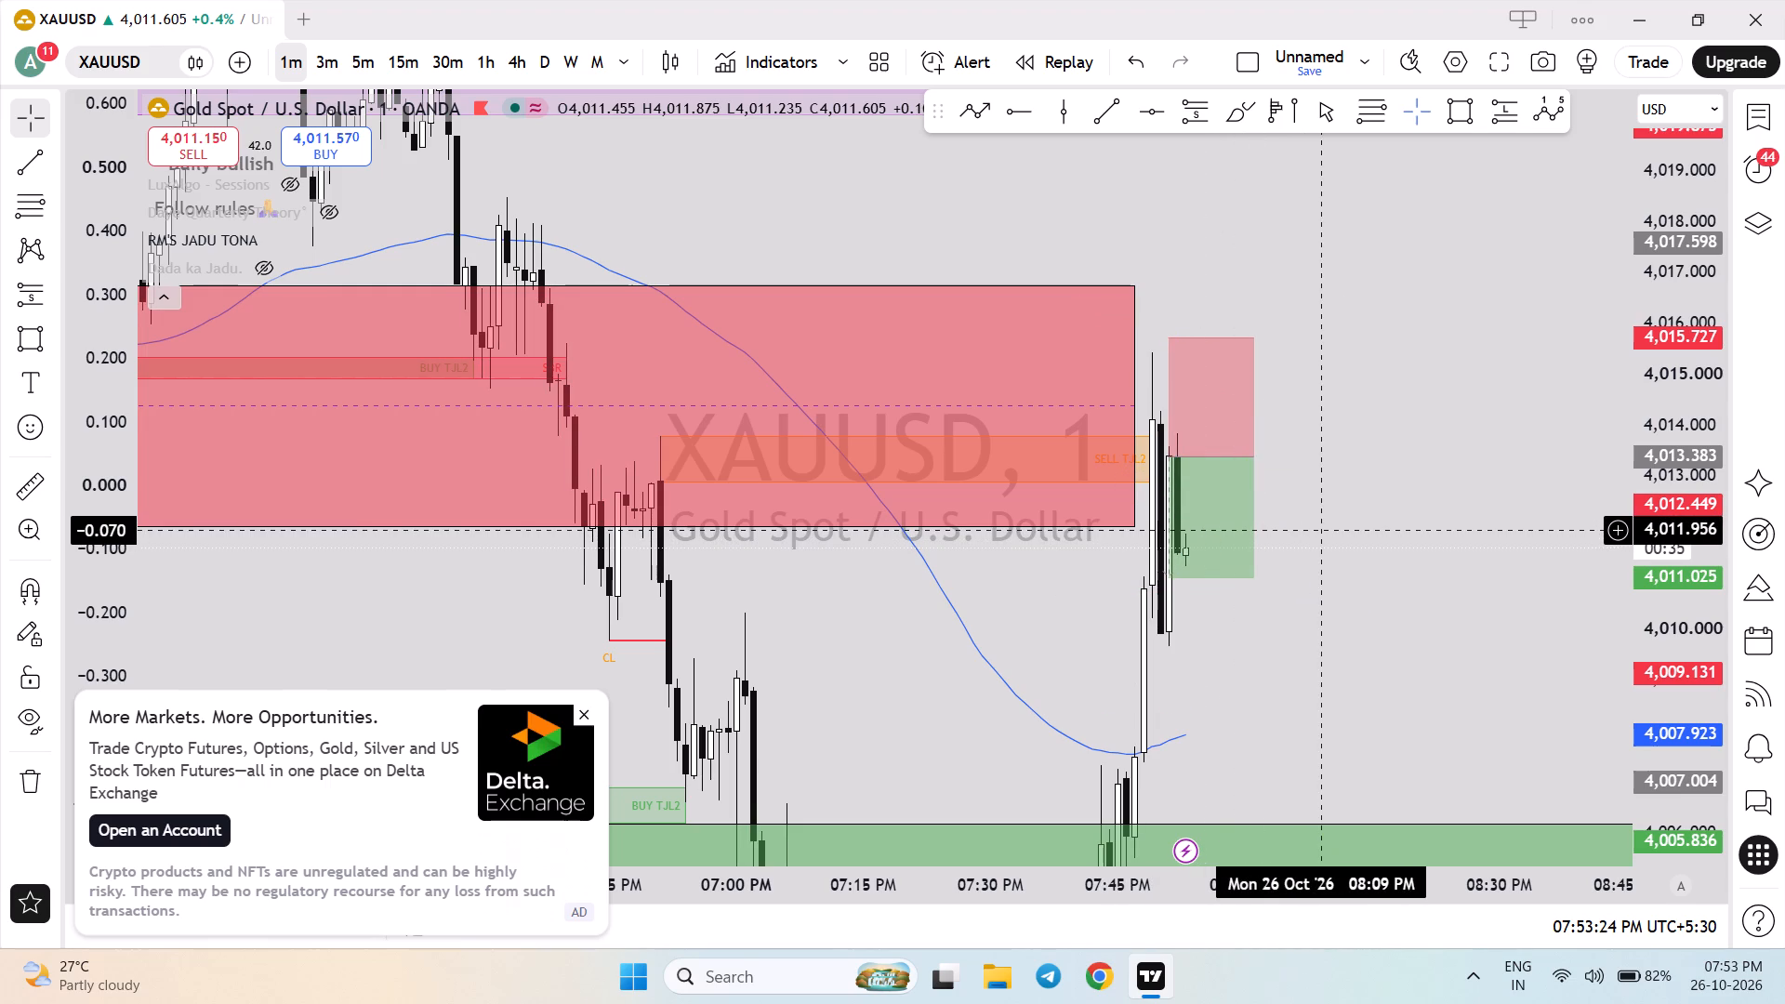
{"action": "left_click_drag", "start_coordinate": [1673, 739], "coordinate": [1723, 477]}
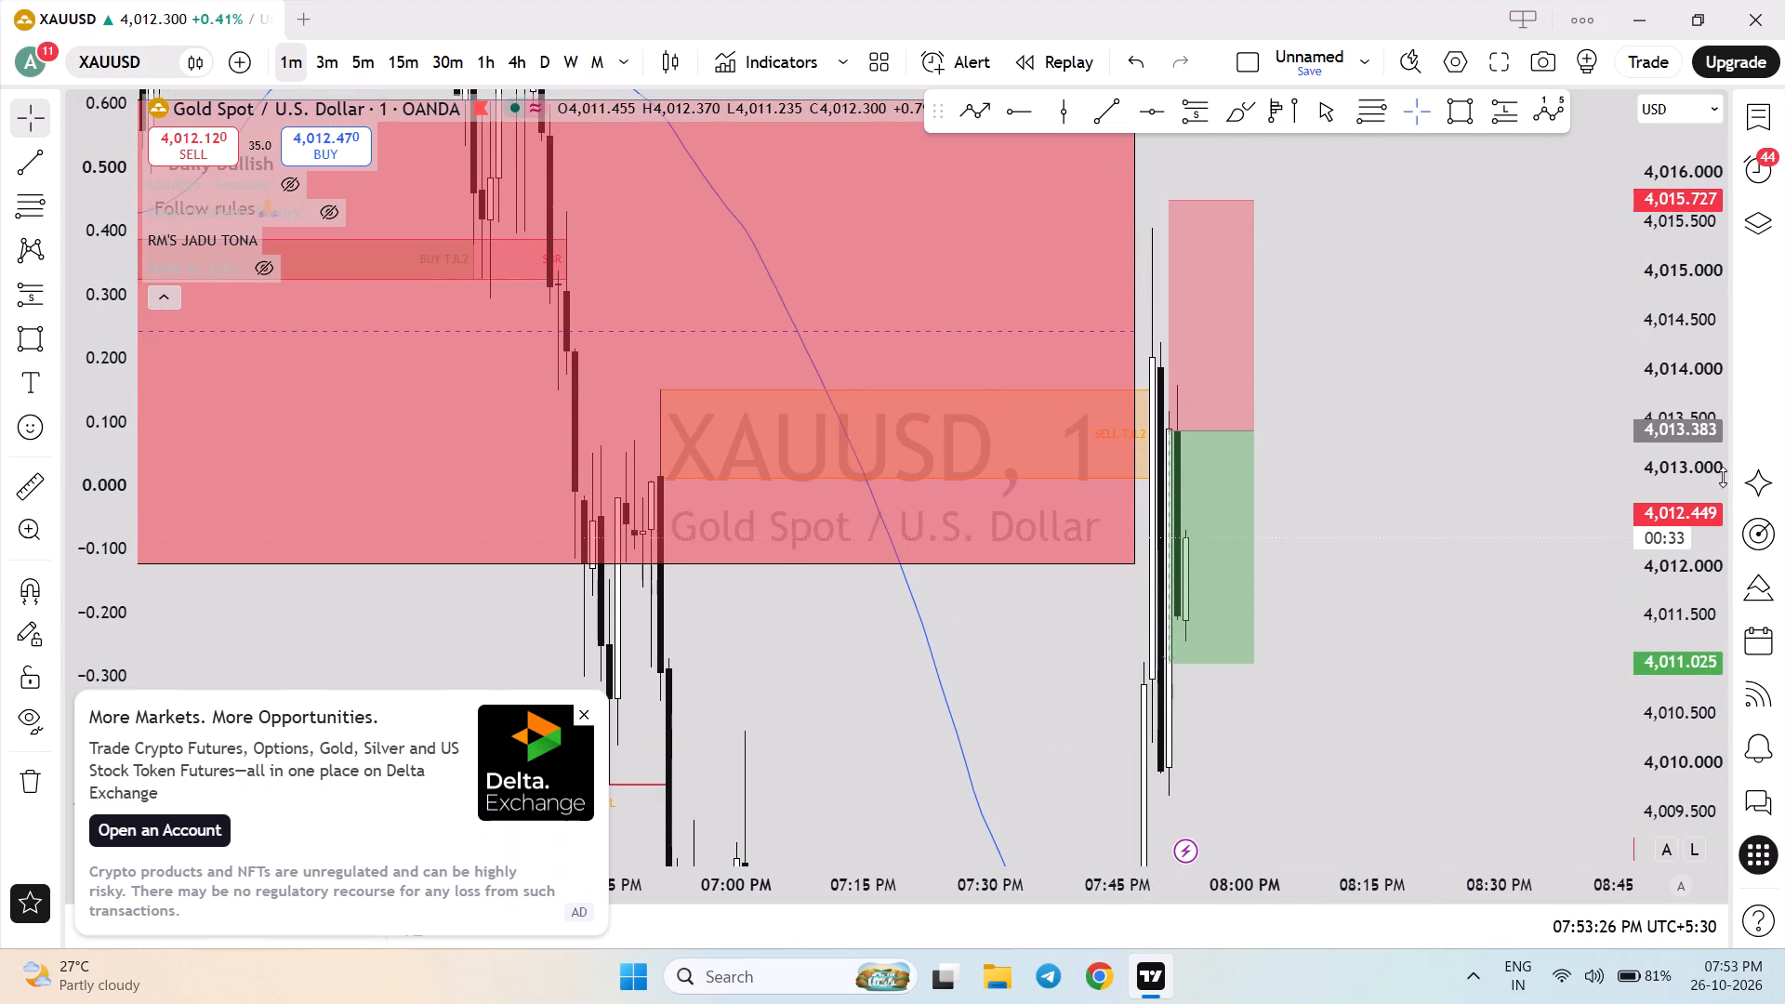
{"action": "left_click_drag", "start_coordinate": [1723, 477], "coordinate": [1717, 778]}
{"action": "scroll", "coordinate": [1377, 591], "scroll_direction": "down", "scroll_amount": 3}
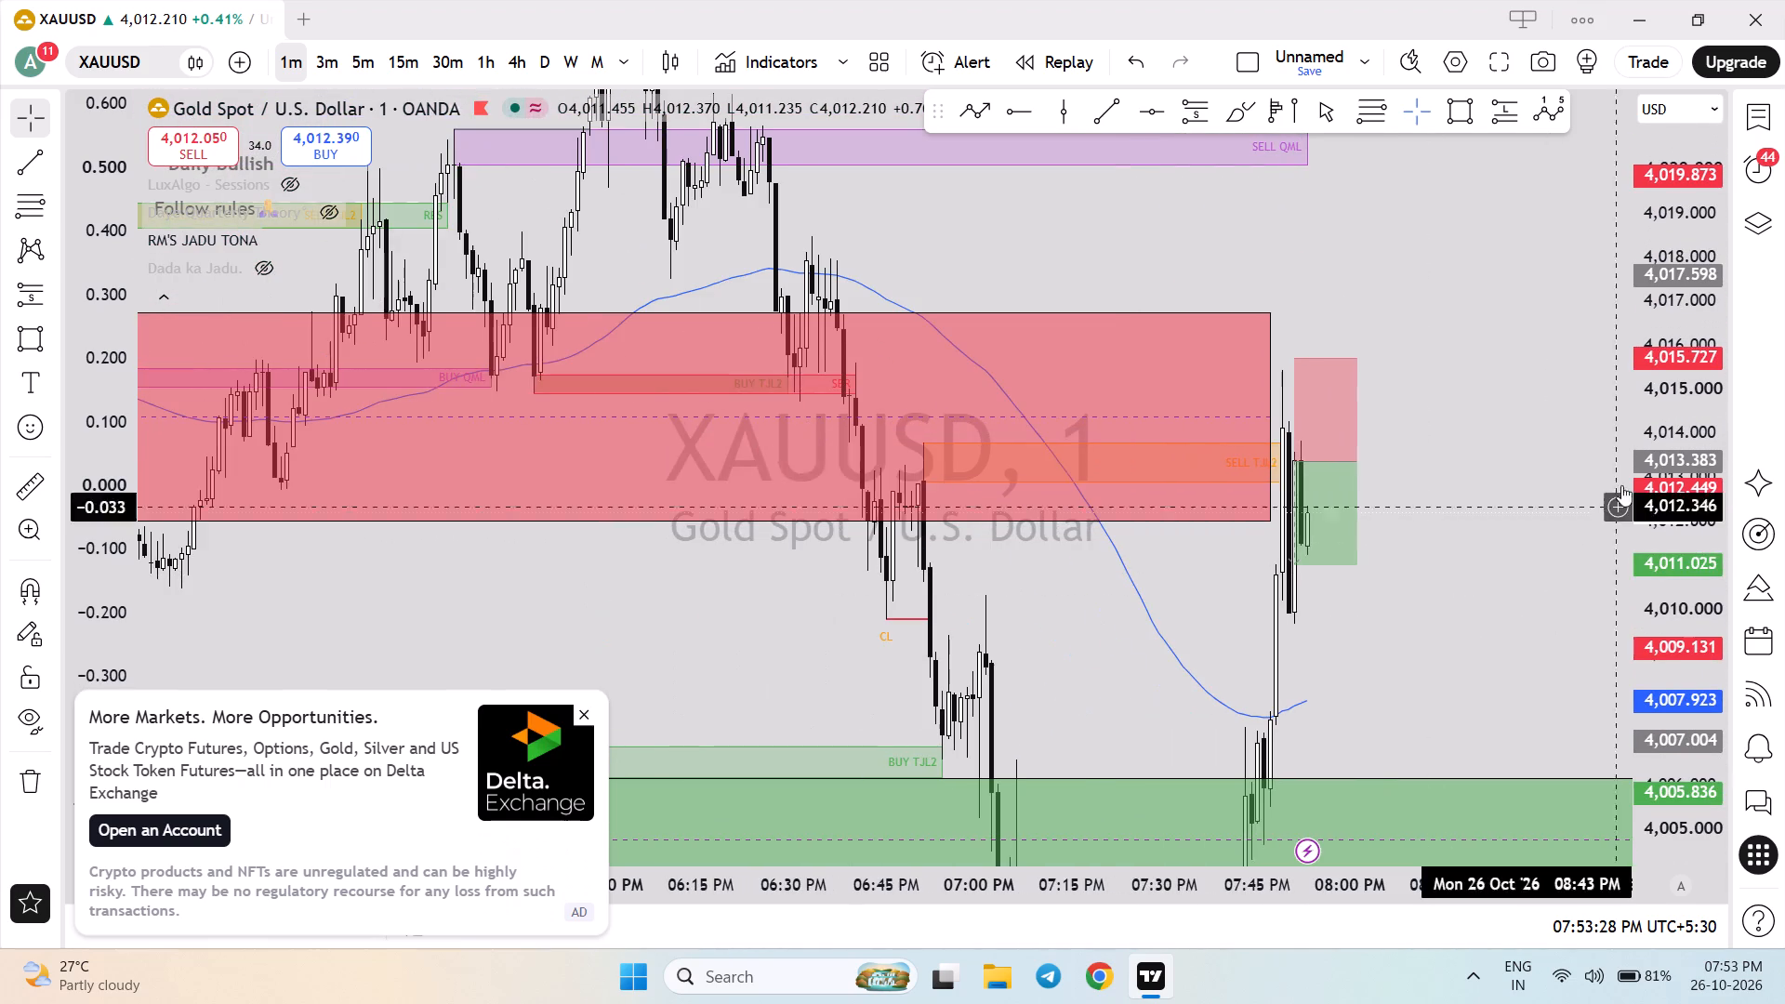
{"action": "left_click_drag", "start_coordinate": [1667, 461], "coordinate": [1675, 640]}
{"action": "left_click_drag", "start_coordinate": [1646, 605], "coordinate": [1662, 504]}
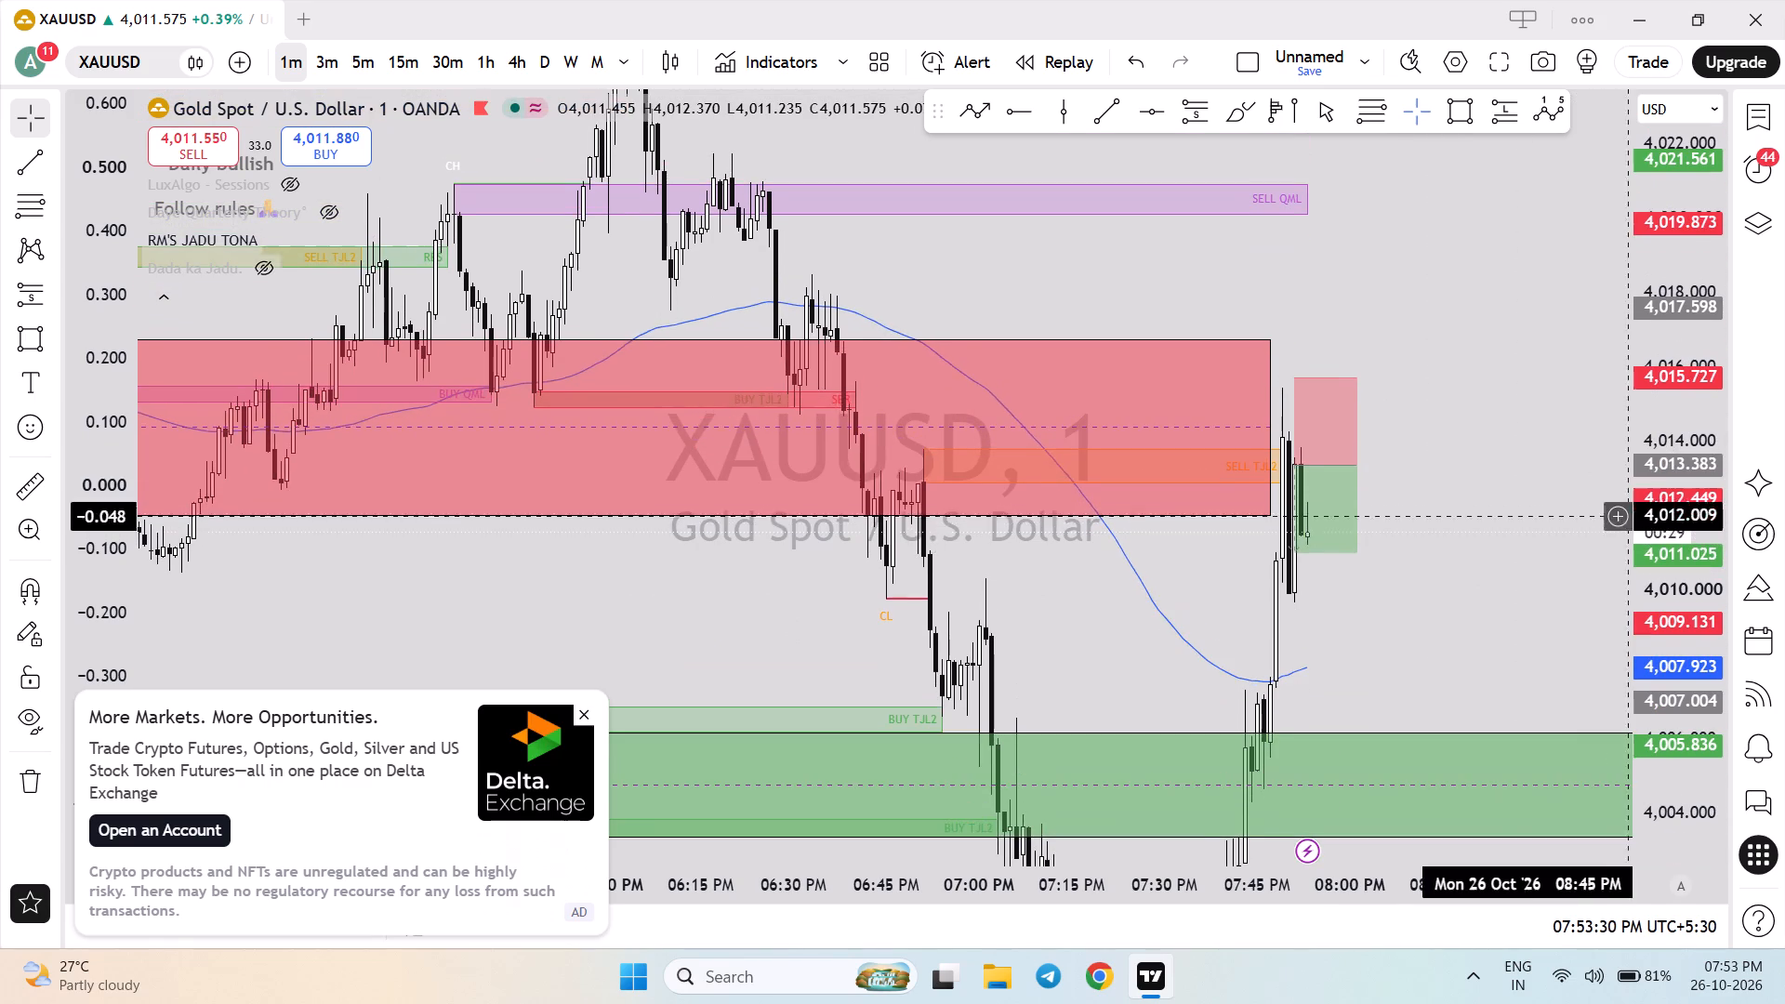
Lower the short position's target to about 4,006.3, just above the green demand zone.
{"action": "scroll", "coordinate": [1556, 555], "scroll_direction": "up", "scroll_amount": 2}
{"action": "left_click_drag", "start_coordinate": [1701, 496], "coordinate": [1701, 520]}
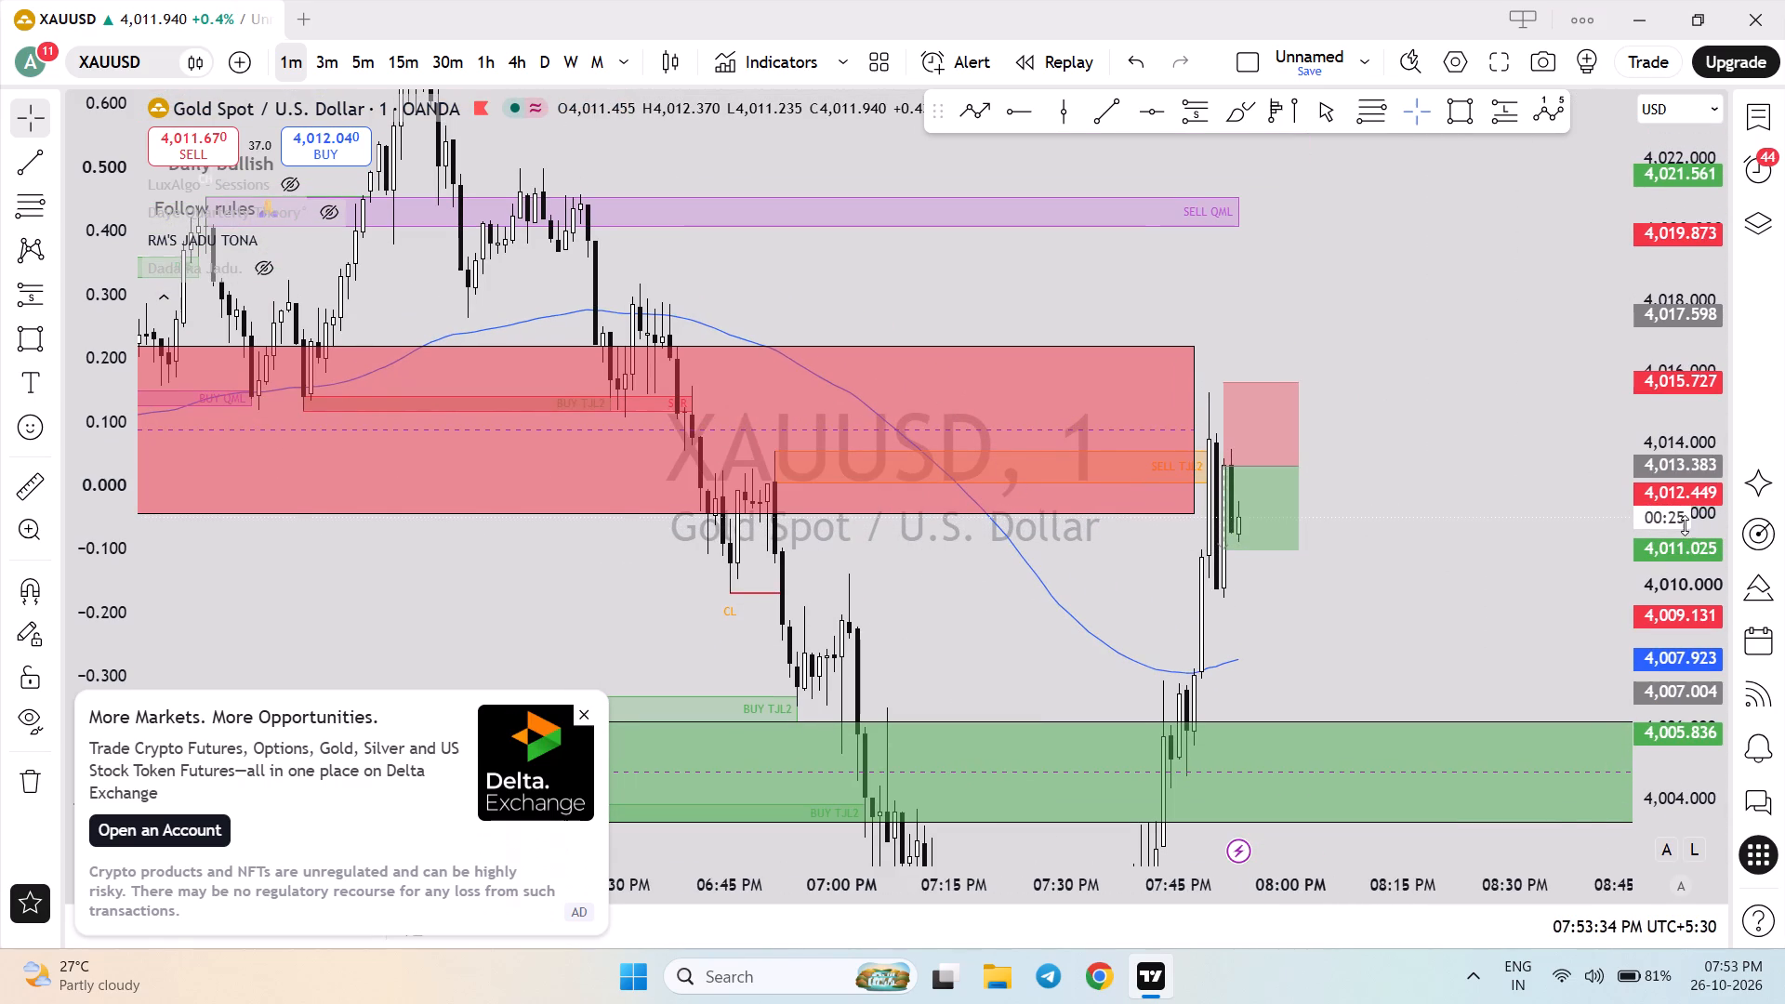
{"action": "left_click_drag", "start_coordinate": [1232, 552], "coordinate": [1210, 688]}
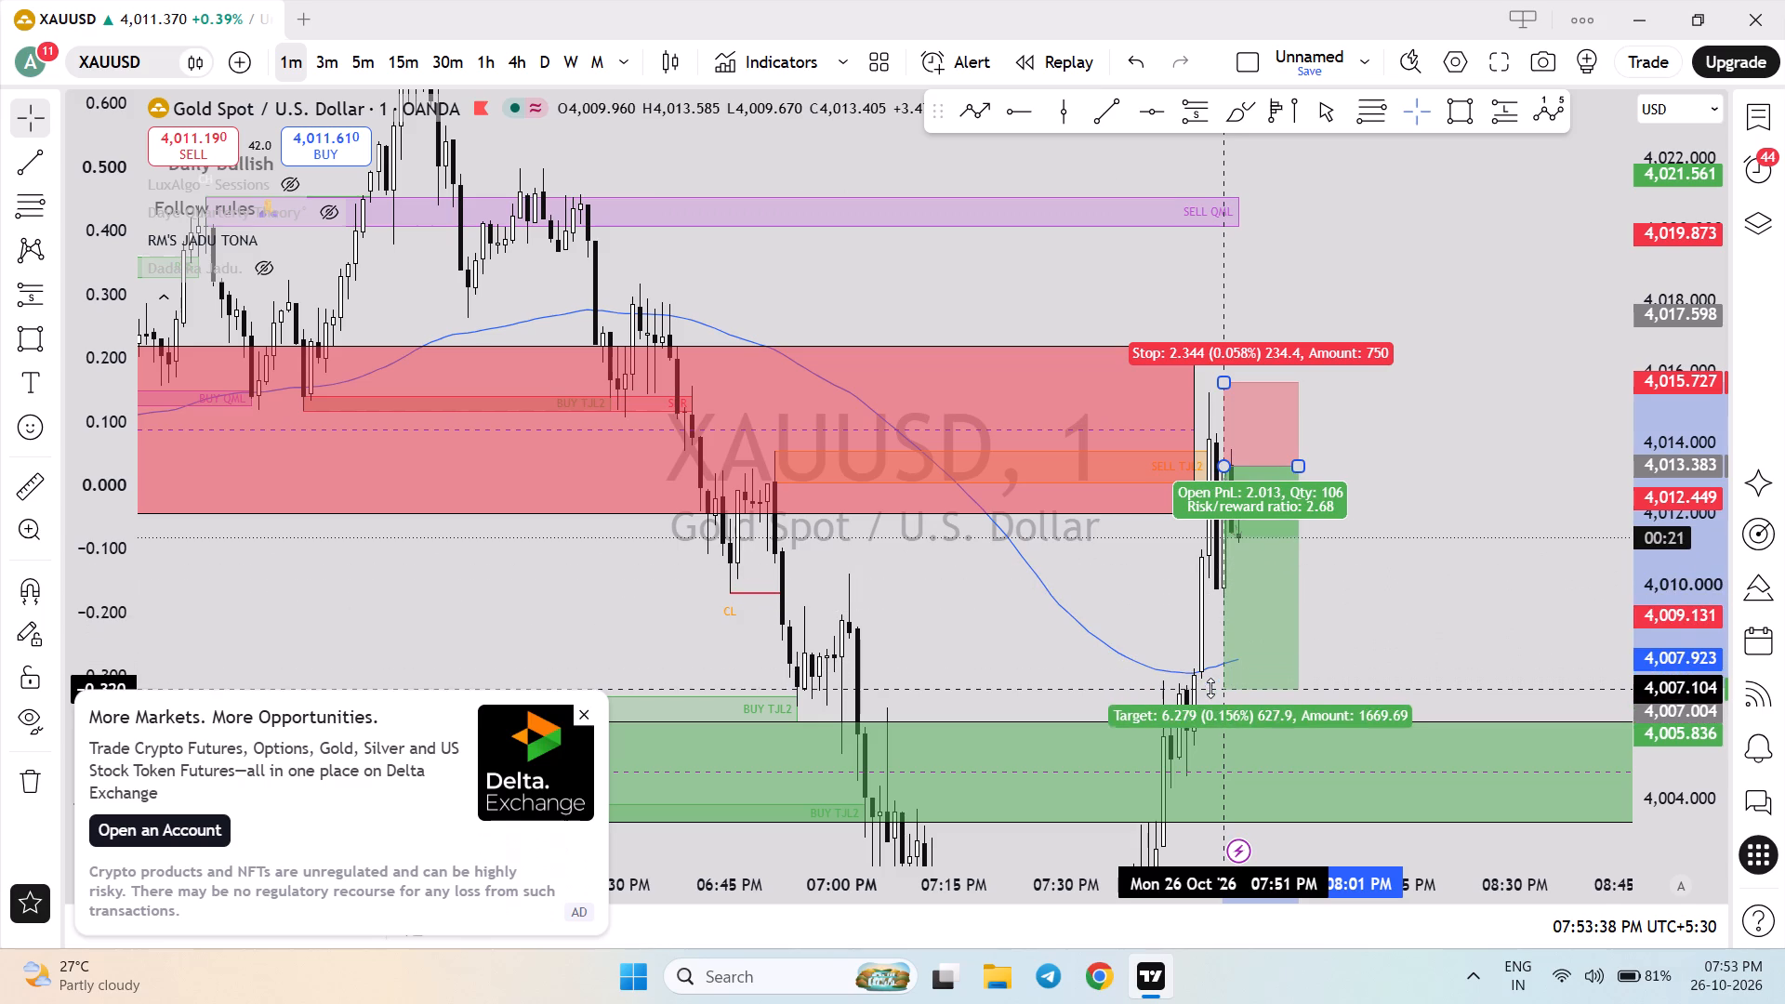
{"action": "left_click_drag", "start_coordinate": [1210, 688], "coordinate": [1210, 713]}
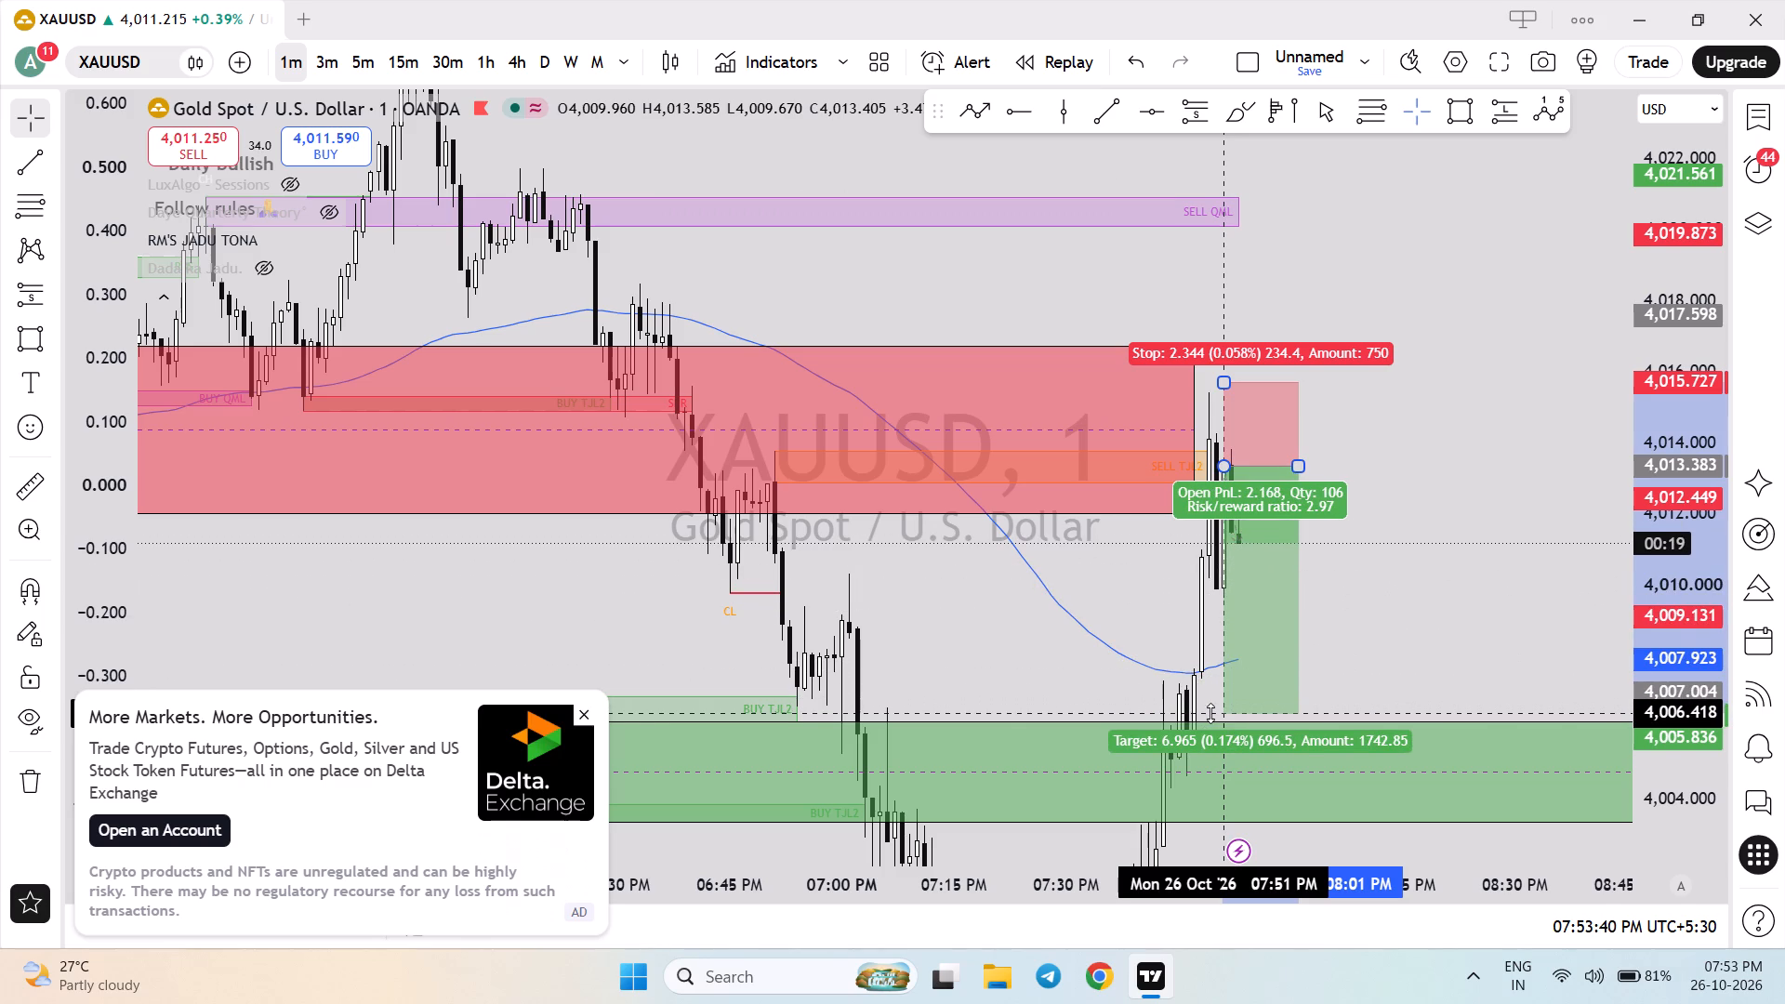
{"action": "left_click_drag", "start_coordinate": [1210, 713], "coordinate": [1208, 719]}
{"action": "left_click", "coordinate": [1422, 594]}
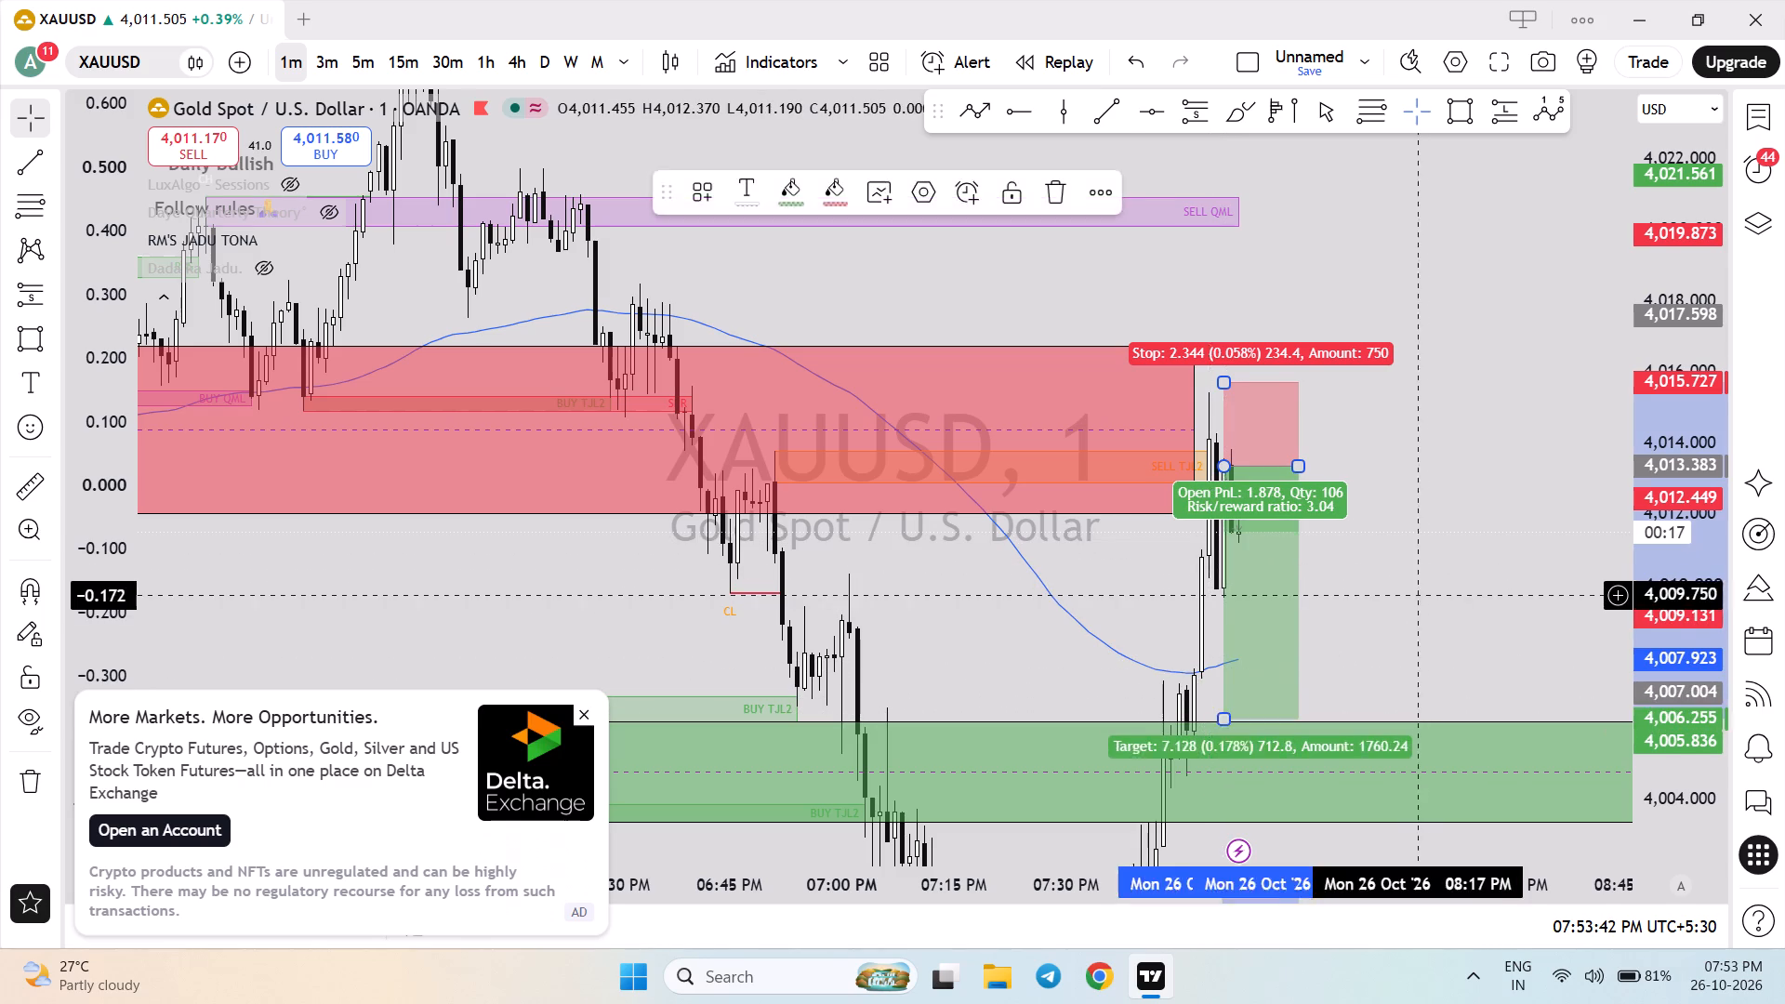
Extend the short position so it ends at about 08:04 PM.
{"action": "left_click_drag", "start_coordinate": [1296, 465], "coordinate": [1321, 470]}
{"action": "left_click", "coordinate": [1421, 553]}
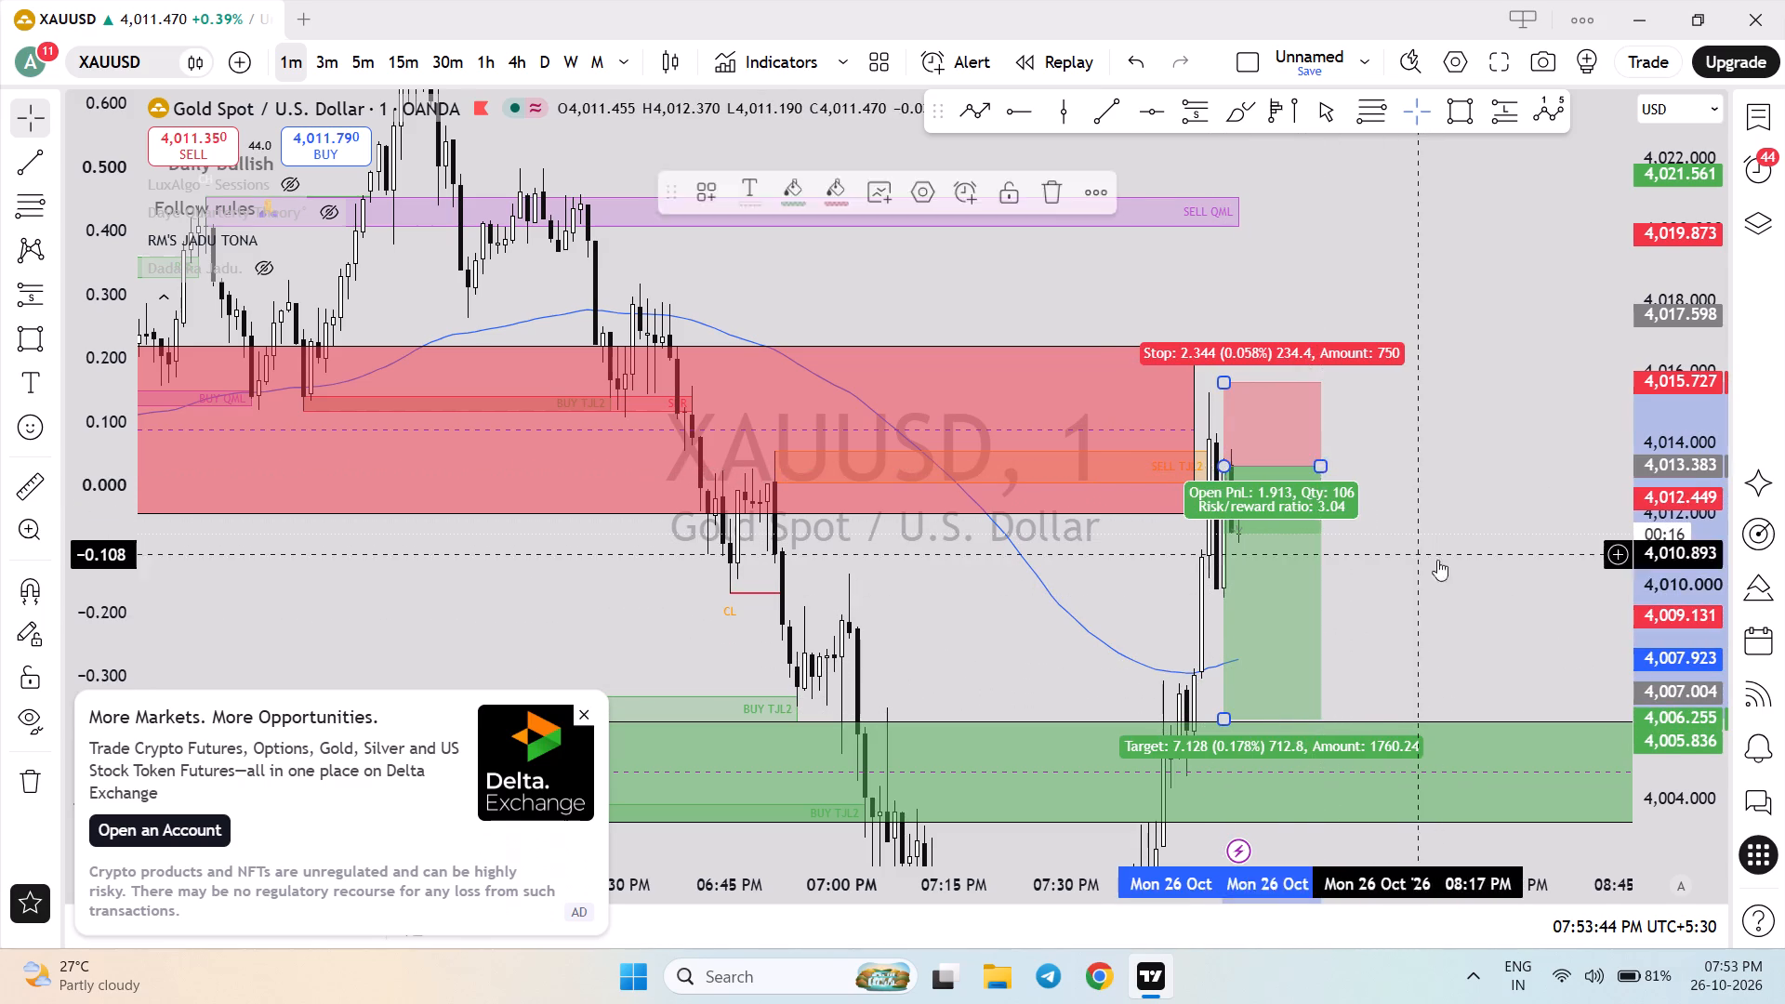
Open the watchlist and look through the 1-minute charts of BTCUSD, XAUUSD and DXY.
{"action": "left_click_drag", "start_coordinate": [1677, 552], "coordinate": [1674, 627]}
{"action": "scroll", "coordinate": [1499, 624], "scroll_direction": "down", "scroll_amount": 4}
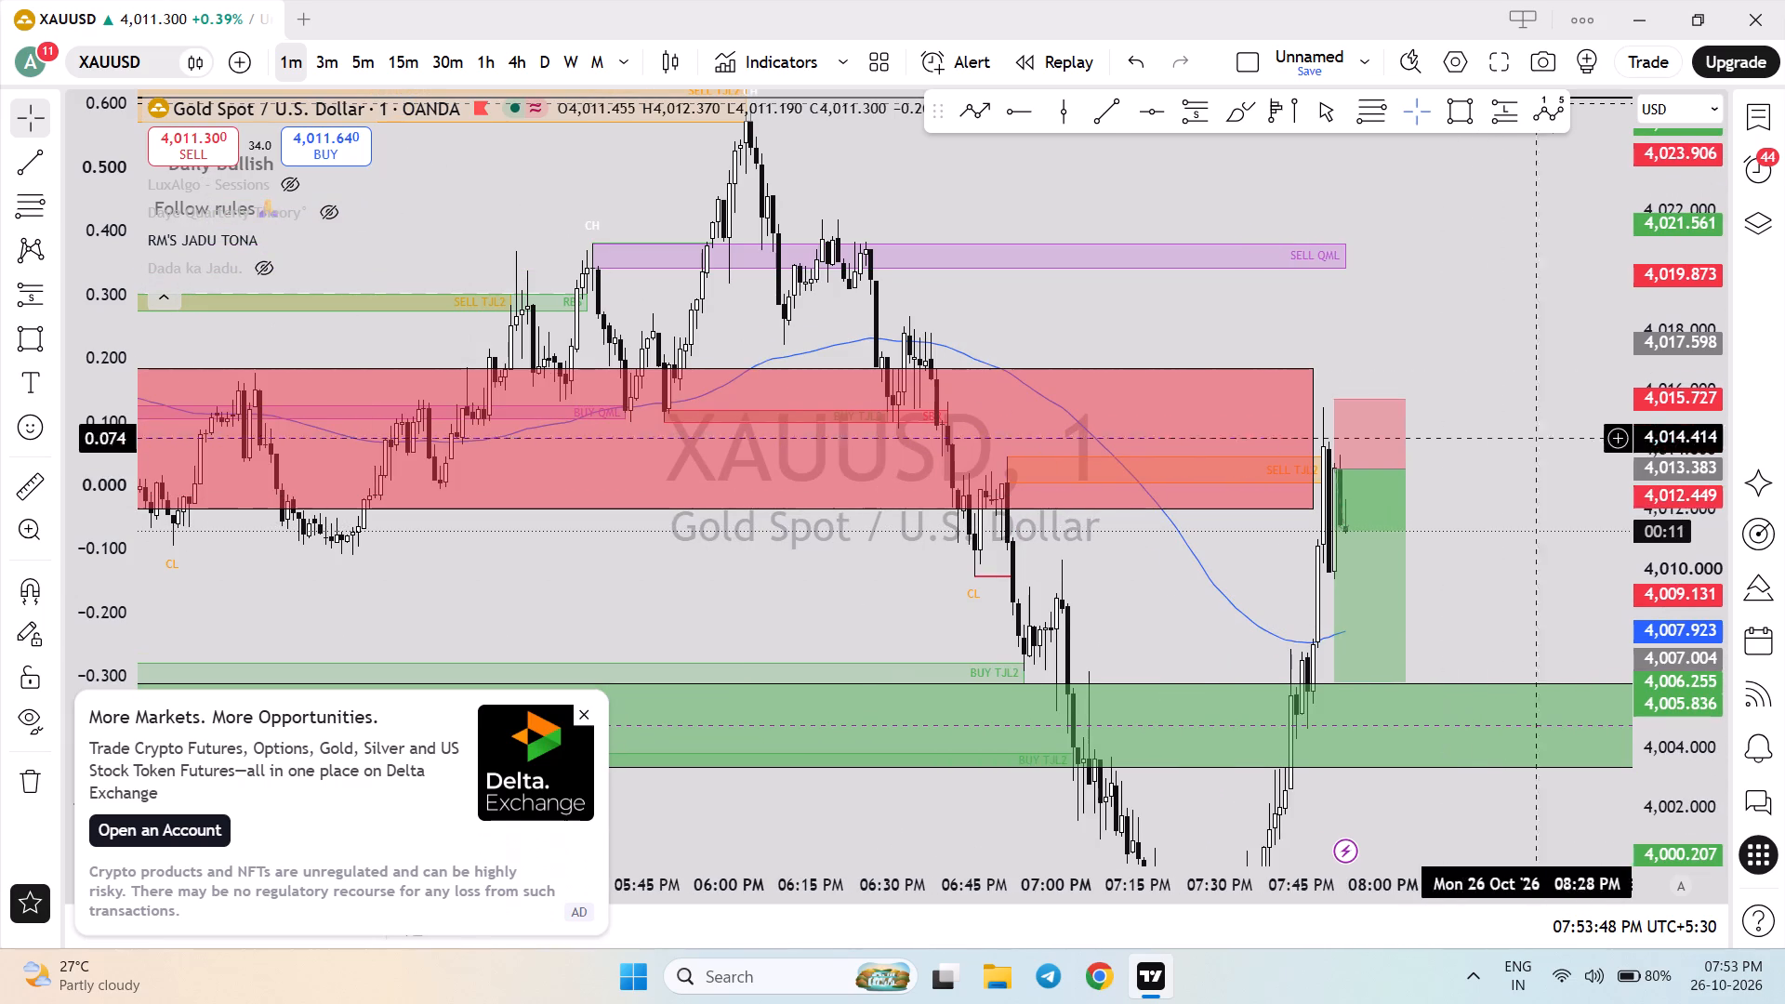
{"action": "left_click", "coordinate": [1771, 135]}
{"action": "left_click", "coordinate": [1630, 235]}
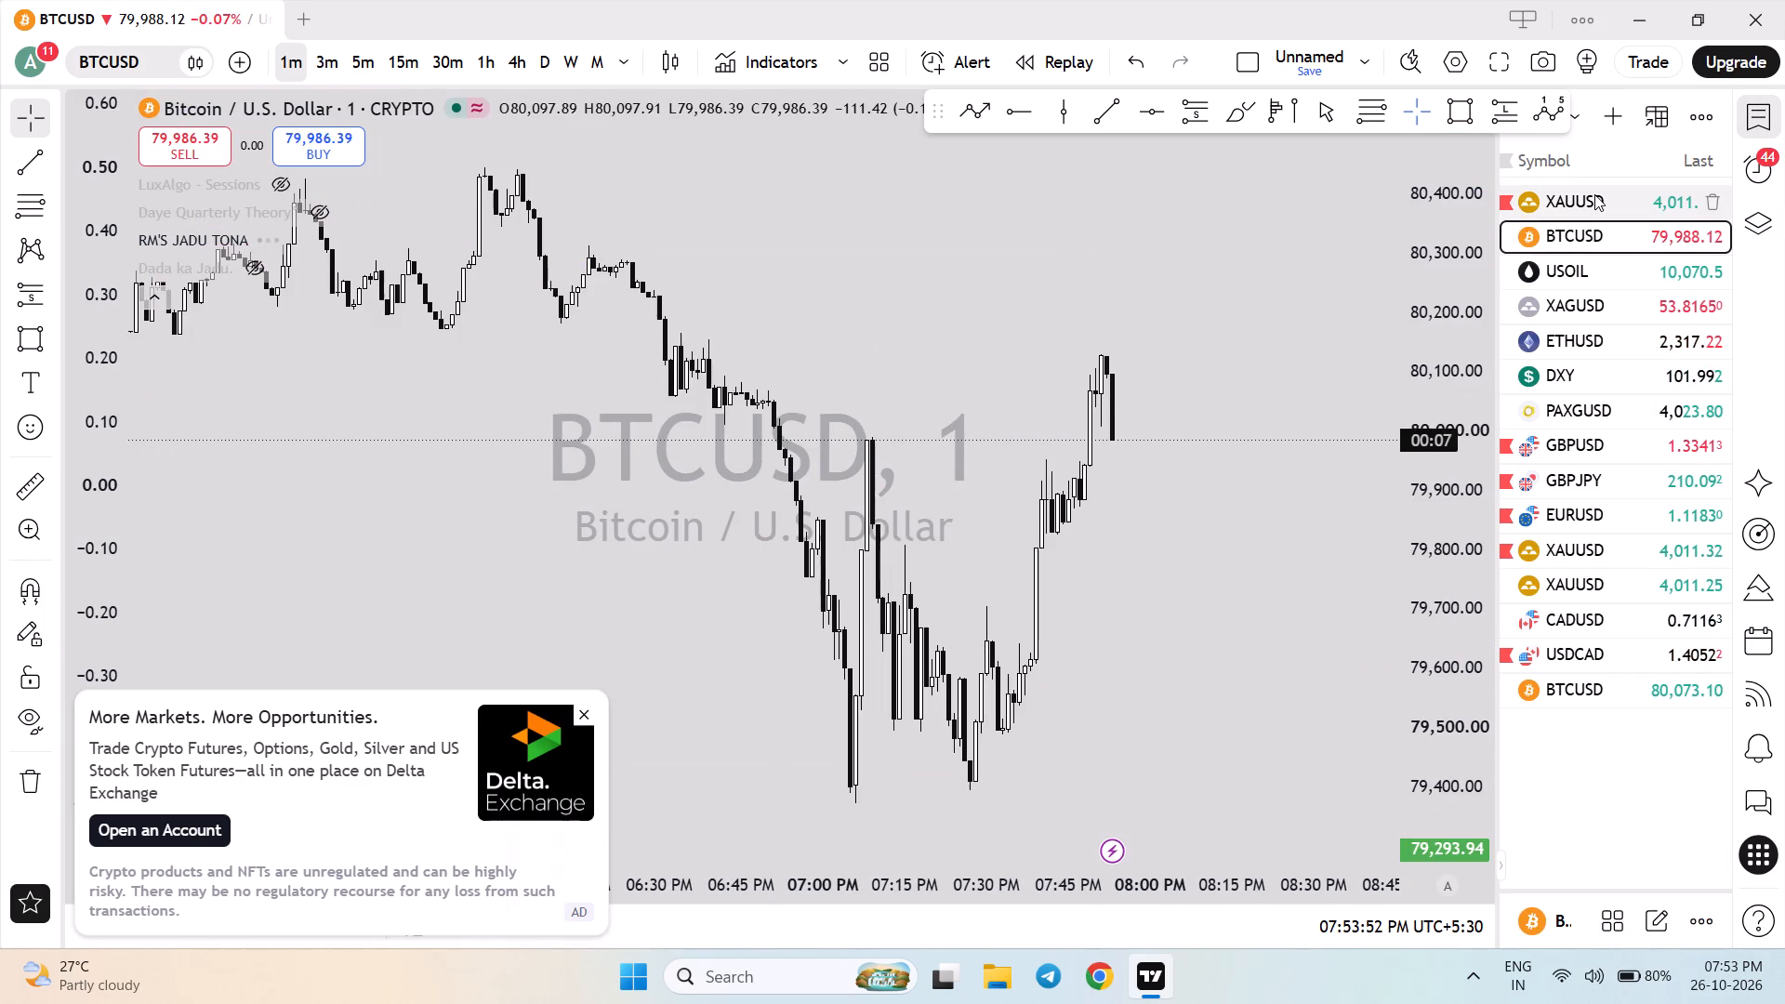
{"action": "left_click", "coordinate": [1594, 194]}
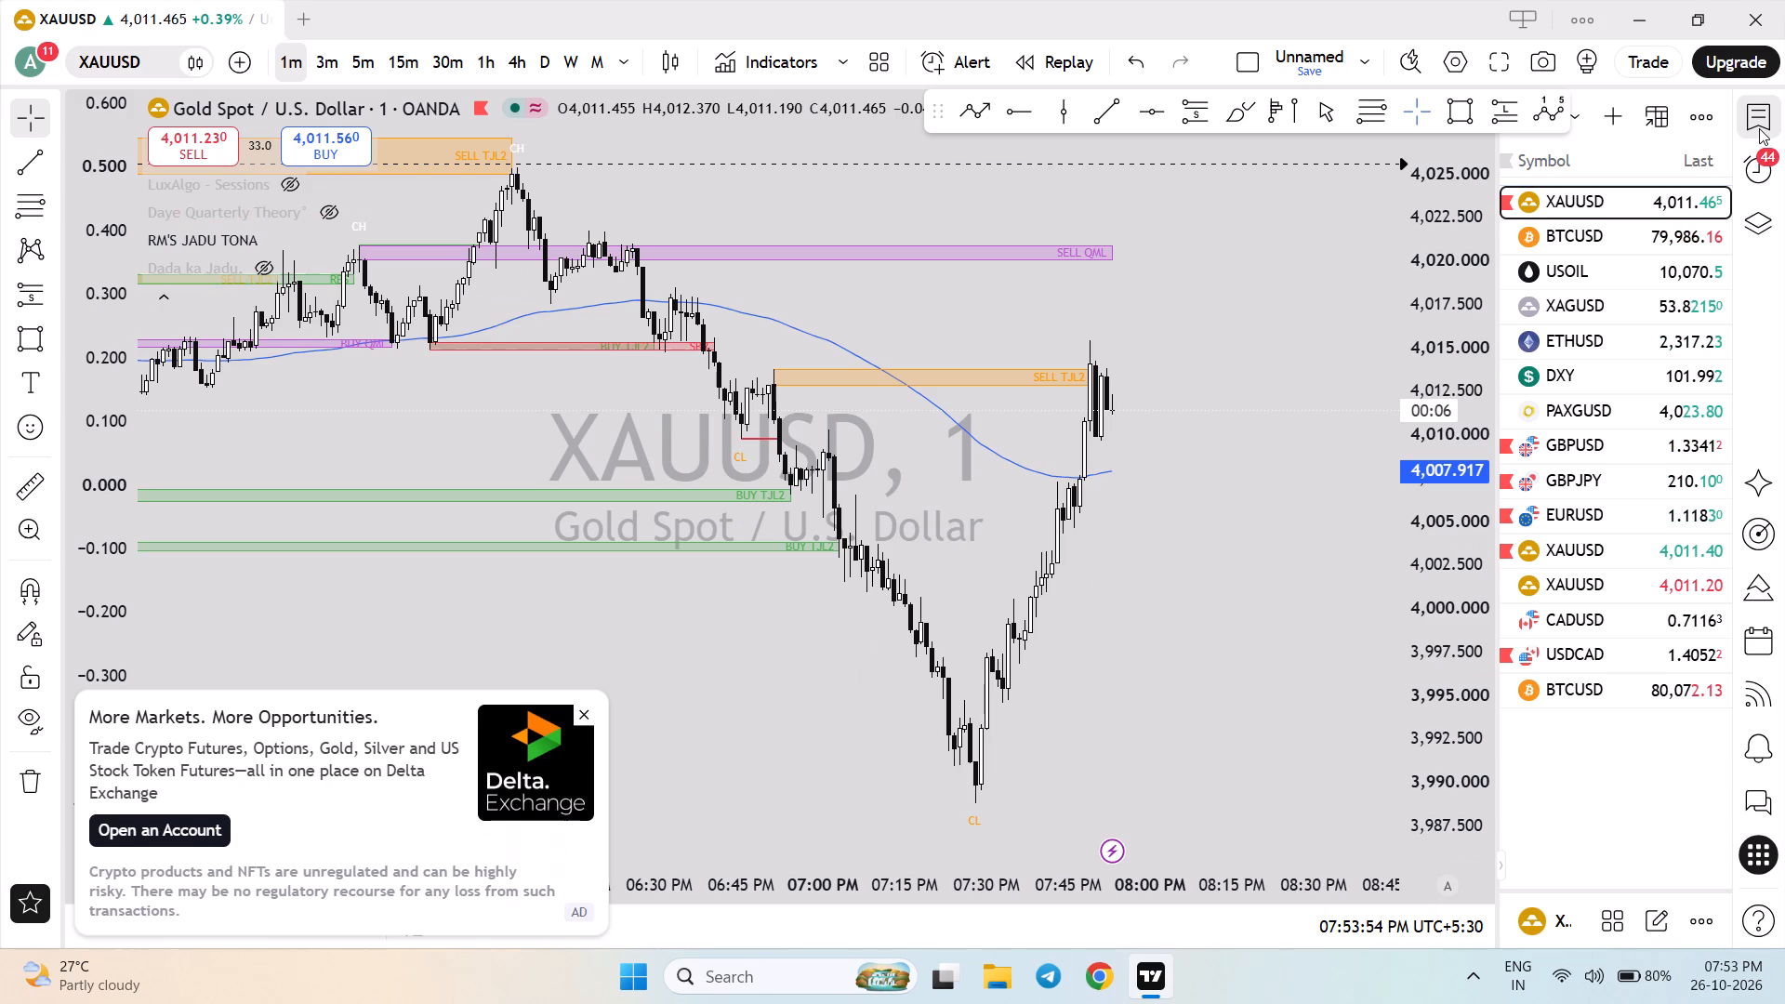
{"action": "left_click", "coordinate": [1553, 366]}
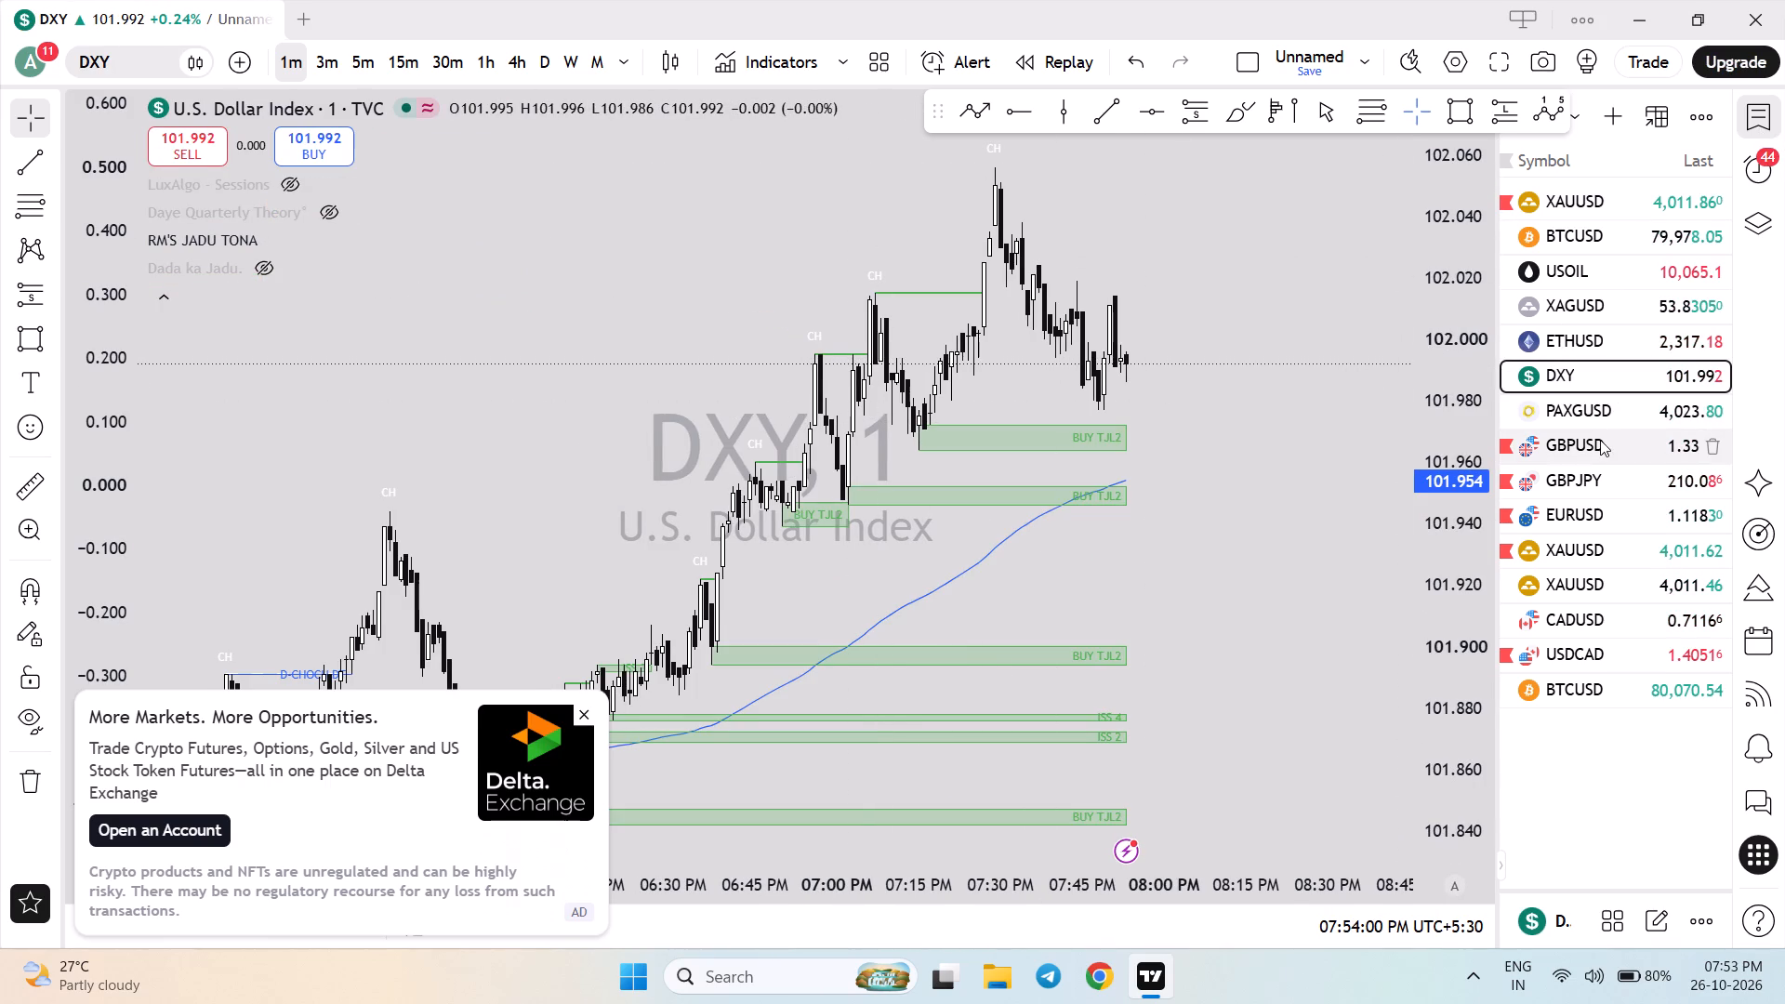
Open PAXGUSD from the watchlist and examine its recent price action on the 15-minute timeframe.
{"action": "left_click", "coordinate": [1582, 418]}
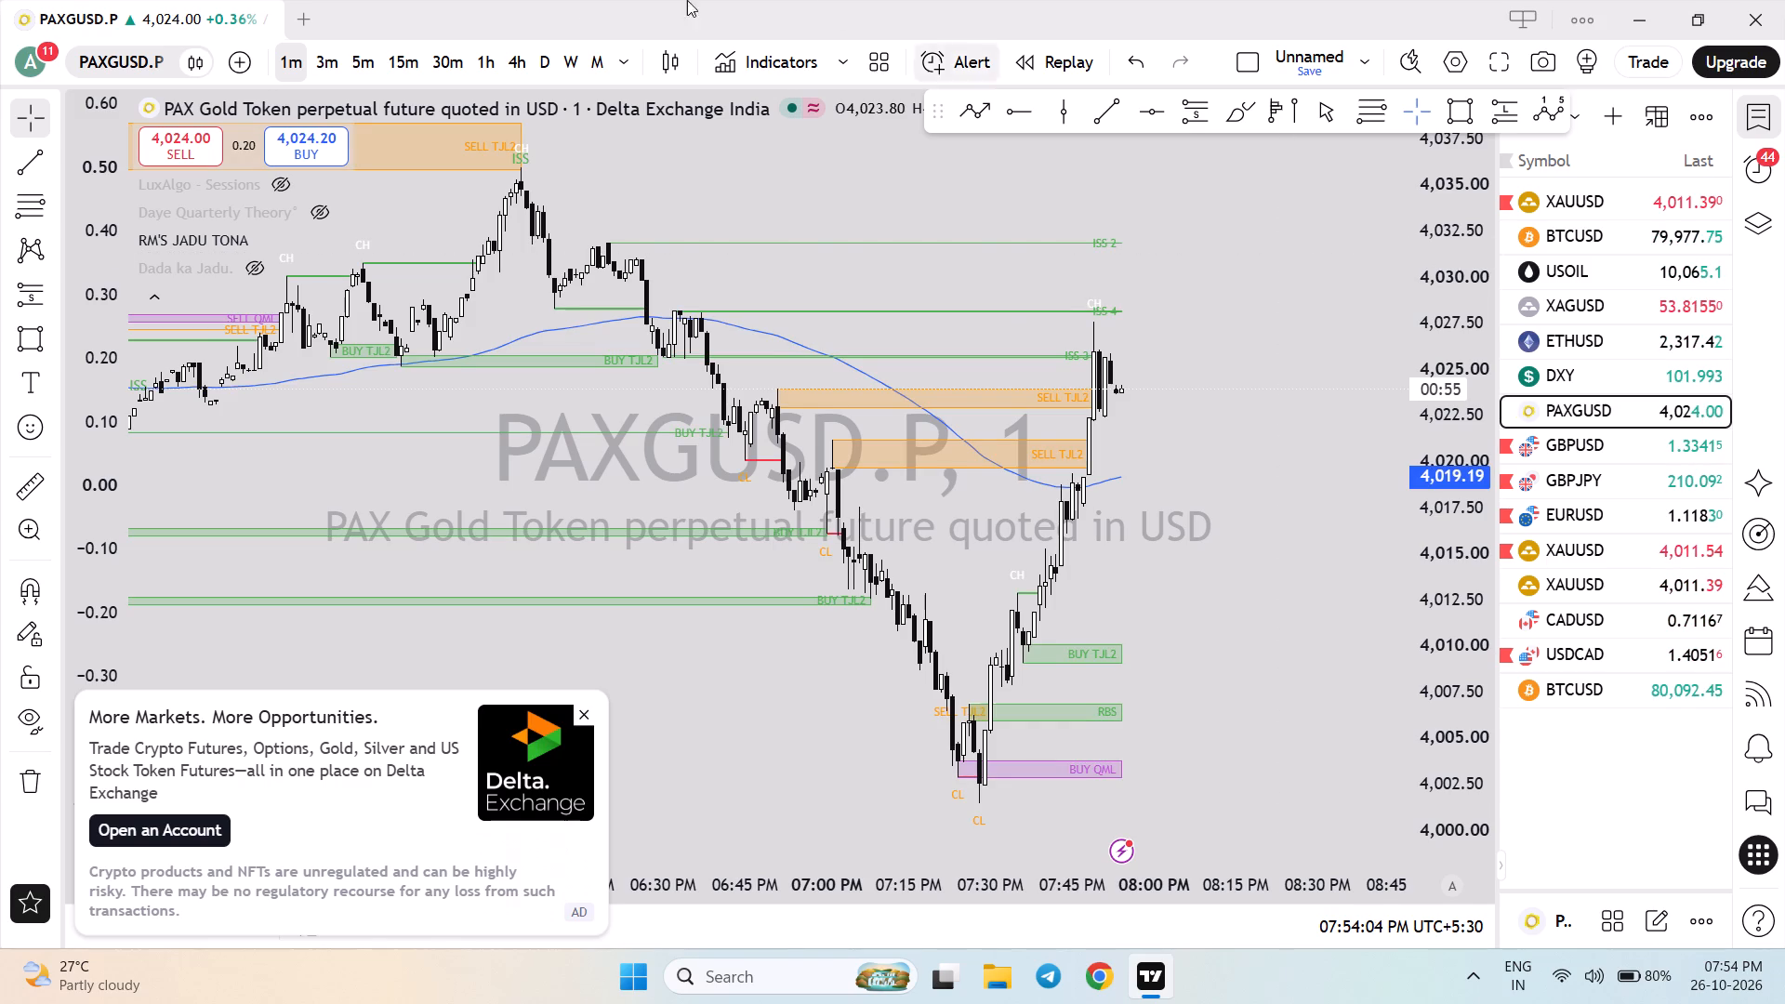
{"action": "left_click", "coordinate": [387, 73]}
{"action": "scroll", "coordinate": [1067, 458], "scroll_direction": "up", "scroll_amount": 2}
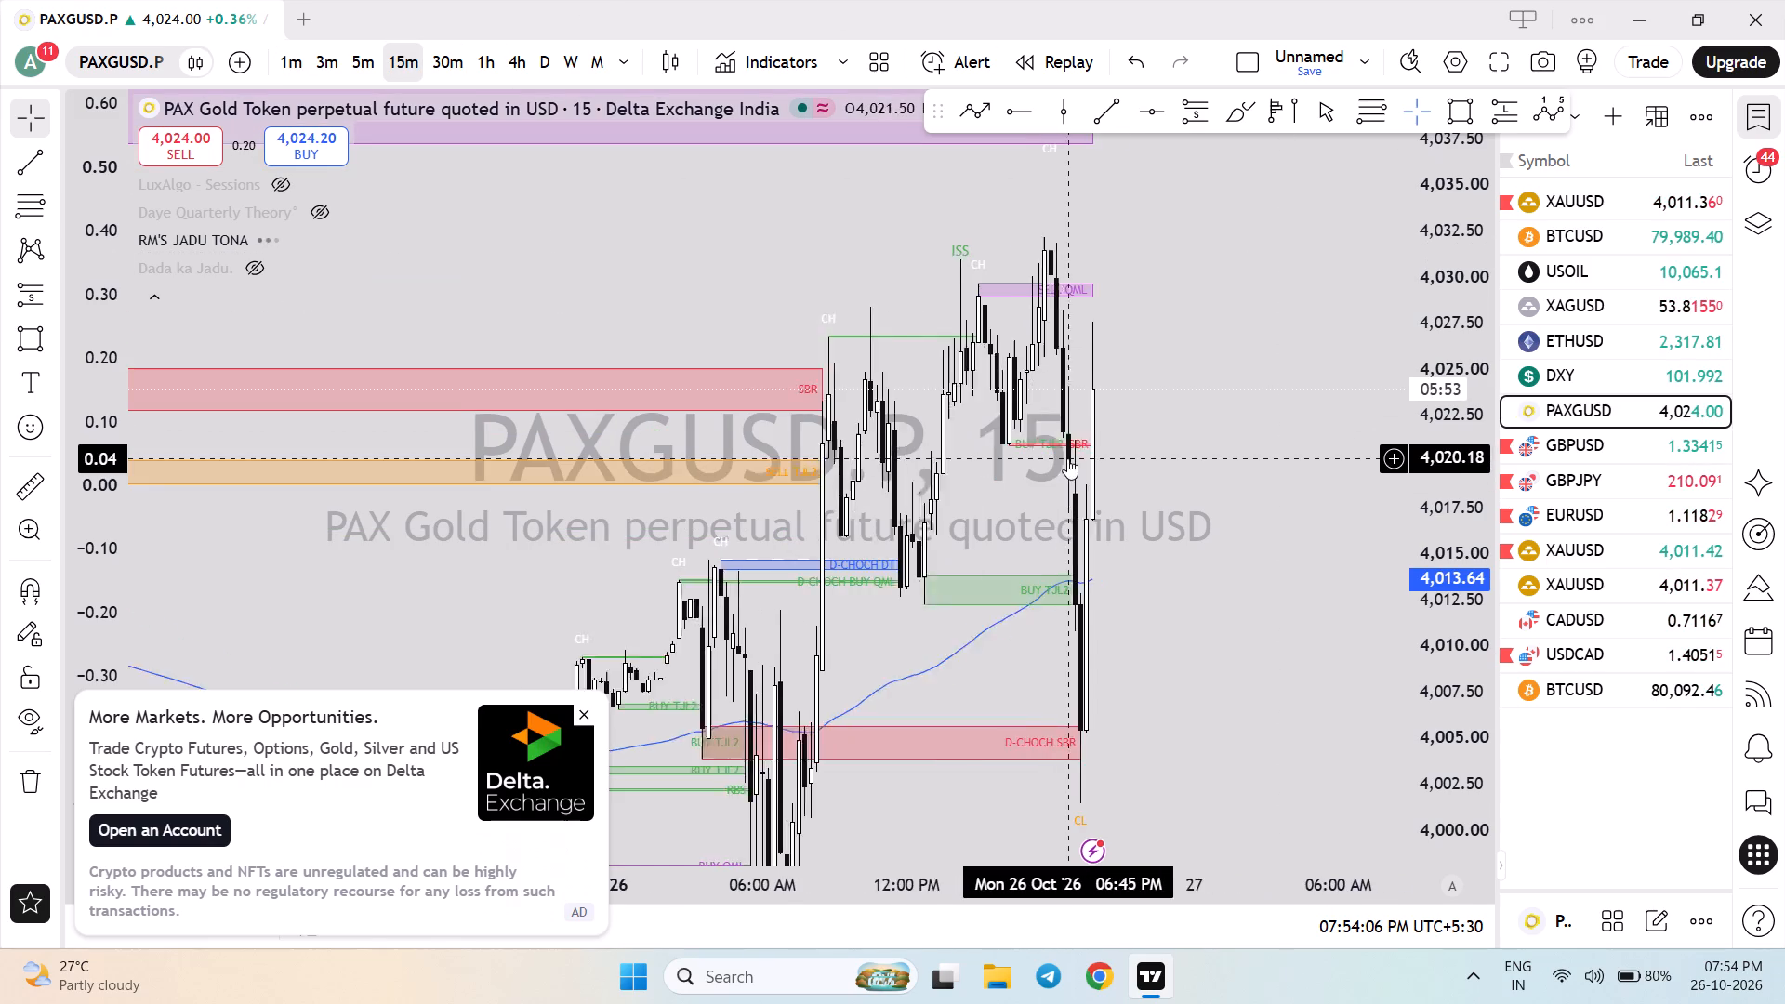
{"action": "scroll", "coordinate": [954, 439], "scroll_direction": "up", "scroll_amount": 2}
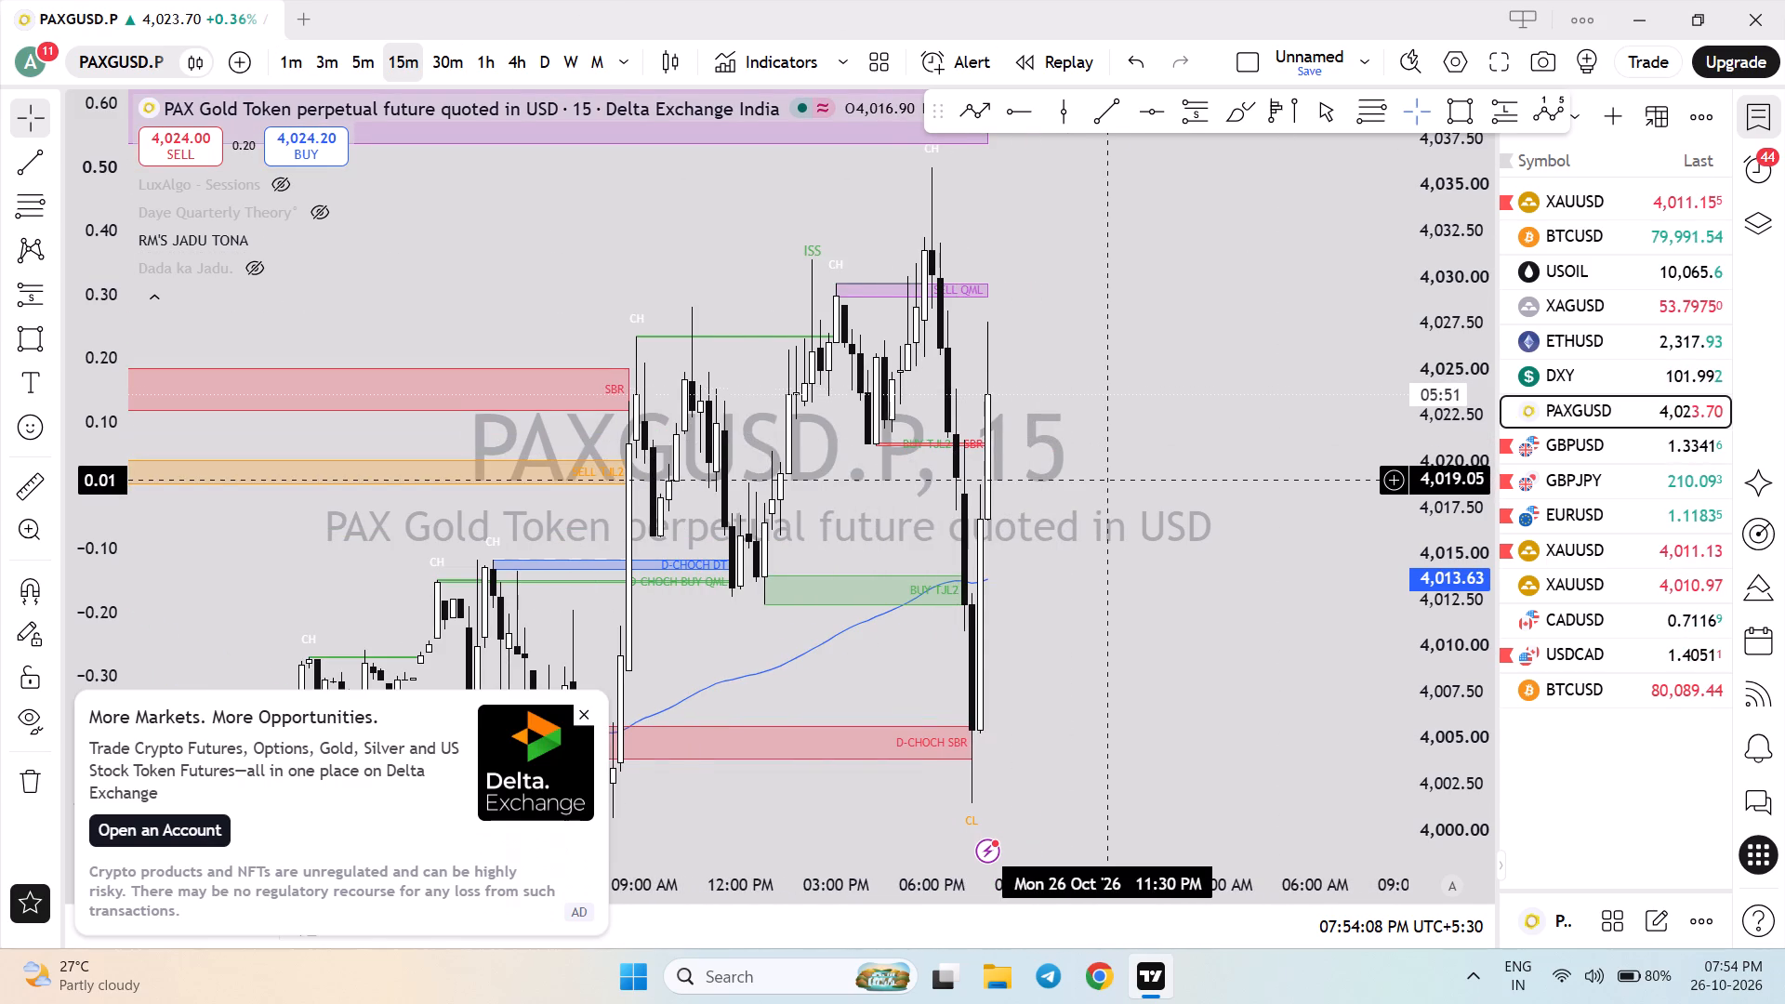
{"action": "scroll", "coordinate": [1110, 480], "scroll_direction": "up", "scroll_amount": 2}
{"action": "scroll", "coordinate": [1109, 480], "scroll_direction": "down", "scroll_amount": 1}
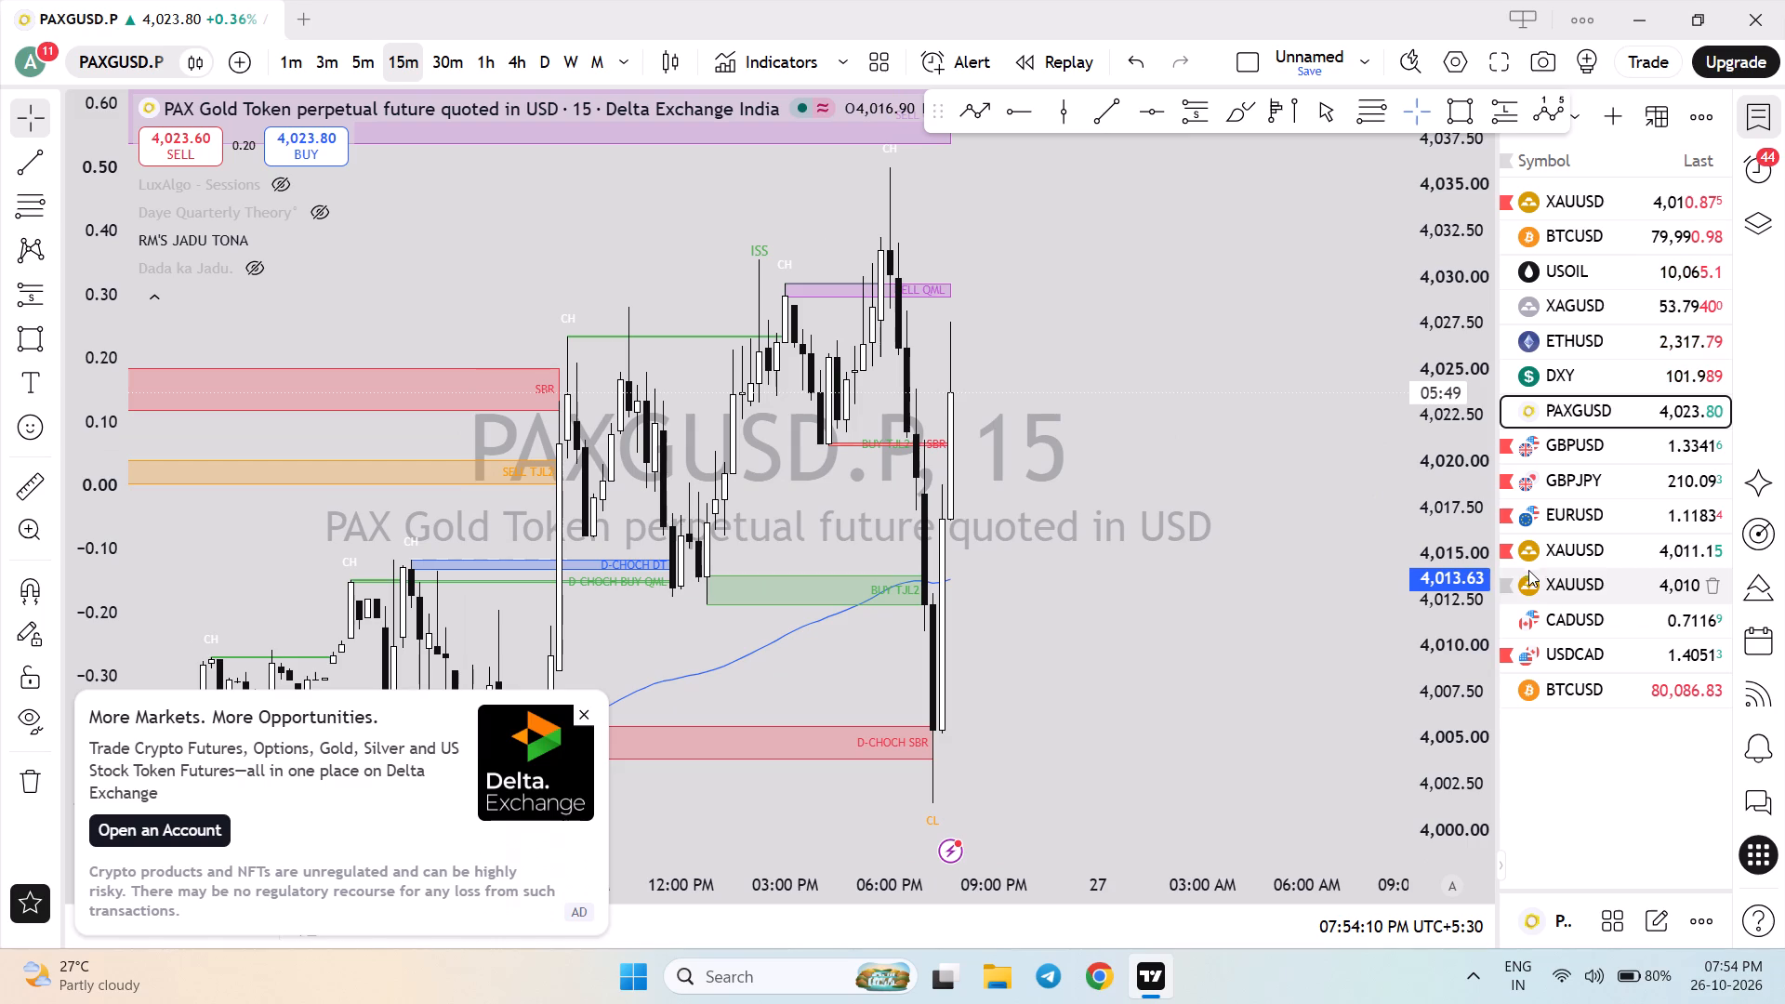
Compare the FXCM and Vantage XAUUSD feeds on the 15-minute timeframe, finishing on the OANDA feed.
{"action": "left_click", "coordinate": [1564, 590]}
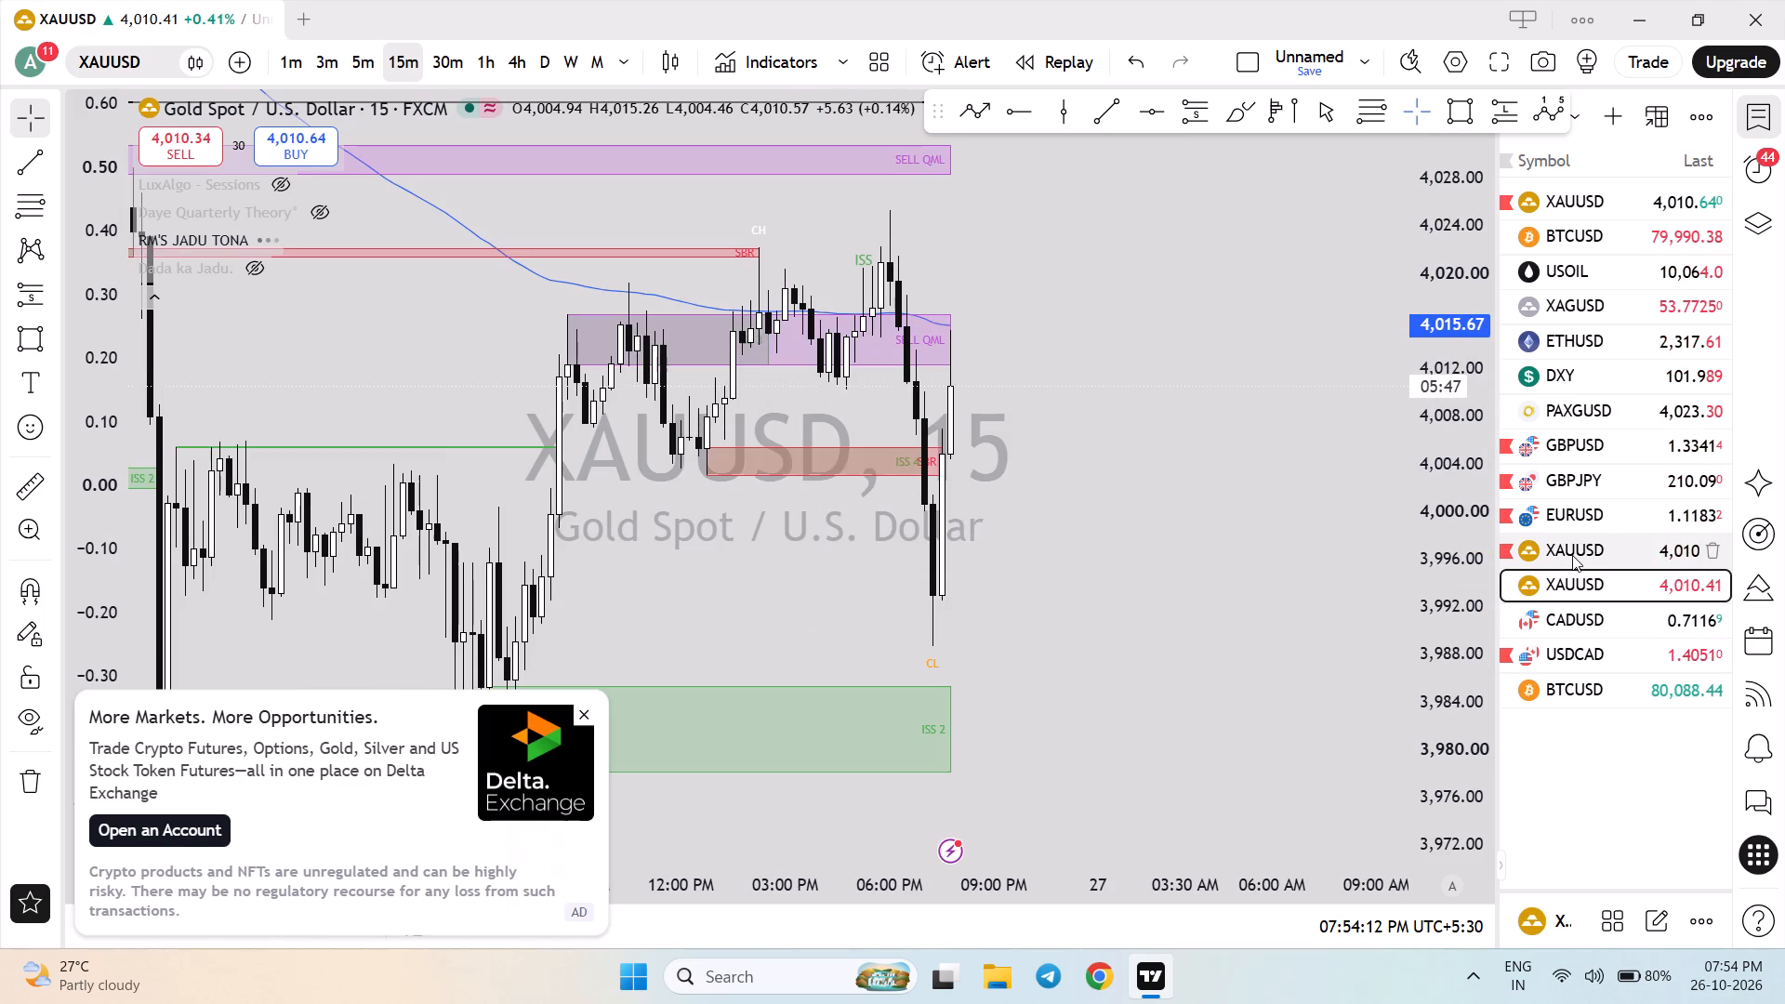
{"action": "left_click", "coordinate": [1572, 555]}
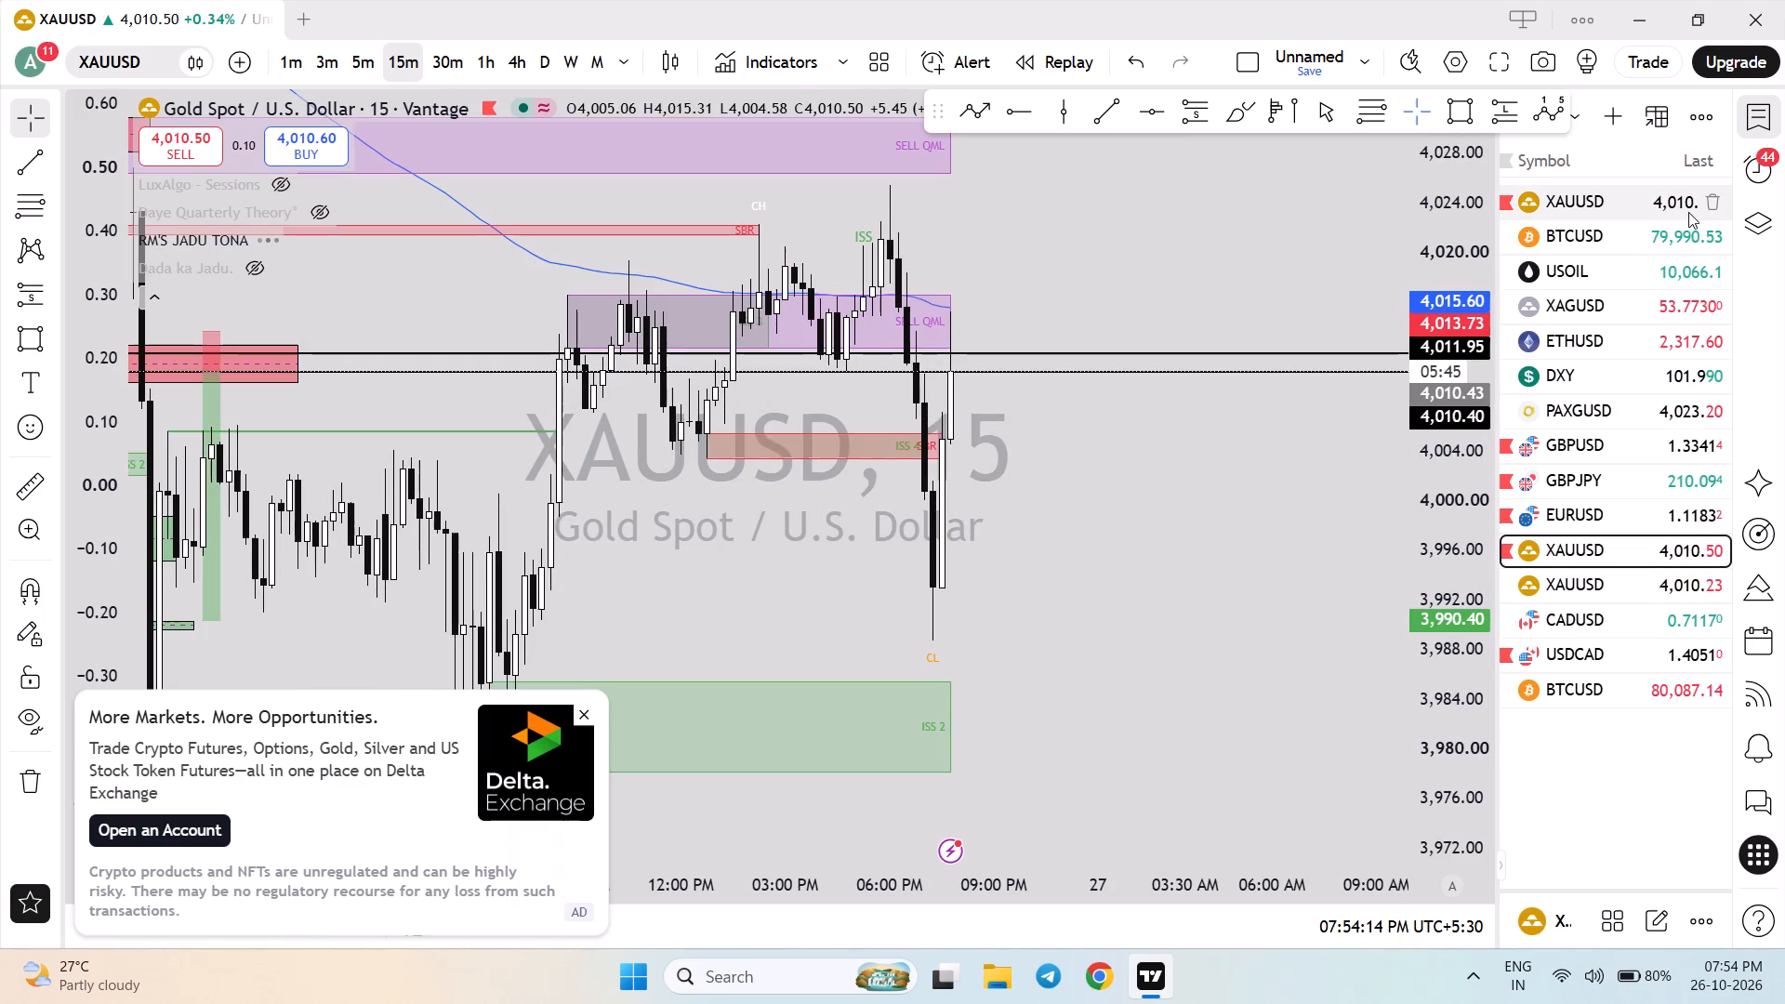
{"action": "left_click", "coordinate": [1668, 205]}
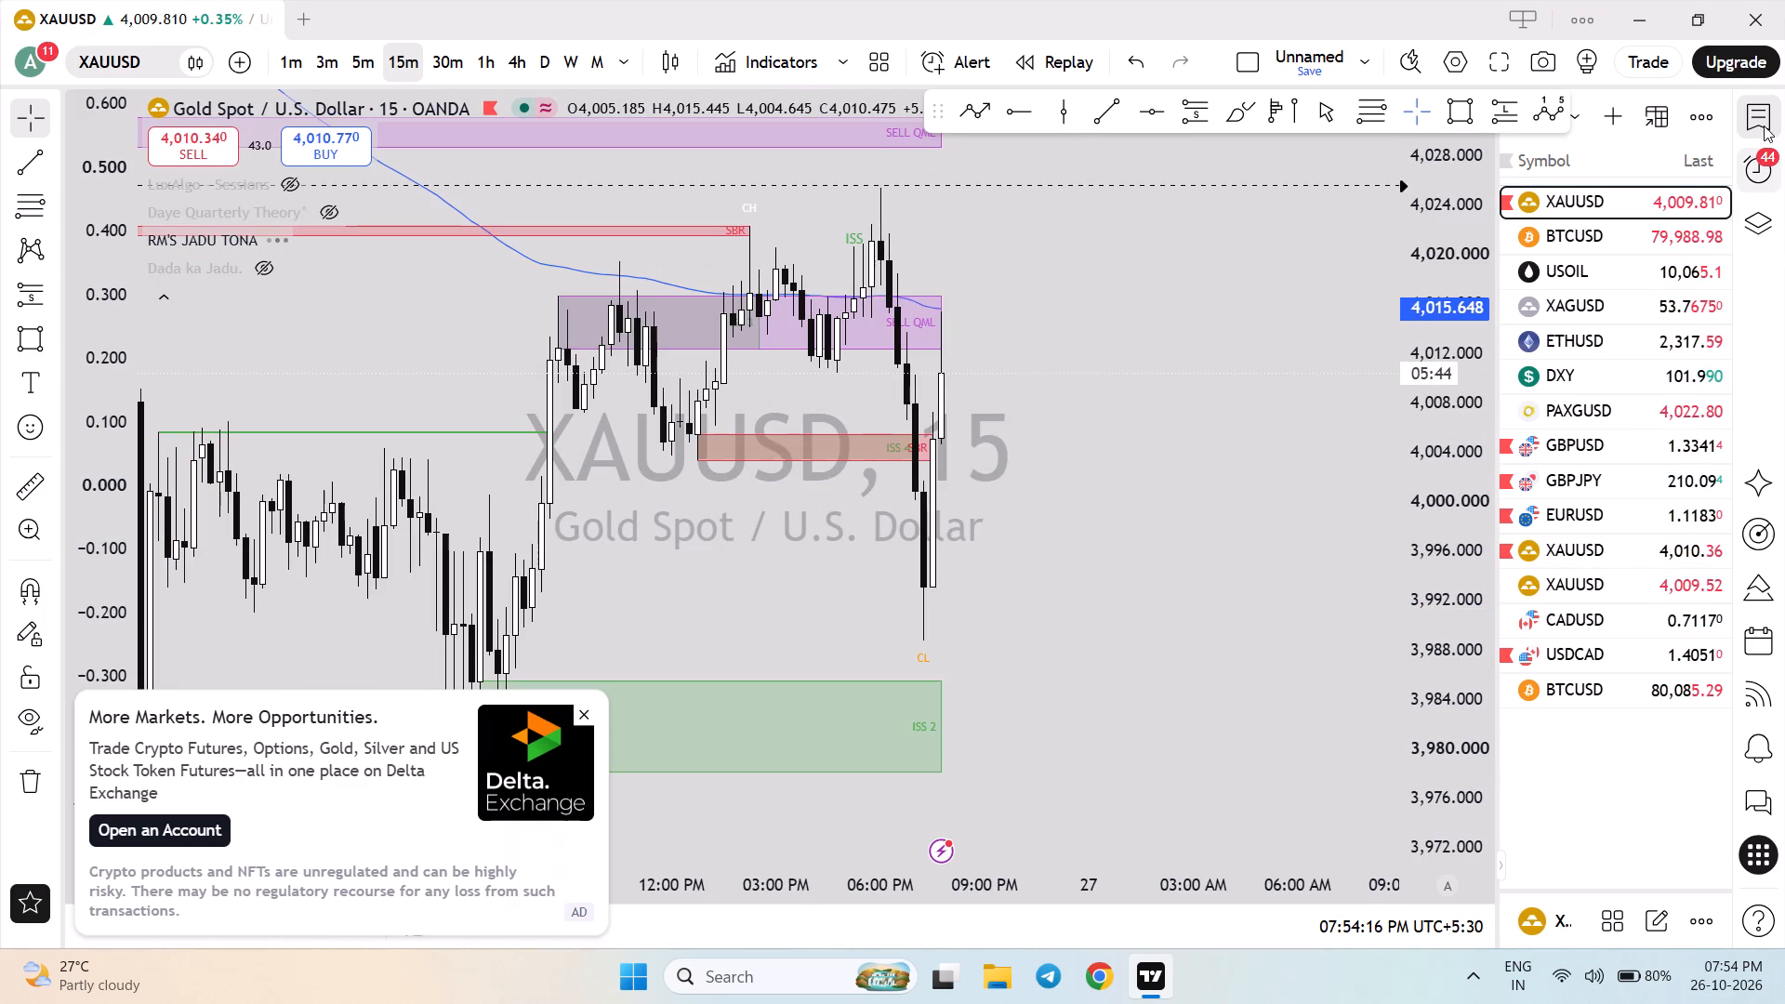
Close the watchlist, return to the 1-minute XAUUSD chart and examine price progress between the short position's entry and target.
{"action": "left_click", "coordinate": [1764, 125]}
{"action": "left_click", "coordinate": [297, 58]}
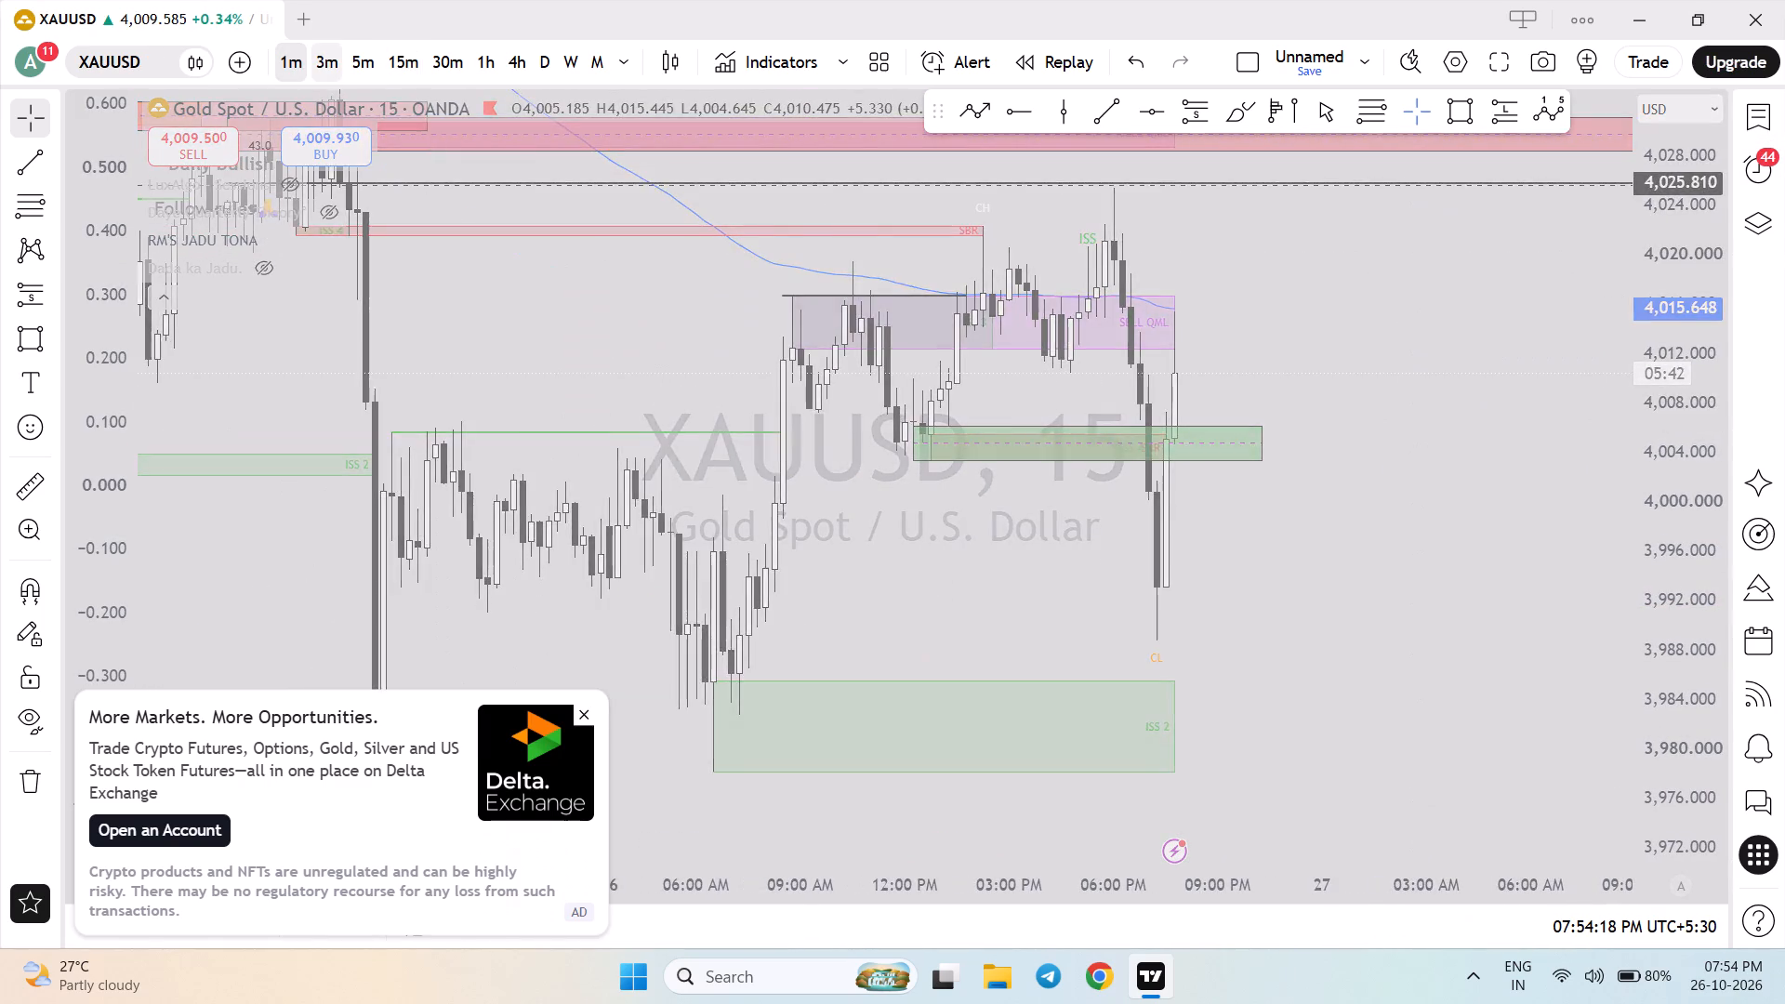
{"action": "left_click_drag", "start_coordinate": [1658, 582], "coordinate": [1728, 196]}
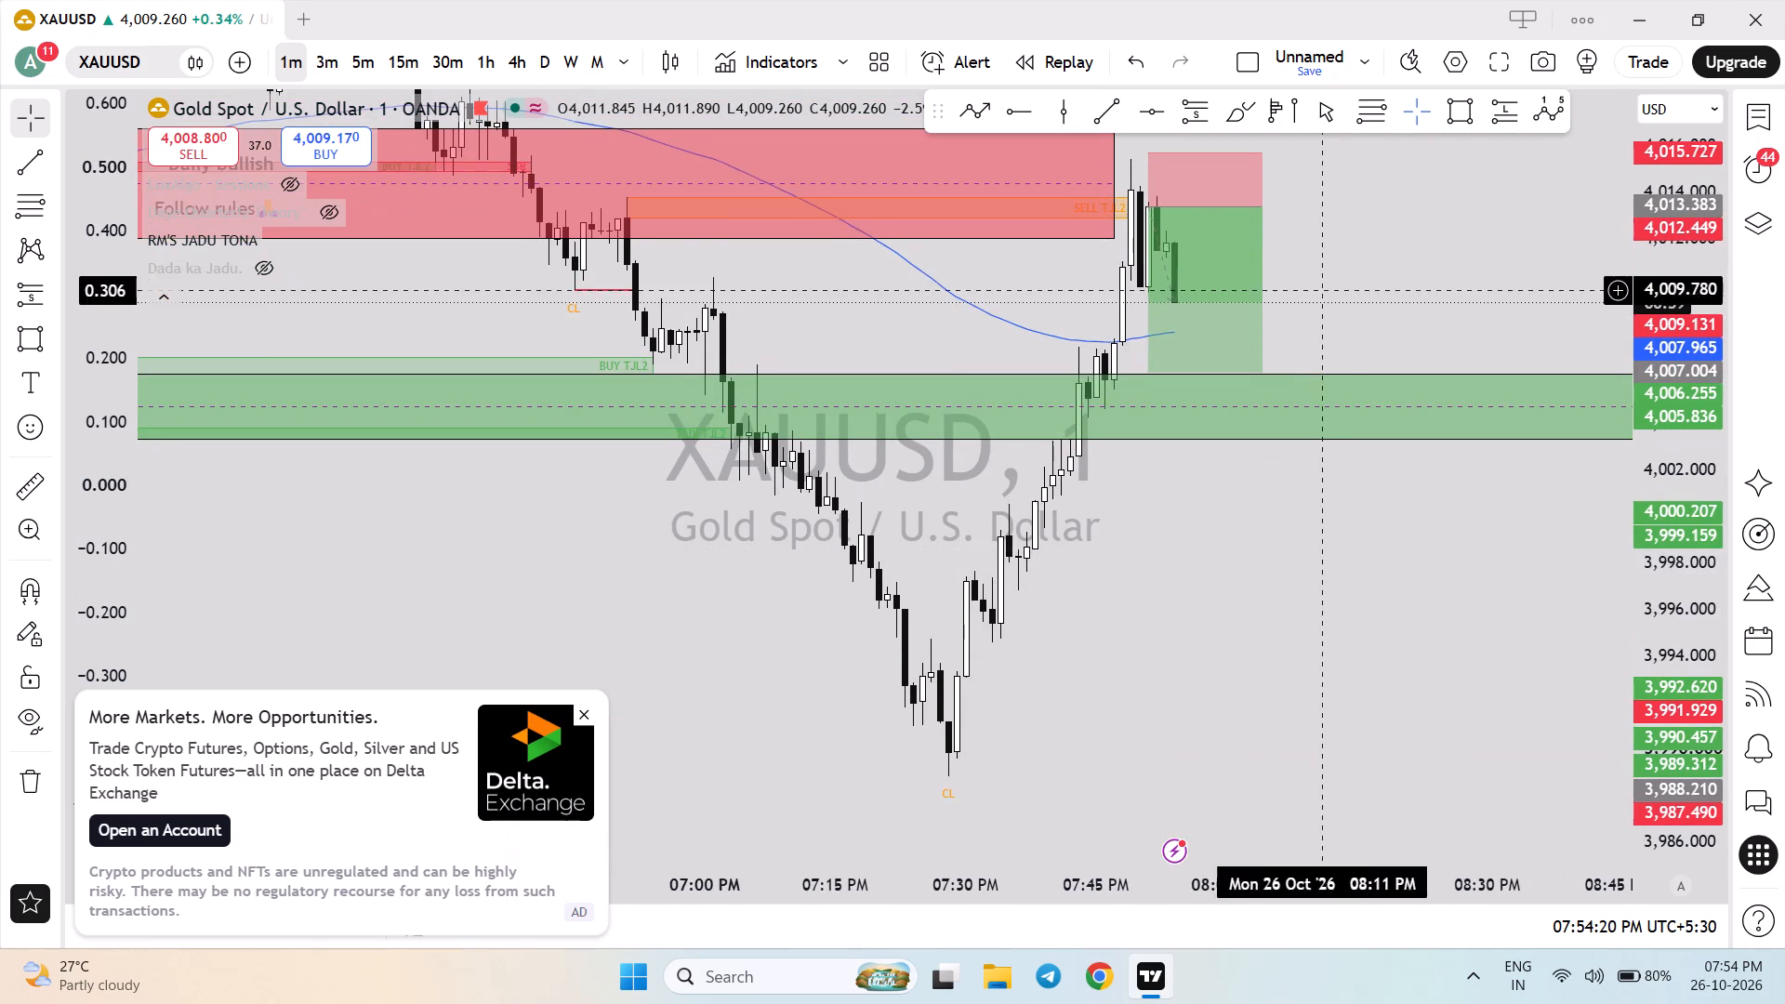
{"action": "left_click_drag", "start_coordinate": [1321, 297], "coordinate": [1397, 634]}
{"action": "left_click_drag", "start_coordinate": [1669, 639], "coordinate": [1669, 256]}
{"action": "left_click_drag", "start_coordinate": [1547, 305], "coordinate": [1543, 482]}
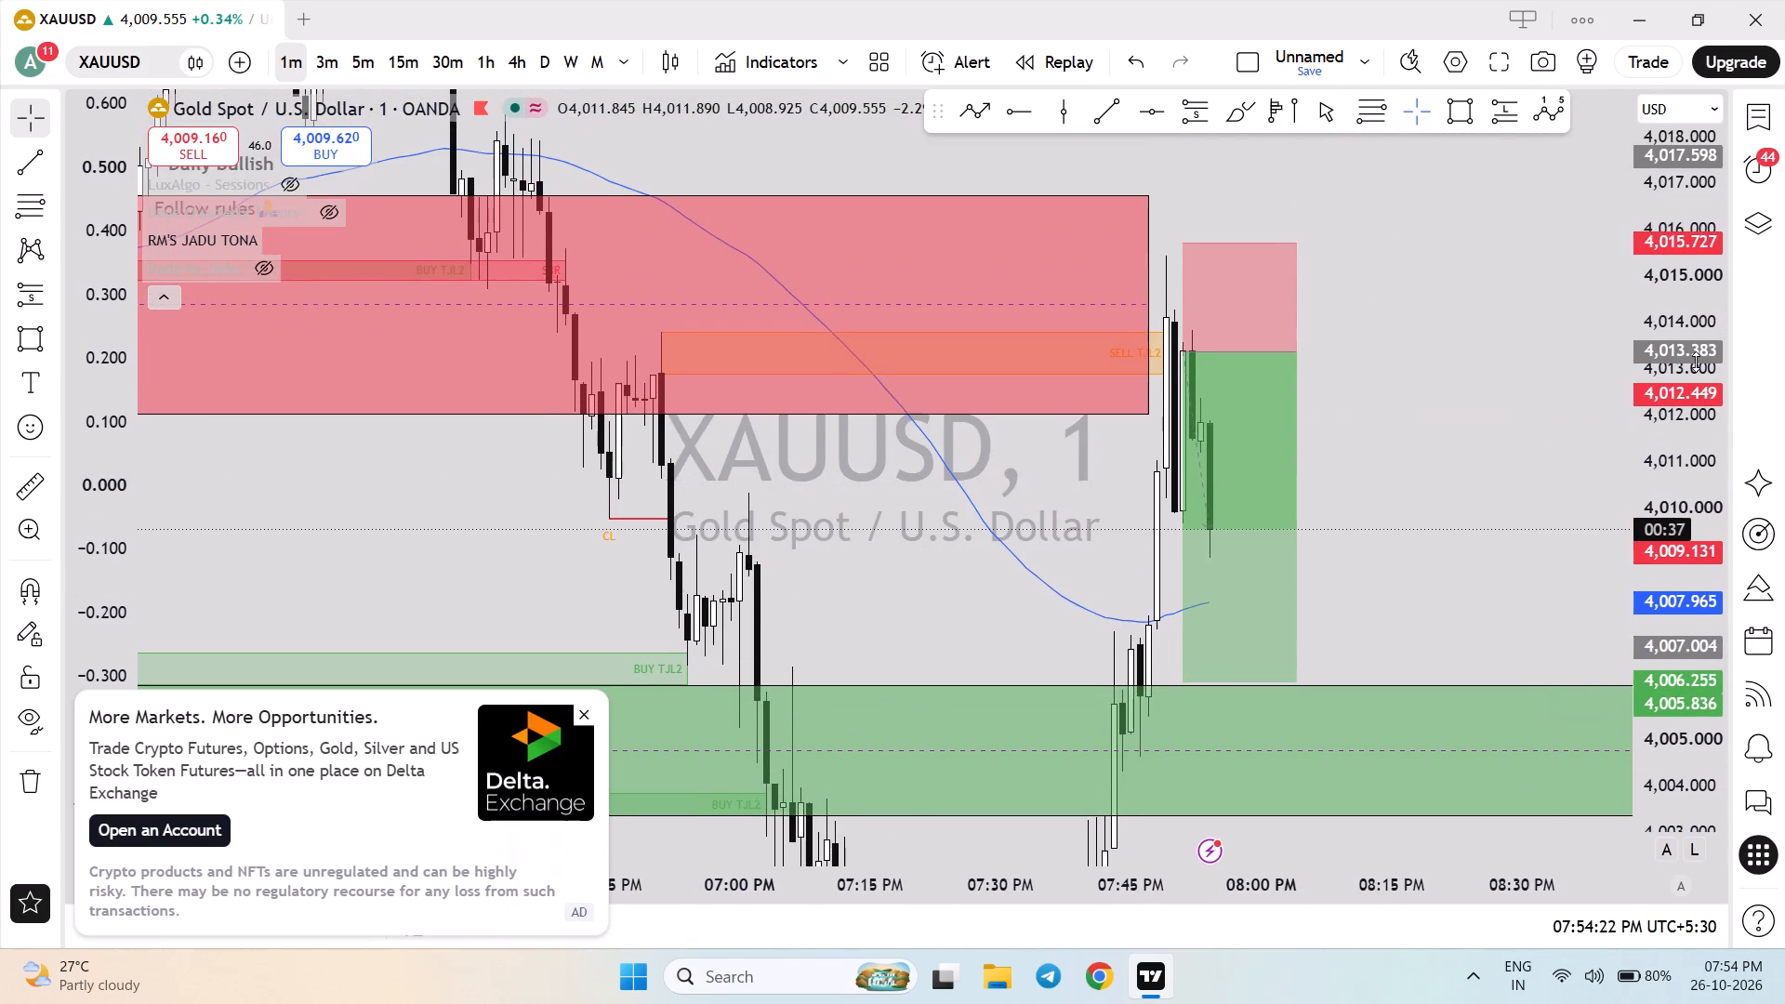
{"action": "left_click_drag", "start_coordinate": [1696, 362], "coordinate": [1684, 590]}
{"action": "scroll", "coordinate": [1563, 569], "scroll_direction": "down", "scroll_amount": 5}
{"action": "left_click_drag", "start_coordinate": [1452, 527], "coordinate": [1486, 601]}
{"action": "left_click_drag", "start_coordinate": [1662, 420], "coordinate": [1676, 538]}
{"action": "left_click_drag", "start_coordinate": [1559, 518], "coordinate": [1450, 574]}
{"action": "left_click_drag", "start_coordinate": [1642, 601], "coordinate": [1643, 457]}
{"action": "left_click_drag", "start_coordinate": [1547, 543], "coordinate": [1526, 467]}
{"action": "scroll", "coordinate": [1545, 527], "scroll_direction": "up", "scroll_amount": 2}
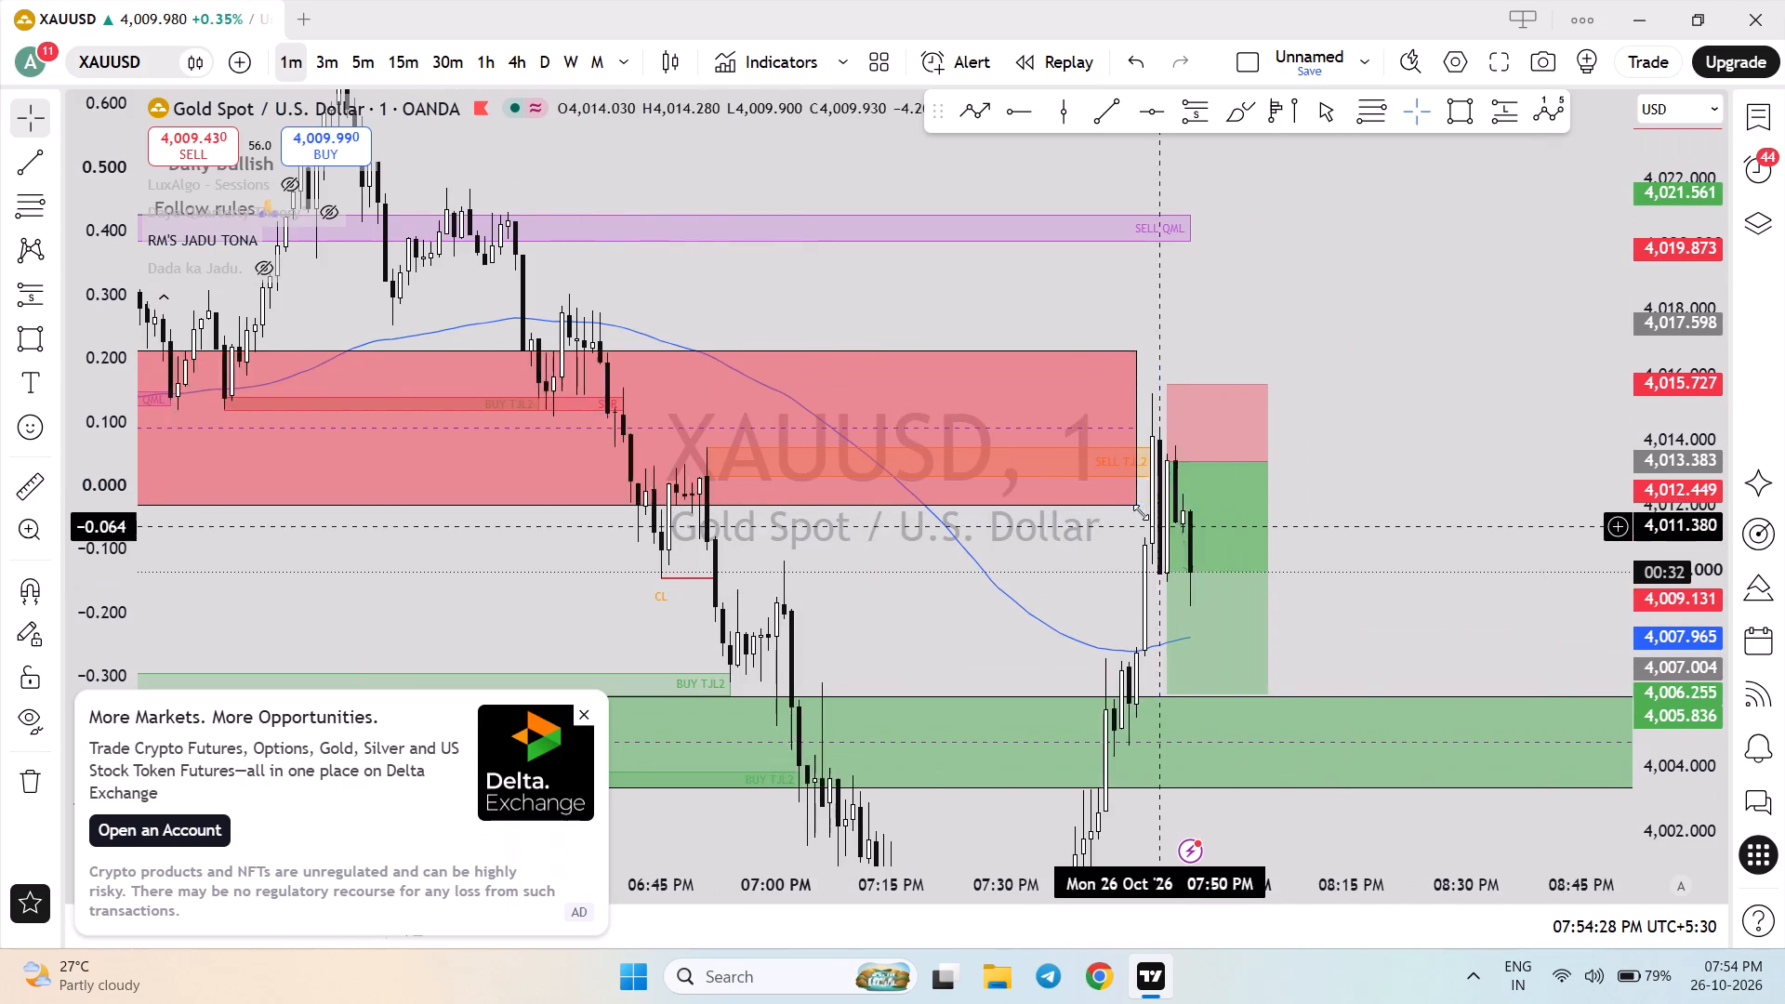
{"action": "left_click_drag", "start_coordinate": [1691, 494], "coordinate": [1699, 572]}
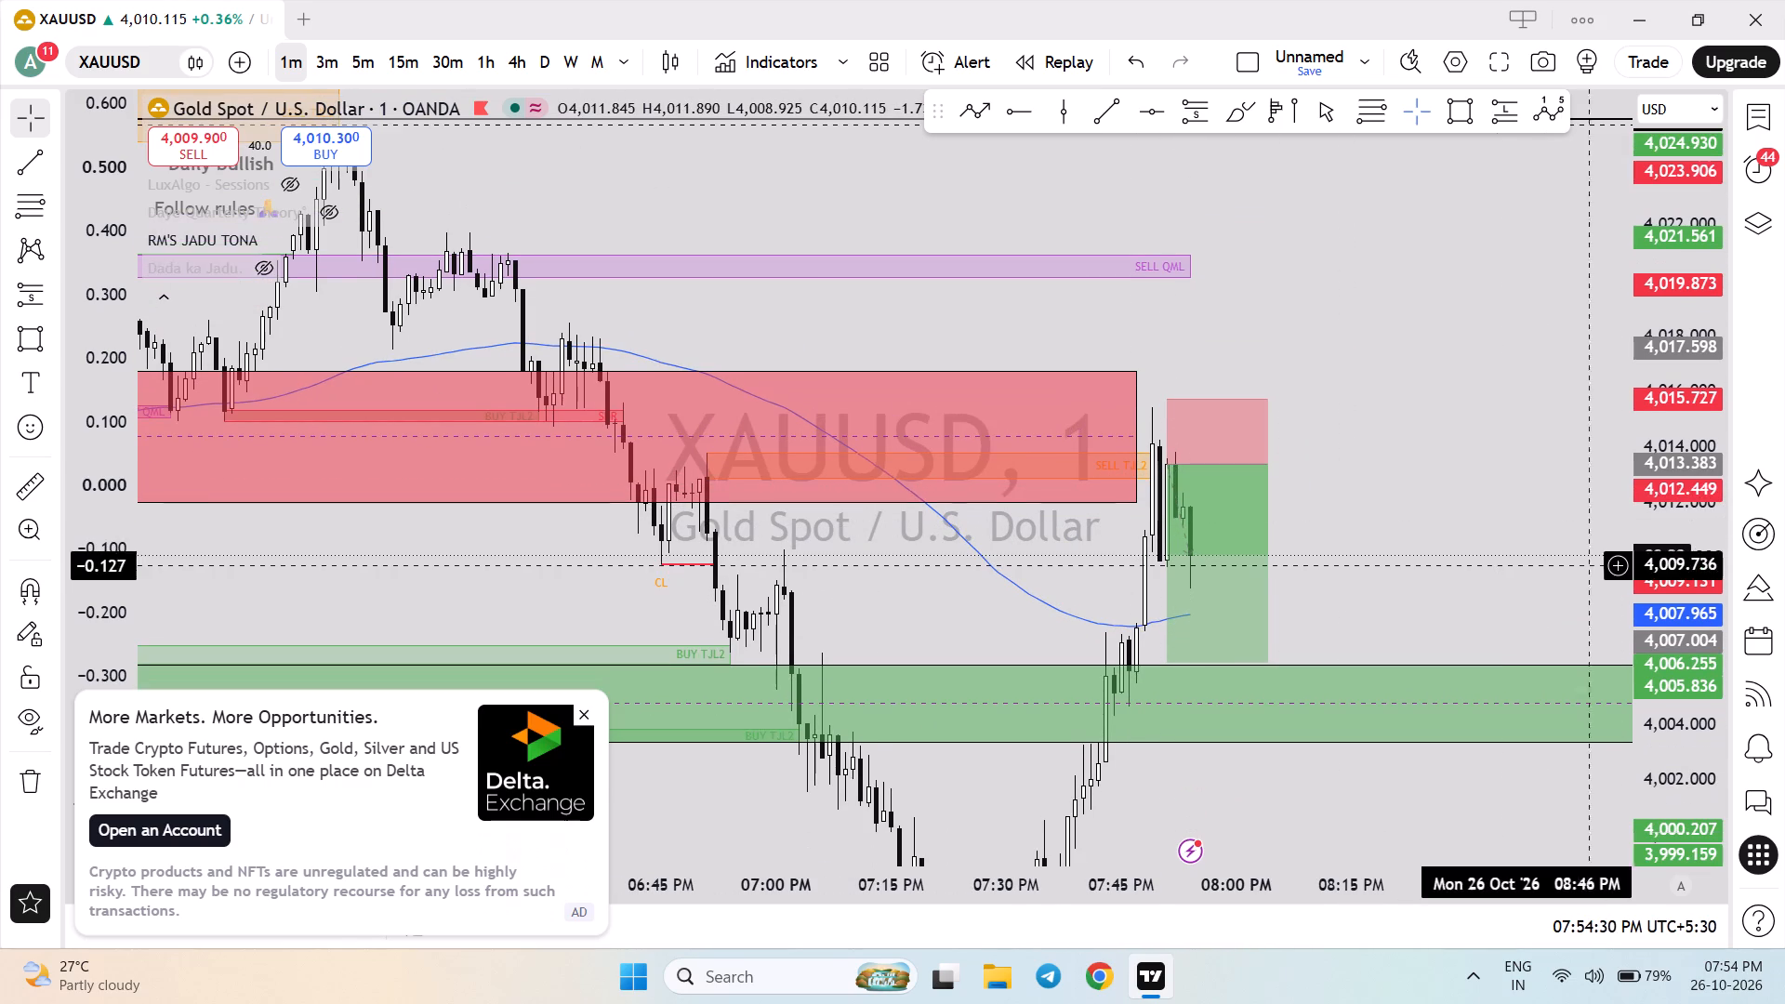
{"action": "scroll", "coordinate": [1488, 567], "scroll_direction": "down", "scroll_amount": 4}
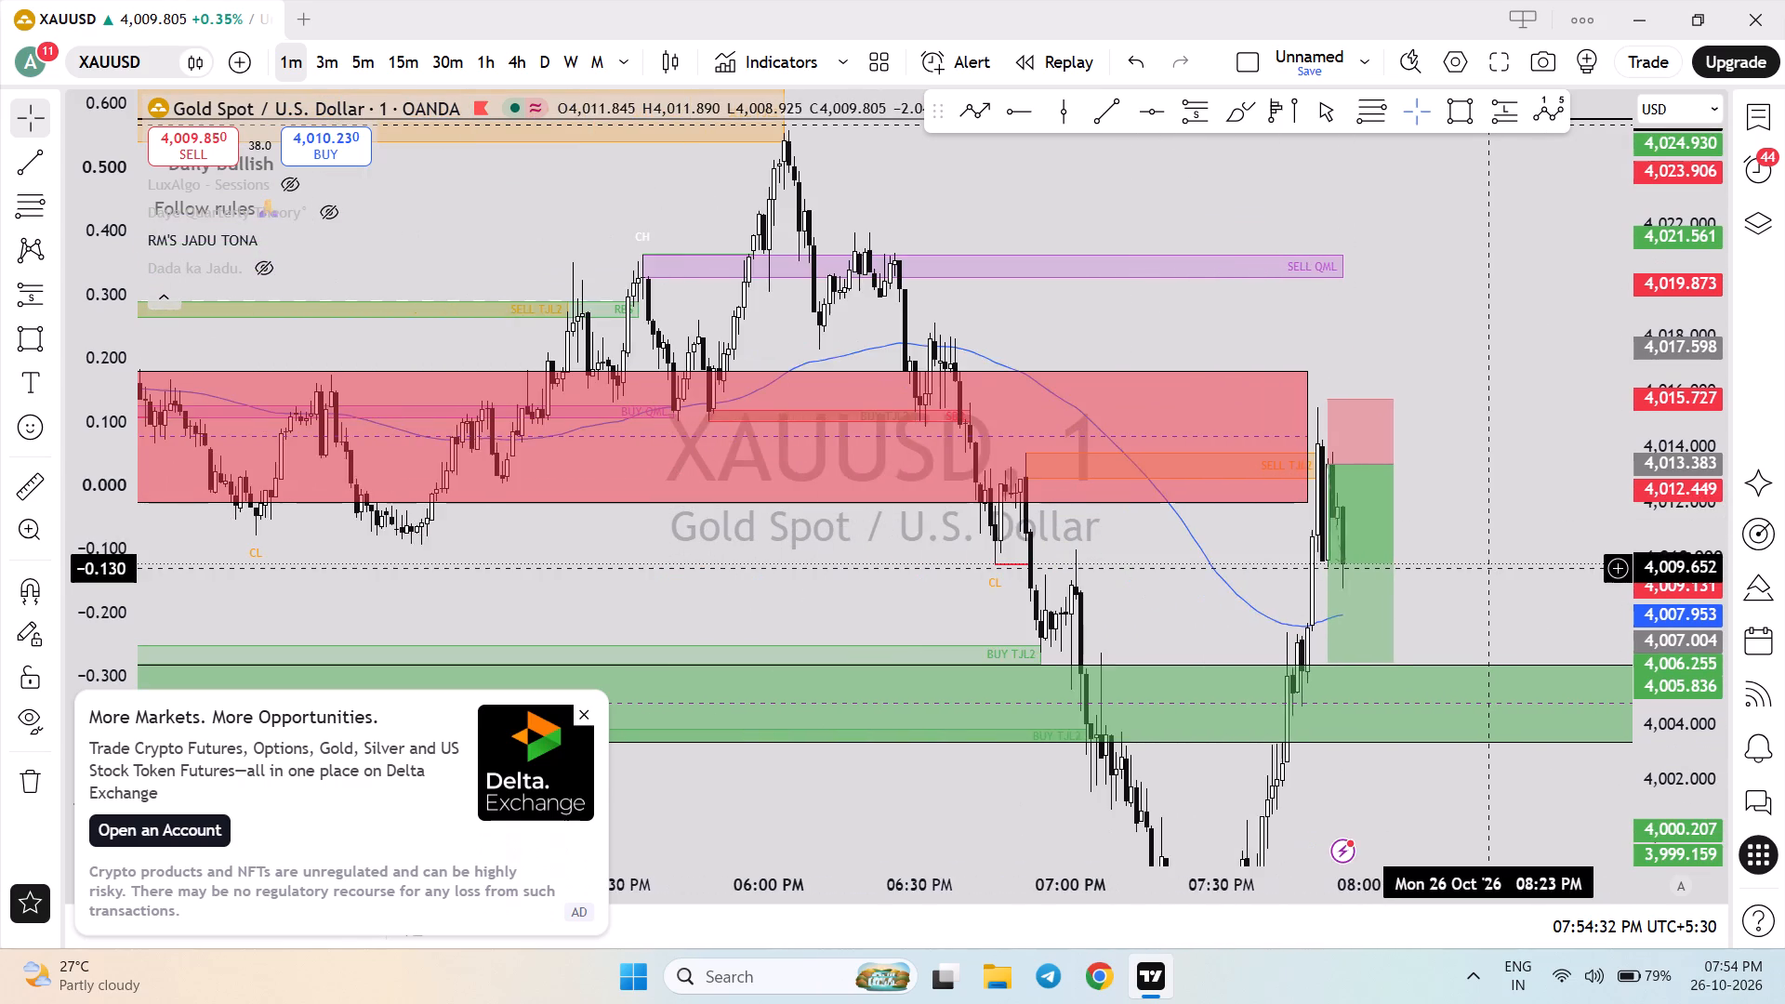
Lower the short position's entry to about 4,009.816, starting at 07:49 PM, and extend its end to about 08:07 PM.
{"action": "scroll", "coordinate": [1488, 568], "scroll_direction": "up", "scroll_amount": 3}
{"action": "left_click_drag", "start_coordinate": [1663, 646], "coordinate": [1644, 543]}
{"action": "scroll", "coordinate": [1460, 602], "scroll_direction": "up", "scroll_amount": 3}
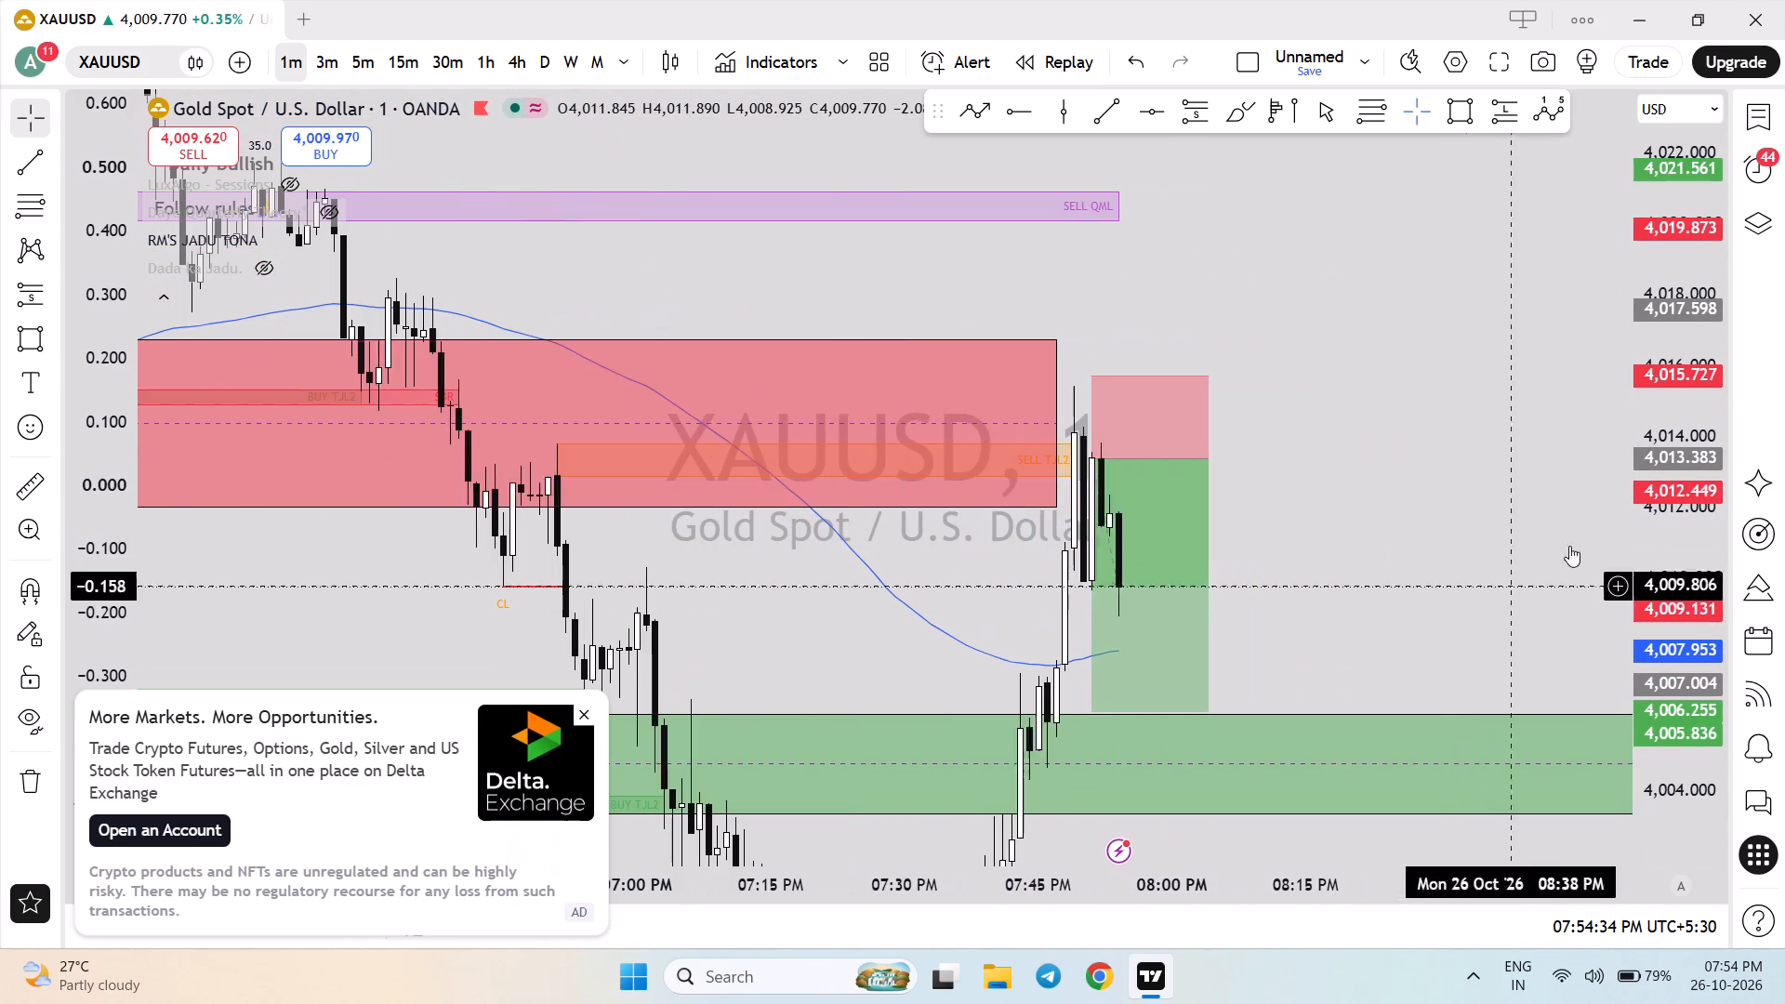
{"action": "left_click_drag", "start_coordinate": [1645, 470], "coordinate": [1646, 576]}
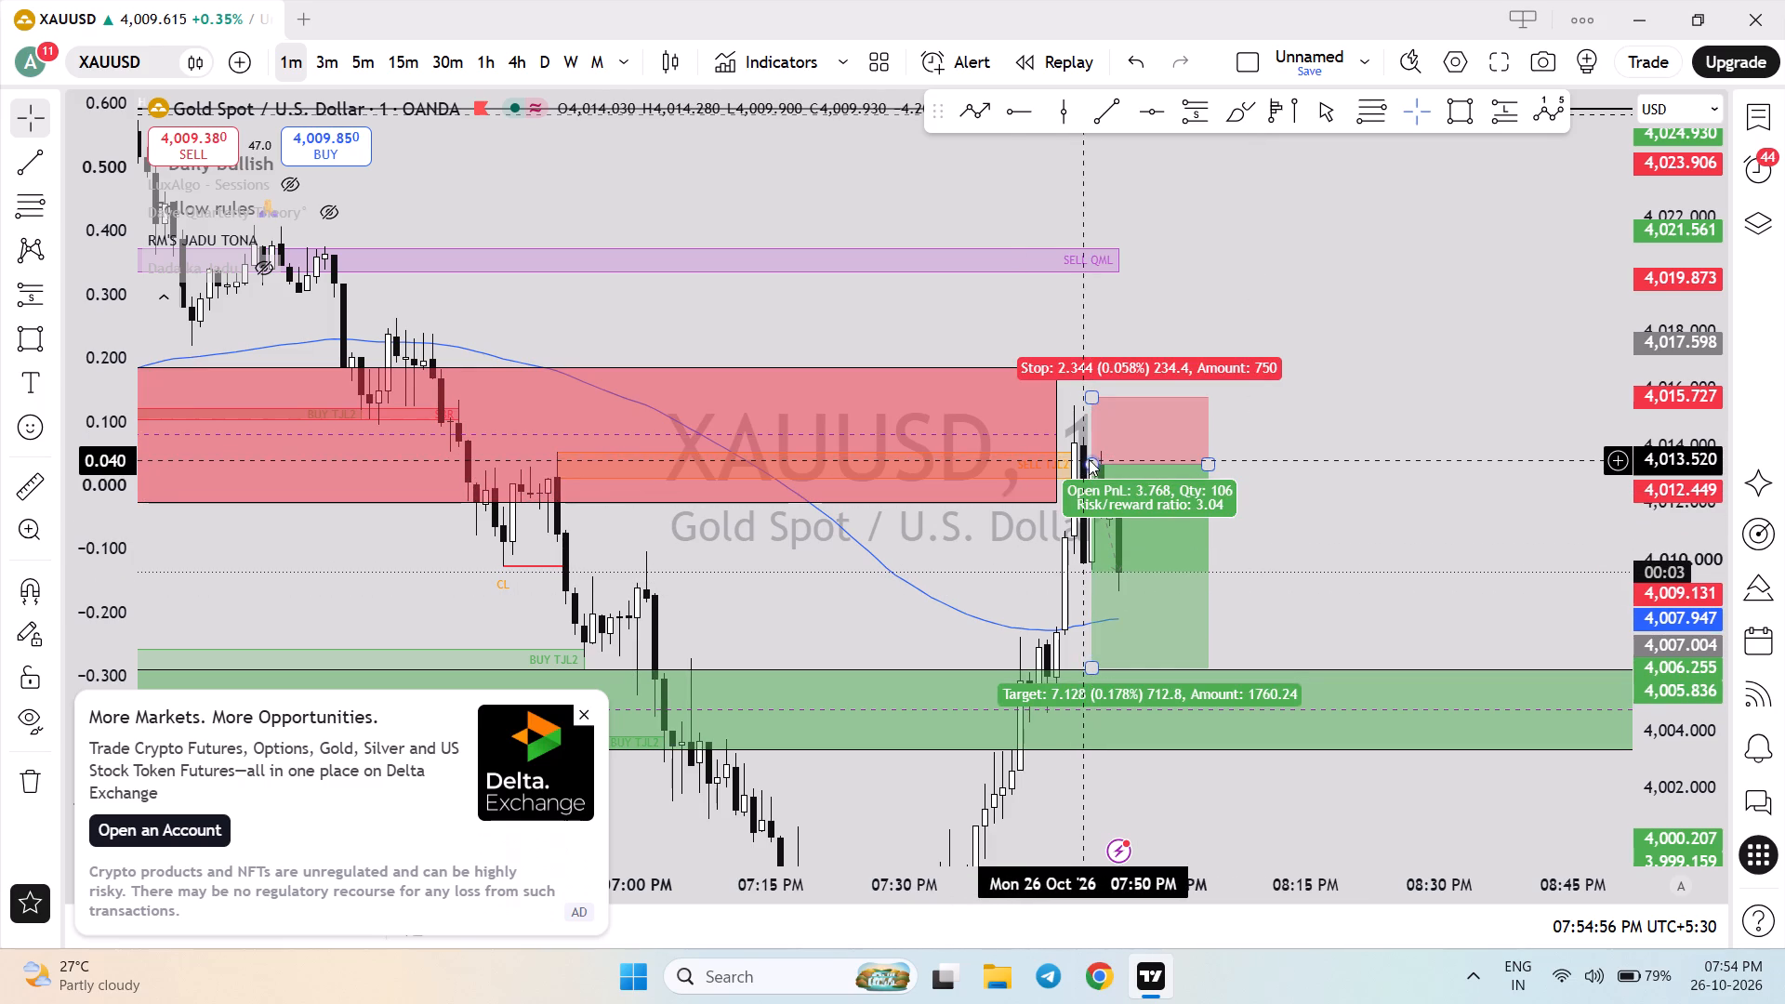
{"action": "left_click_drag", "start_coordinate": [1091, 459], "coordinate": [1077, 565]}
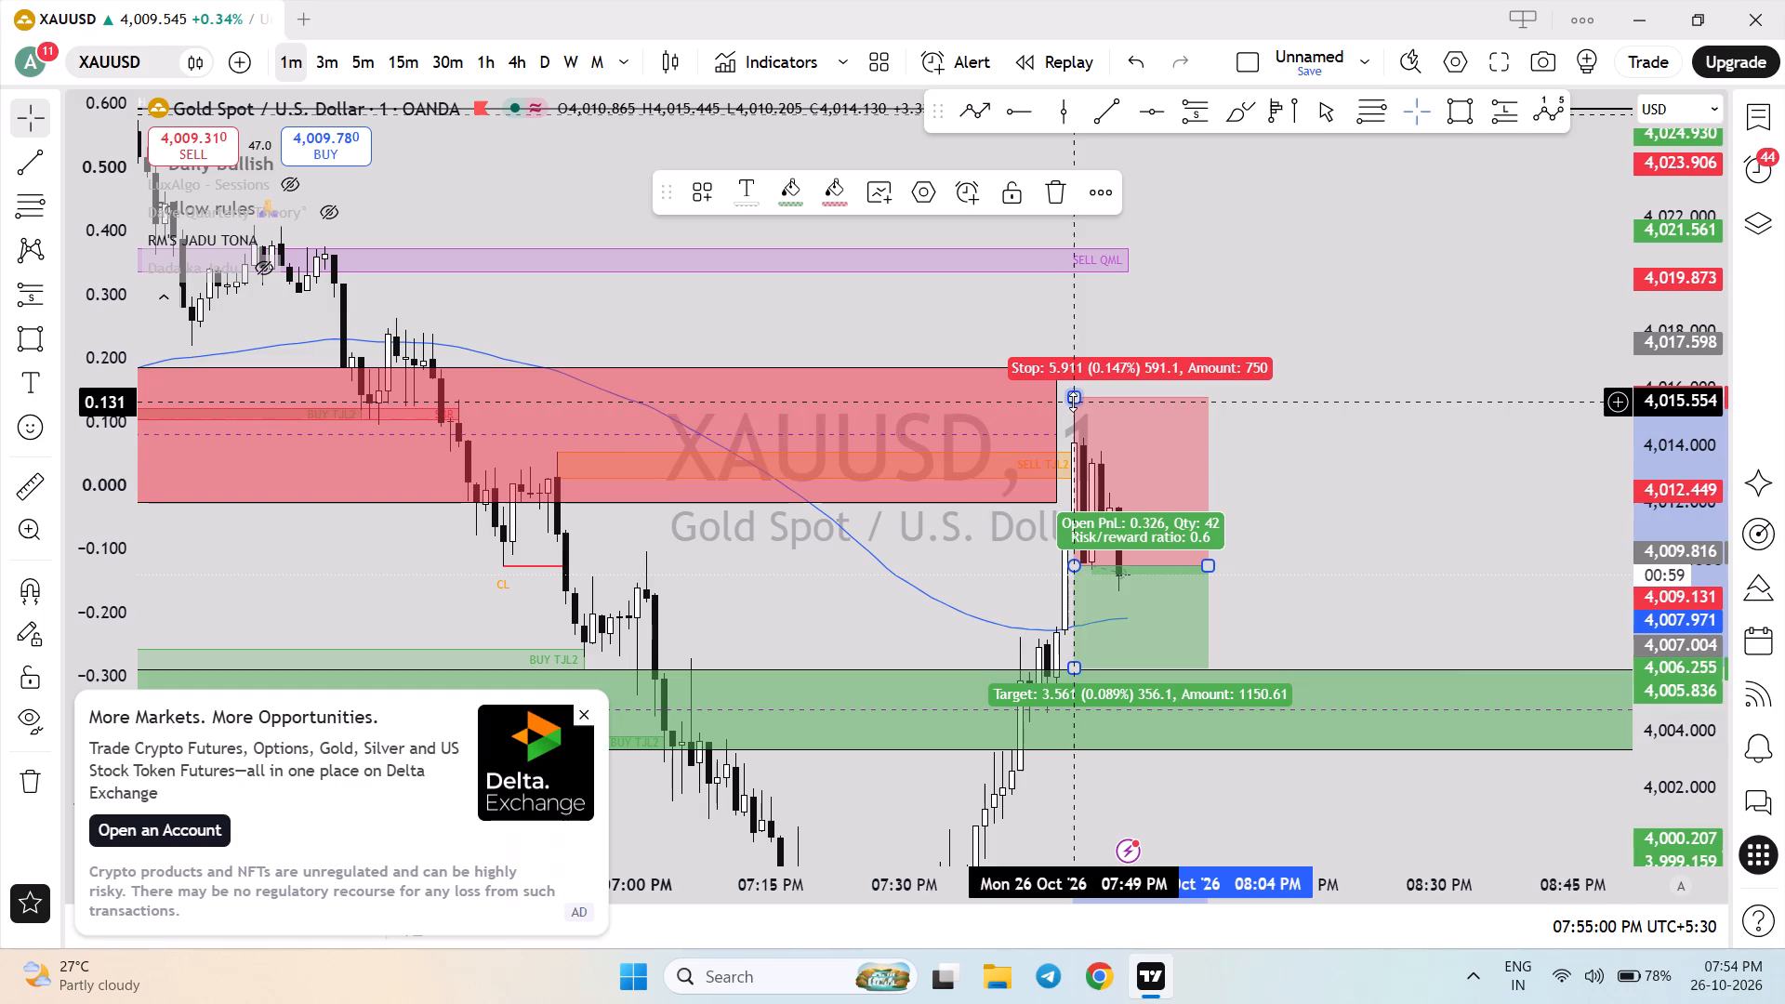
{"action": "left_click_drag", "start_coordinate": [1690, 397], "coordinate": [1659, 571]}
{"action": "scroll", "coordinate": [1353, 495], "scroll_direction": "down", "scroll_amount": 5}
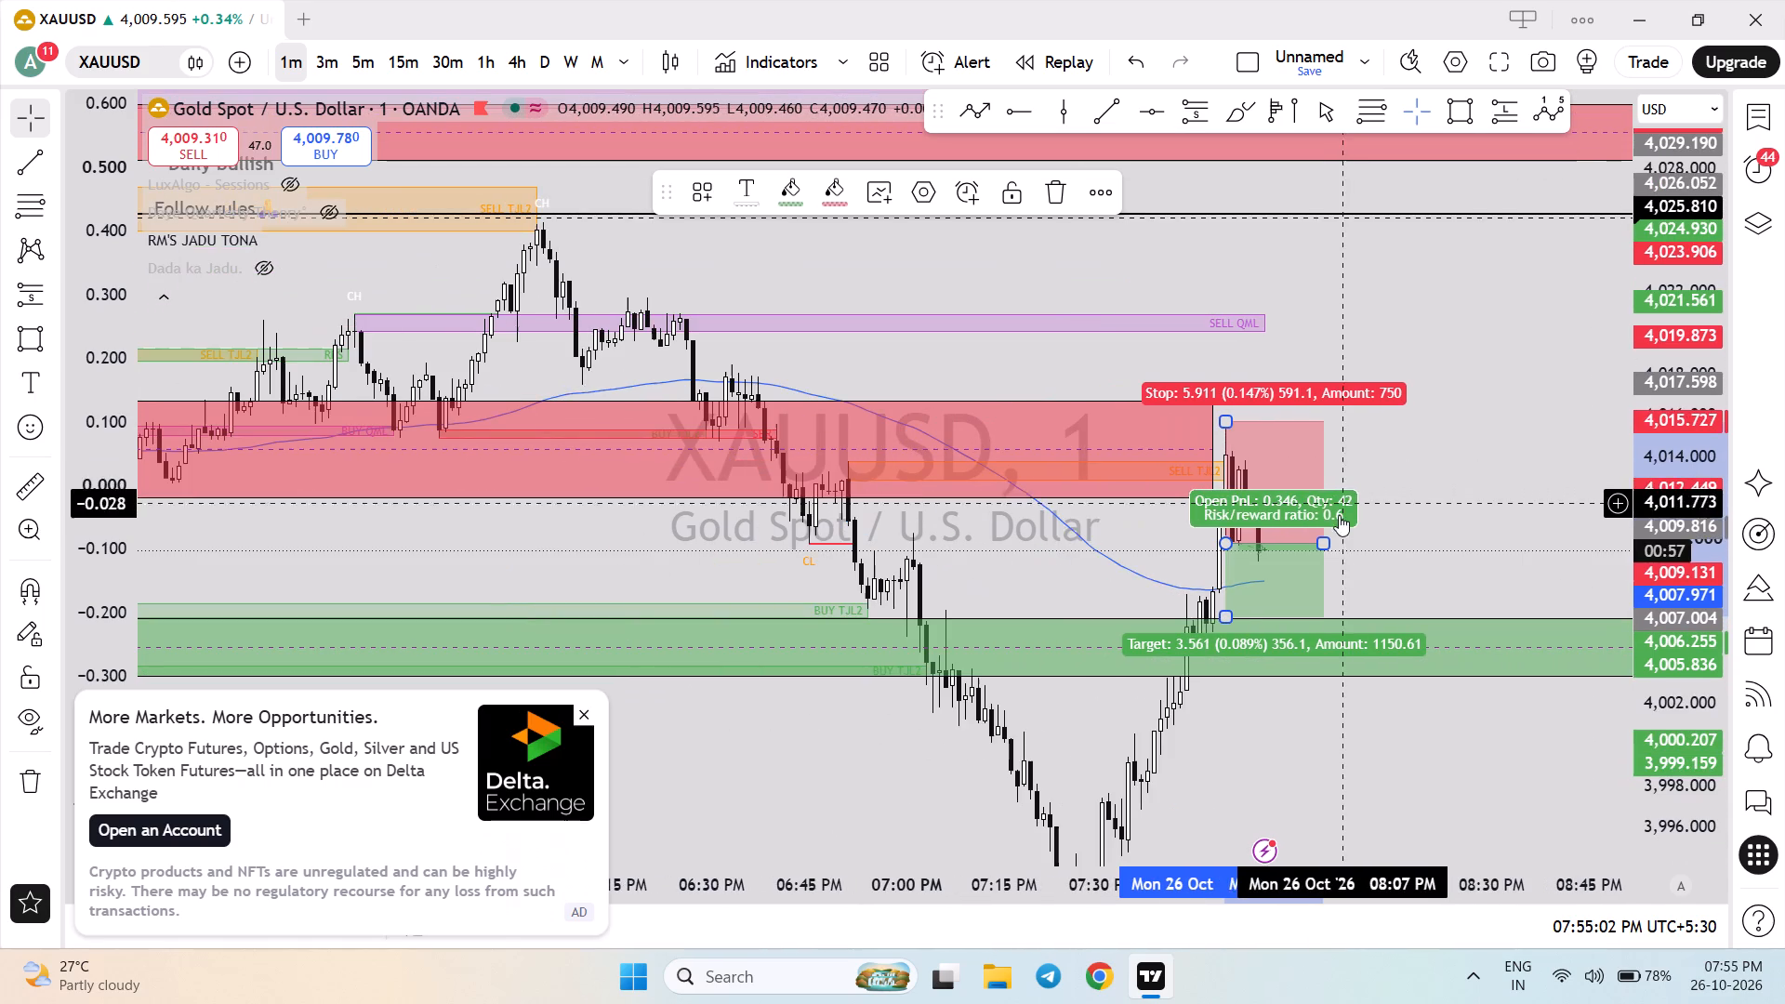
{"action": "left_click_drag", "start_coordinate": [1318, 540], "coordinate": [1345, 534]}
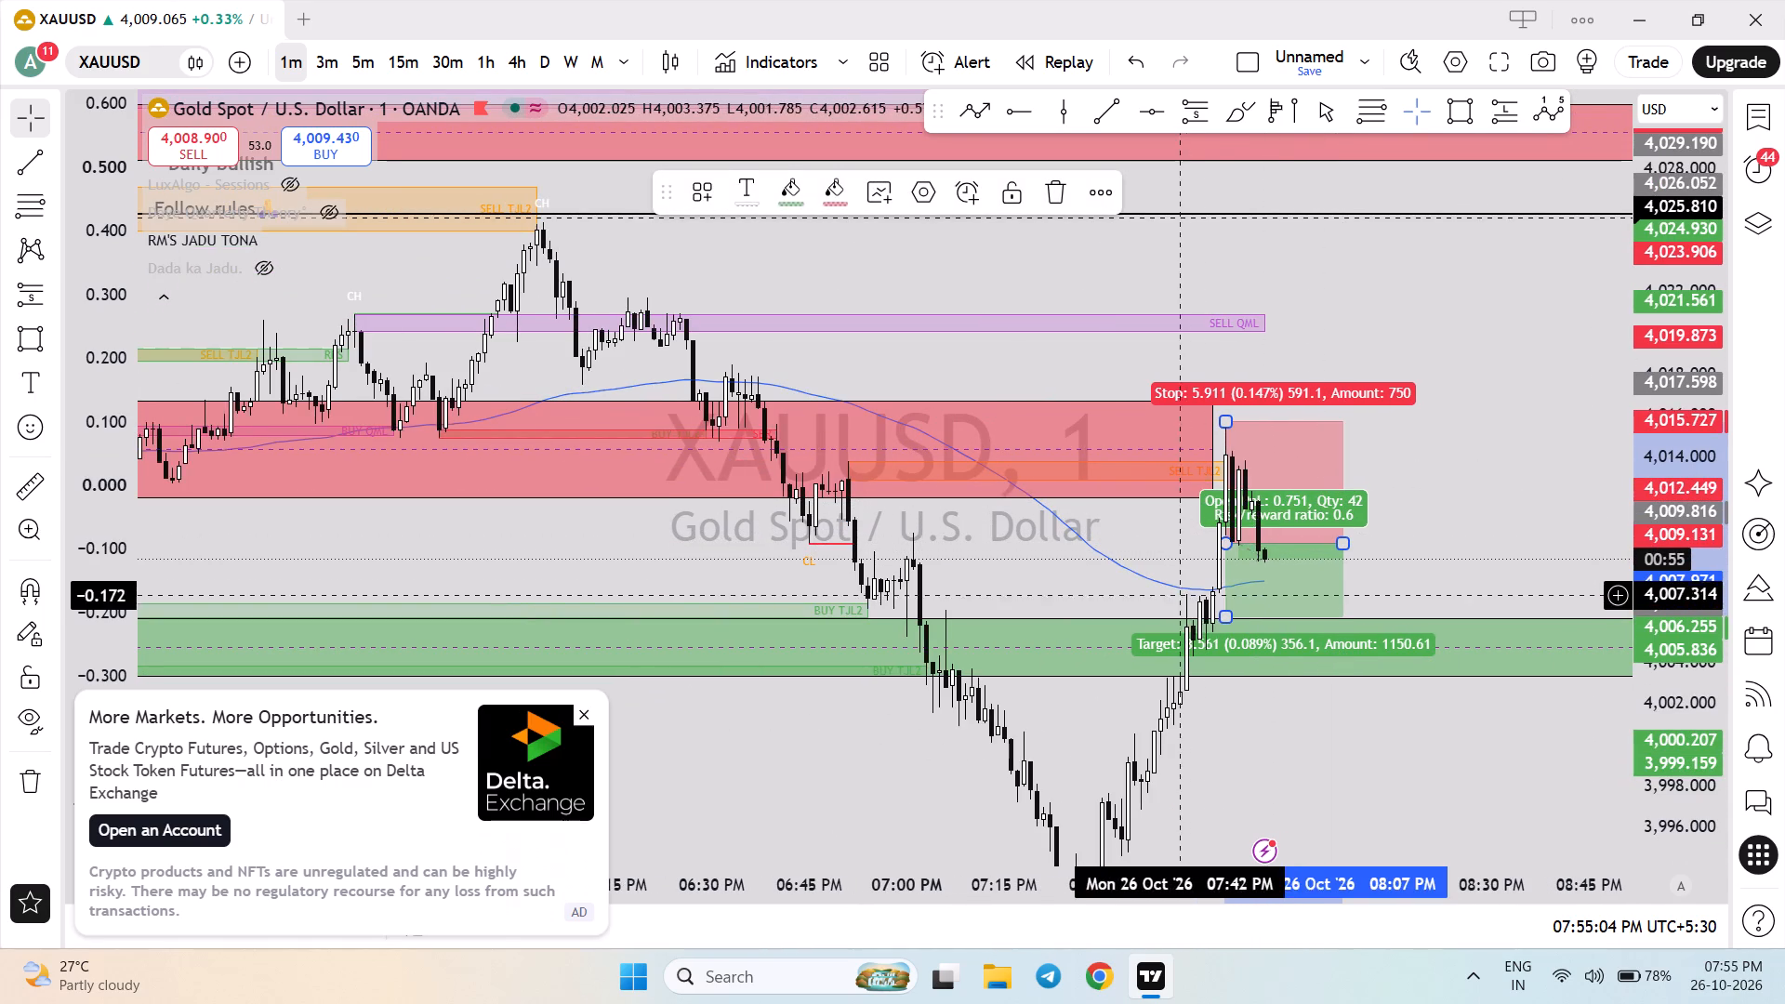
Lower the short position's target to about 4,003.927, inside the green demand zone.
{"action": "left_click_drag", "start_coordinate": [1227, 607], "coordinate": [1249, 761]}
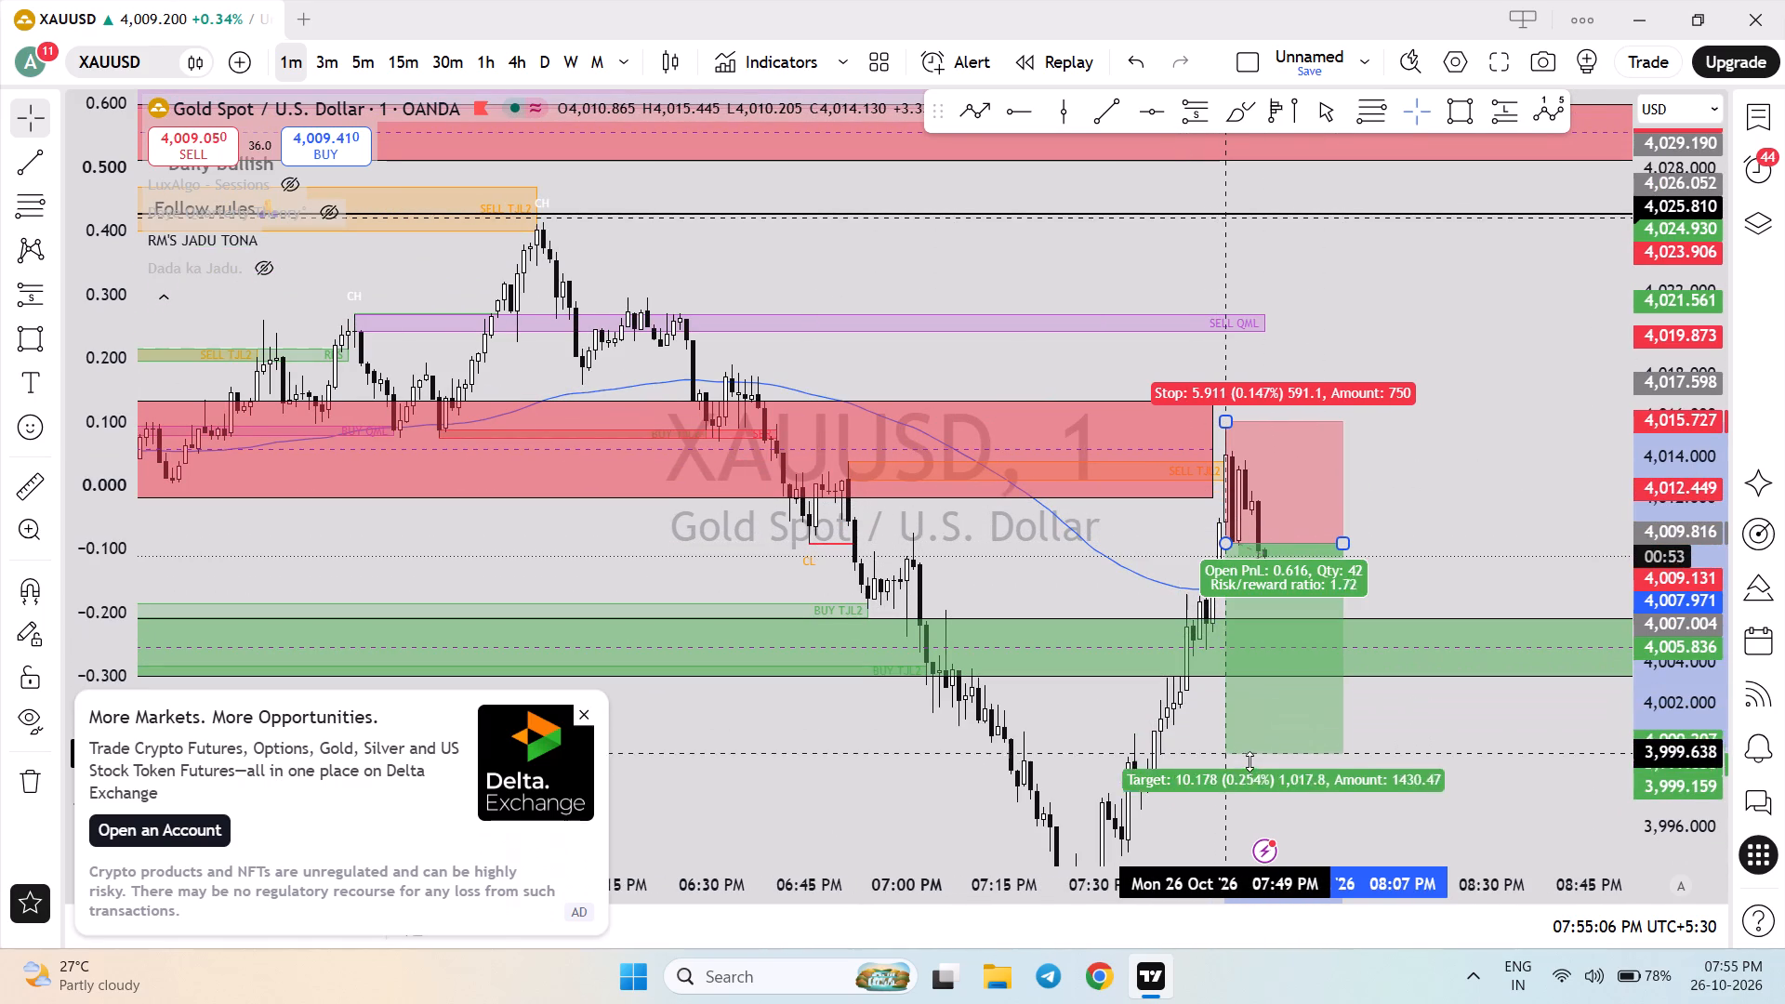
{"action": "left_click_drag", "start_coordinate": [1249, 761], "coordinate": [1242, 674]}
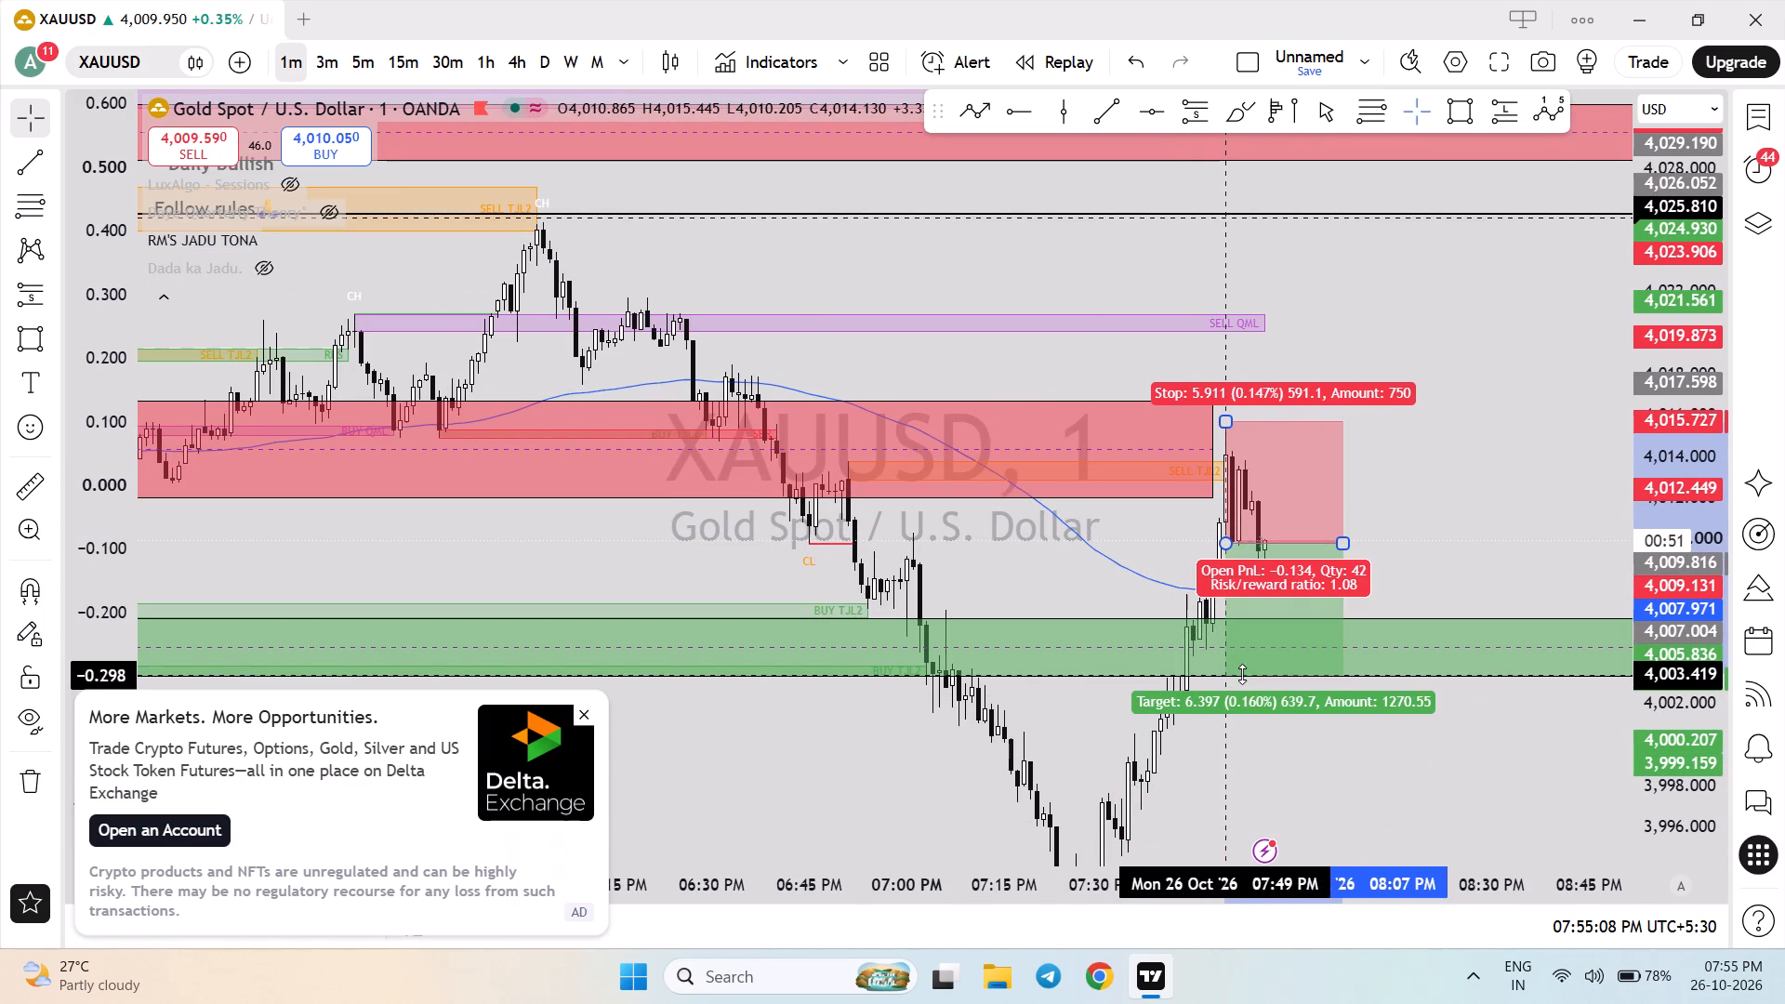
{"action": "left_click_drag", "start_coordinate": [1242, 674], "coordinate": [1241, 661]}
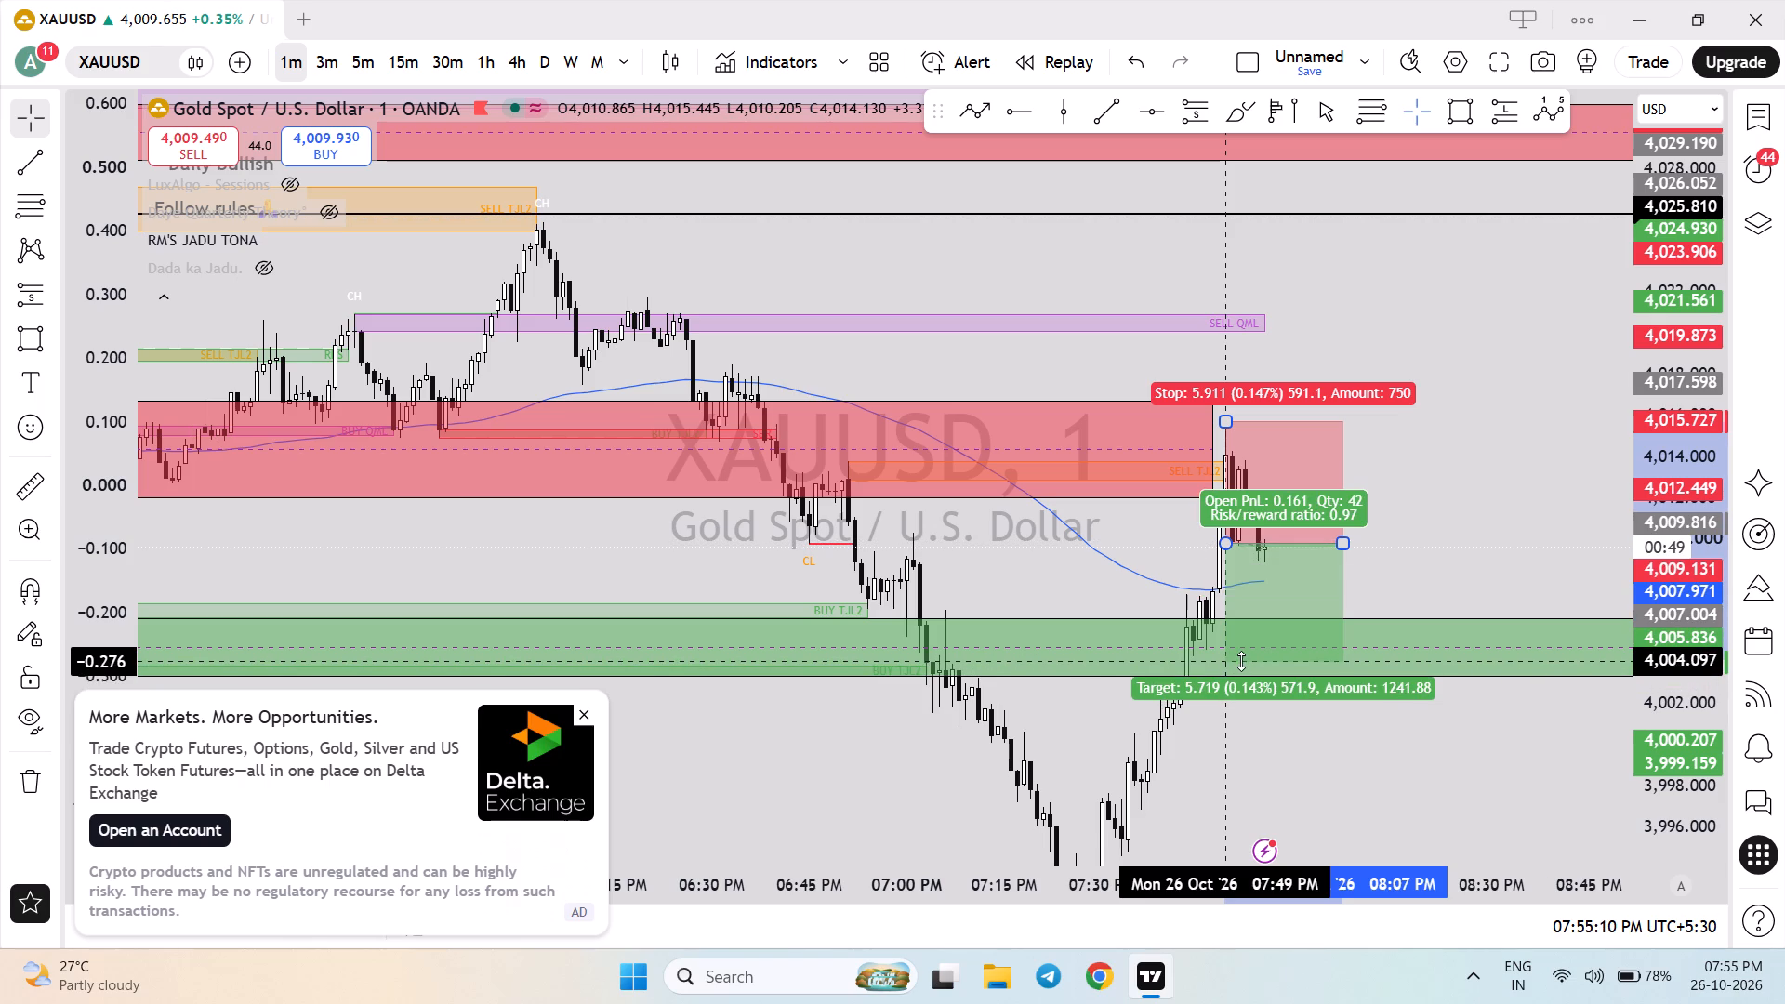
{"action": "left_click_drag", "start_coordinate": [1241, 661], "coordinate": [1251, 664]}
{"action": "left_click", "coordinate": [1393, 560]}
Examine the adjusted short position against the wider 1-minute price history and surrounding supply and demand zones.
{"action": "left_click_drag", "start_coordinate": [1657, 480], "coordinate": [1658, 572]}
{"action": "scroll", "coordinate": [1477, 548], "scroll_direction": "down", "scroll_amount": 3}
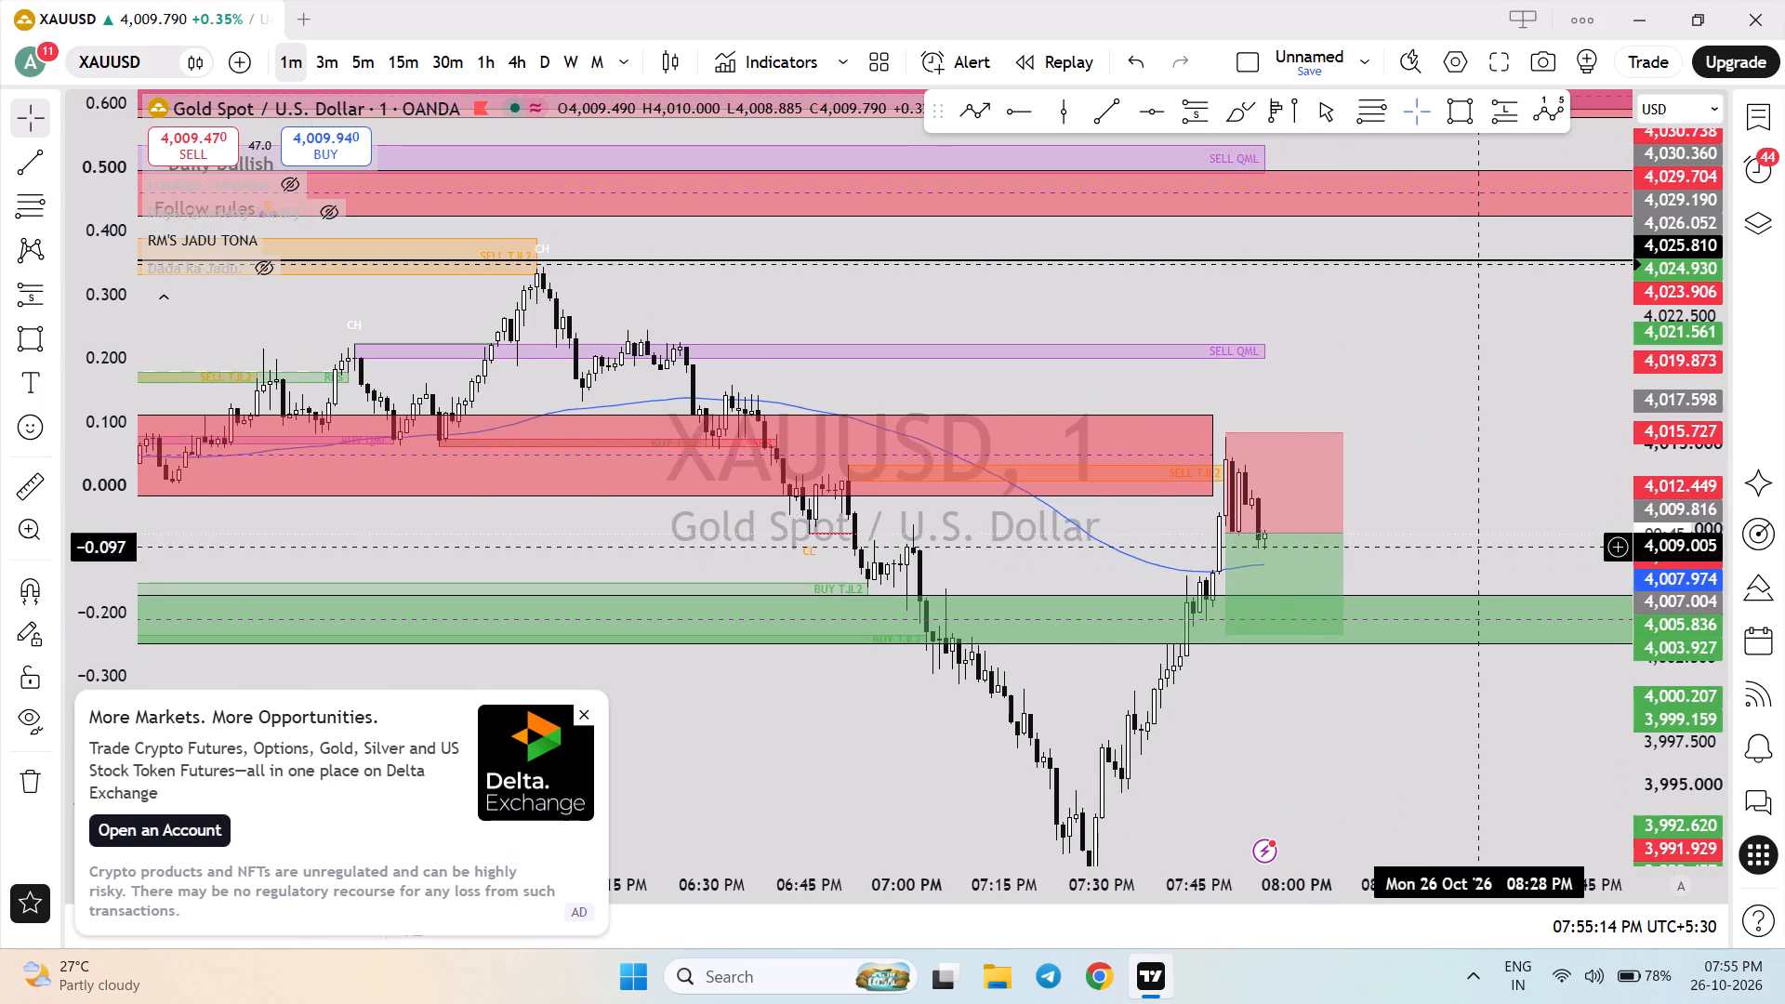
{"action": "scroll", "coordinate": [1460, 562], "scroll_direction": "down", "scroll_amount": 3}
{"action": "left_click_drag", "start_coordinate": [1663, 676], "coordinate": [1674, 554]}
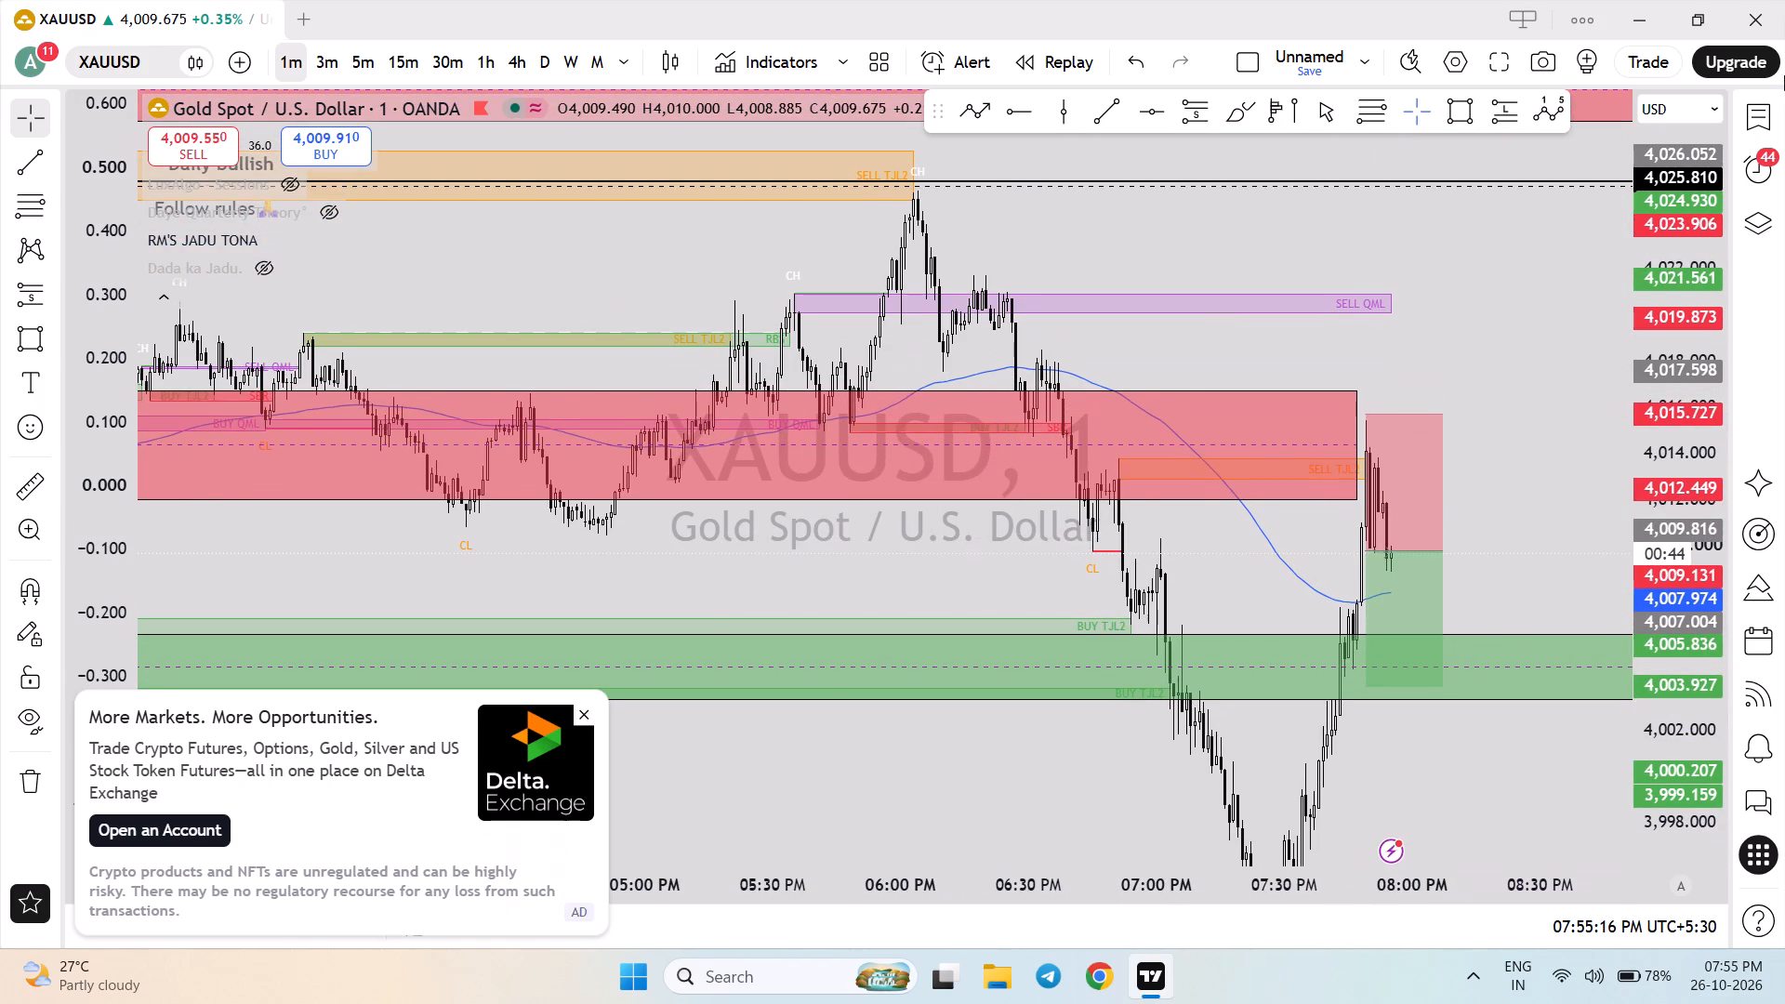
{"action": "left_click_drag", "start_coordinate": [1673, 443], "coordinate": [1671, 512]}
{"action": "scroll", "coordinate": [1464, 483], "scroll_direction": "down", "scroll_amount": 3}
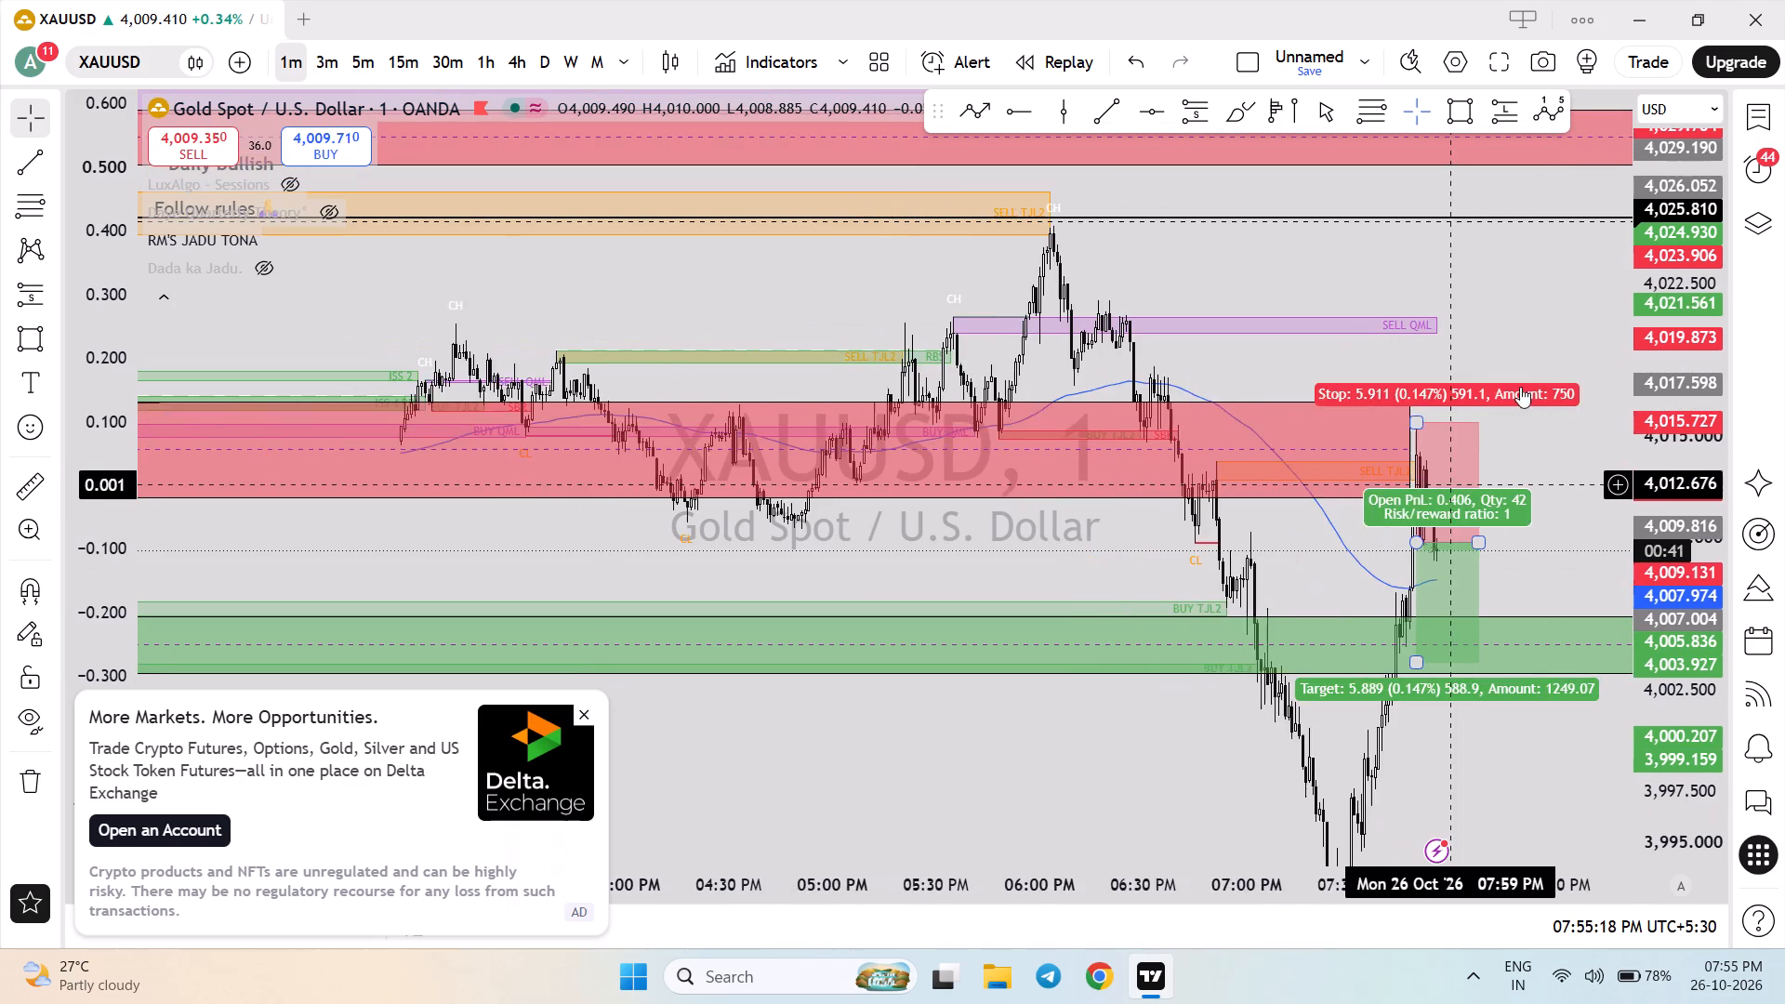
{"action": "left_click_drag", "start_coordinate": [1657, 280], "coordinate": [1626, 536]}
{"action": "left_click_drag", "start_coordinate": [1553, 398], "coordinate": [1547, 475]}
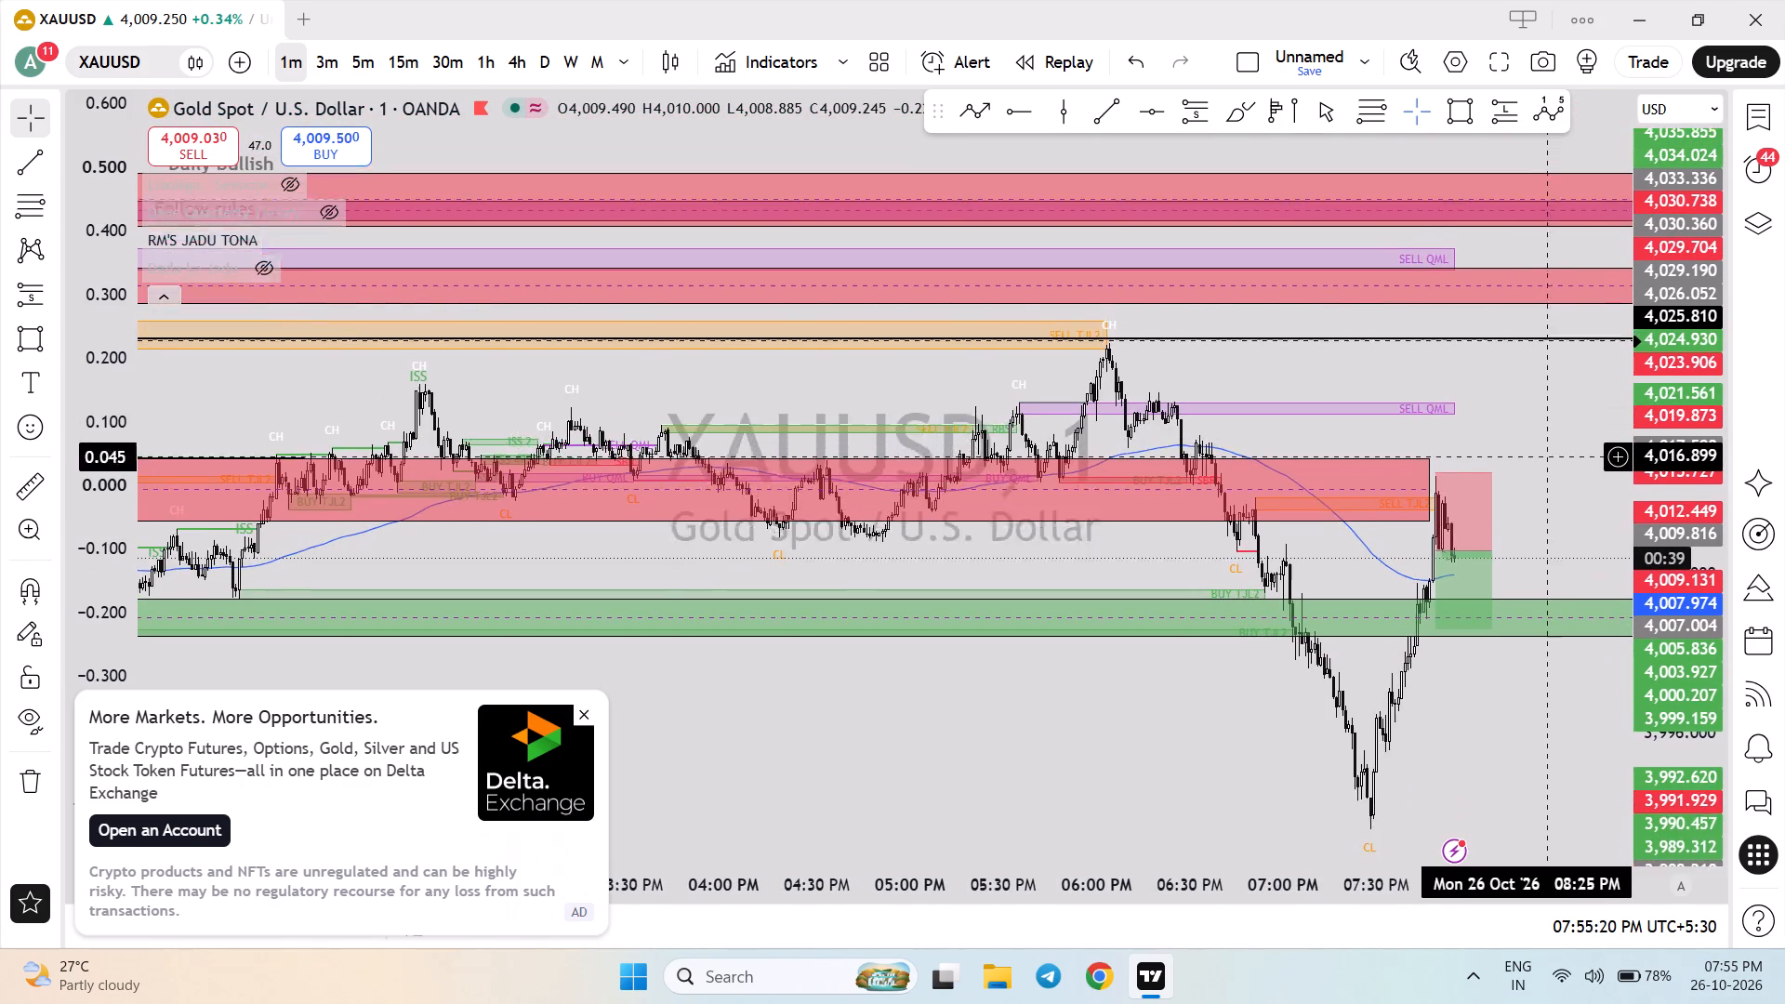
{"action": "left_click_drag", "start_coordinate": [1547, 475], "coordinate": [1544, 547]}
{"action": "scroll", "coordinate": [1544, 547], "scroll_direction": "down", "scroll_amount": 4}
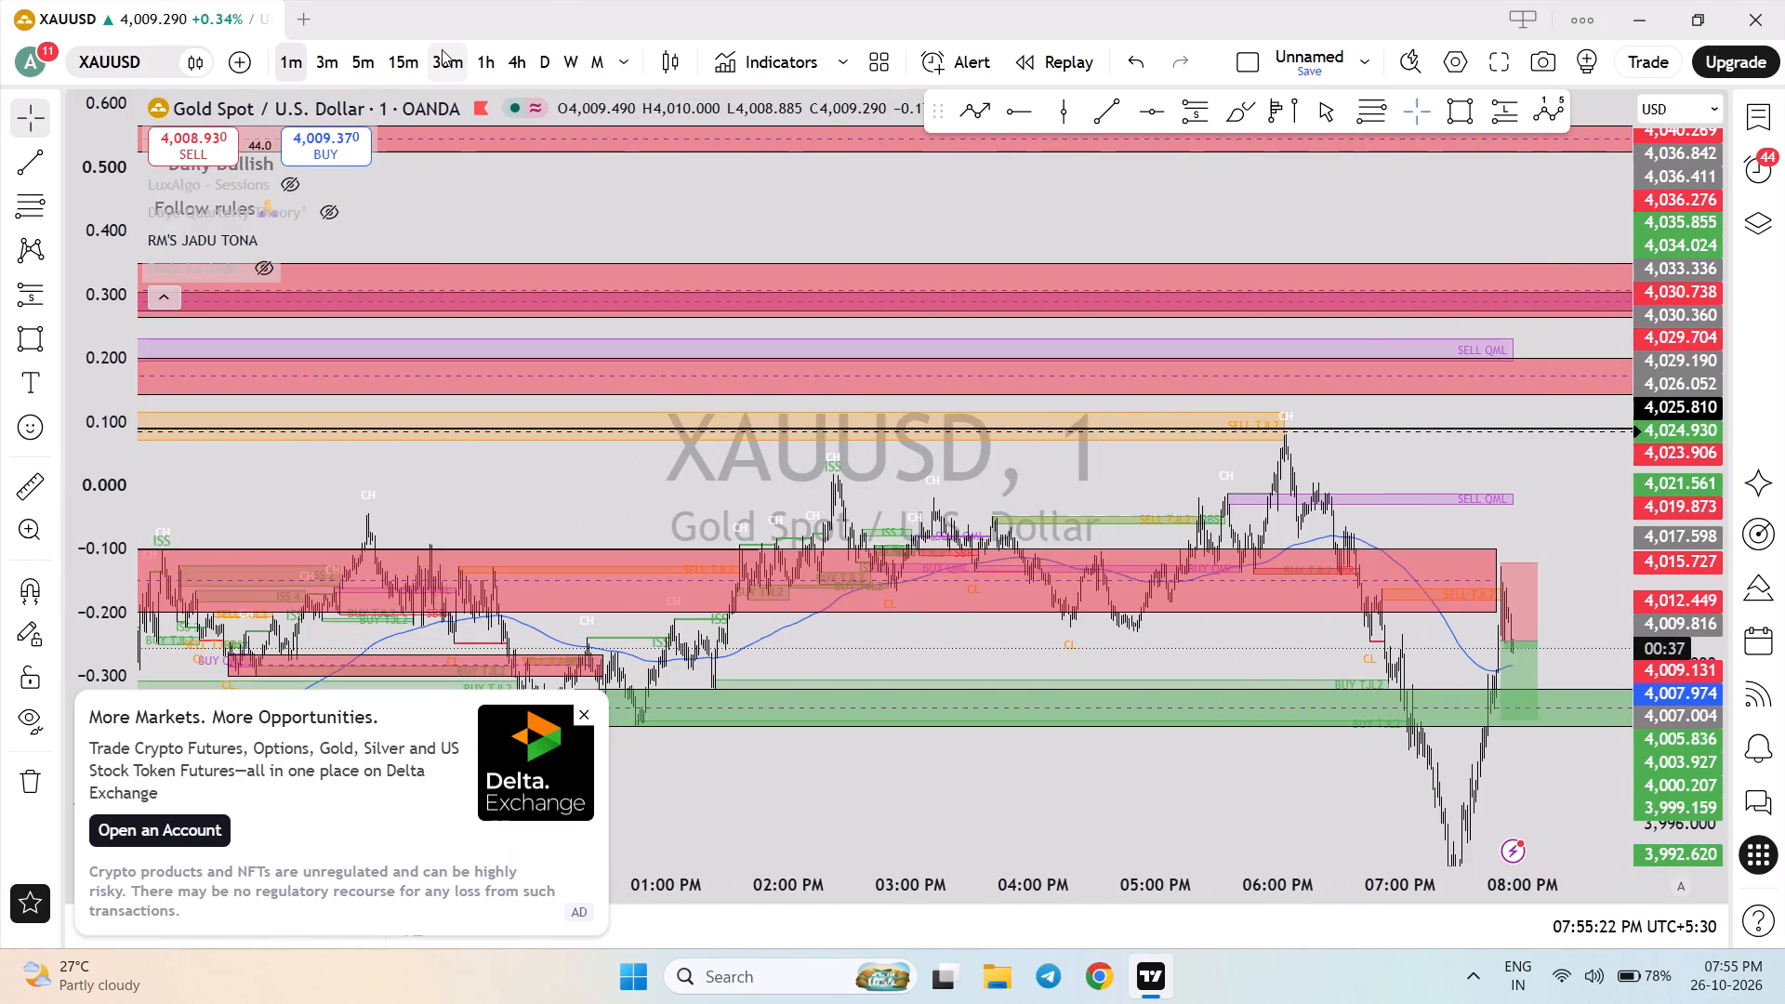
On the 15-minute timeframe, raise the XAUUSD crossing alert beside the black horizontal line to about 4,028.
{"action": "left_click", "coordinate": [393, 61]}
{"action": "scroll", "coordinate": [1260, 438], "scroll_direction": "up", "scroll_amount": 8}
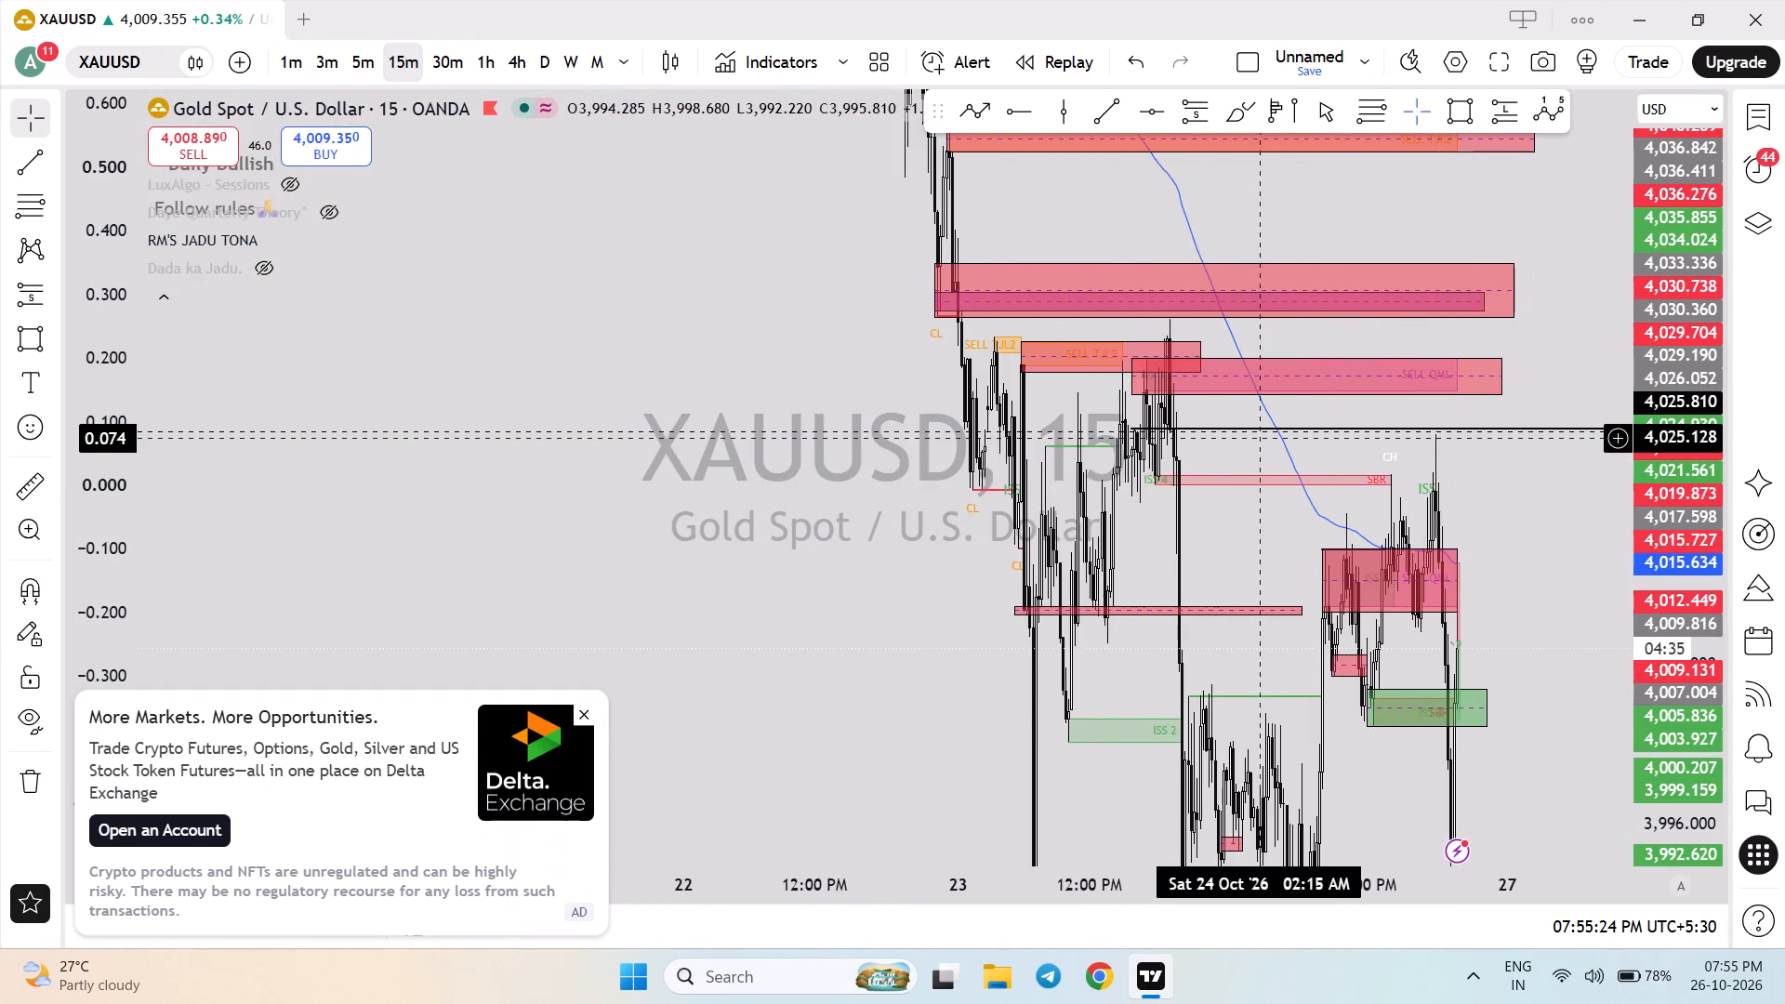
{"action": "scroll", "coordinate": [1260, 438], "scroll_direction": "up", "scroll_amount": 4}
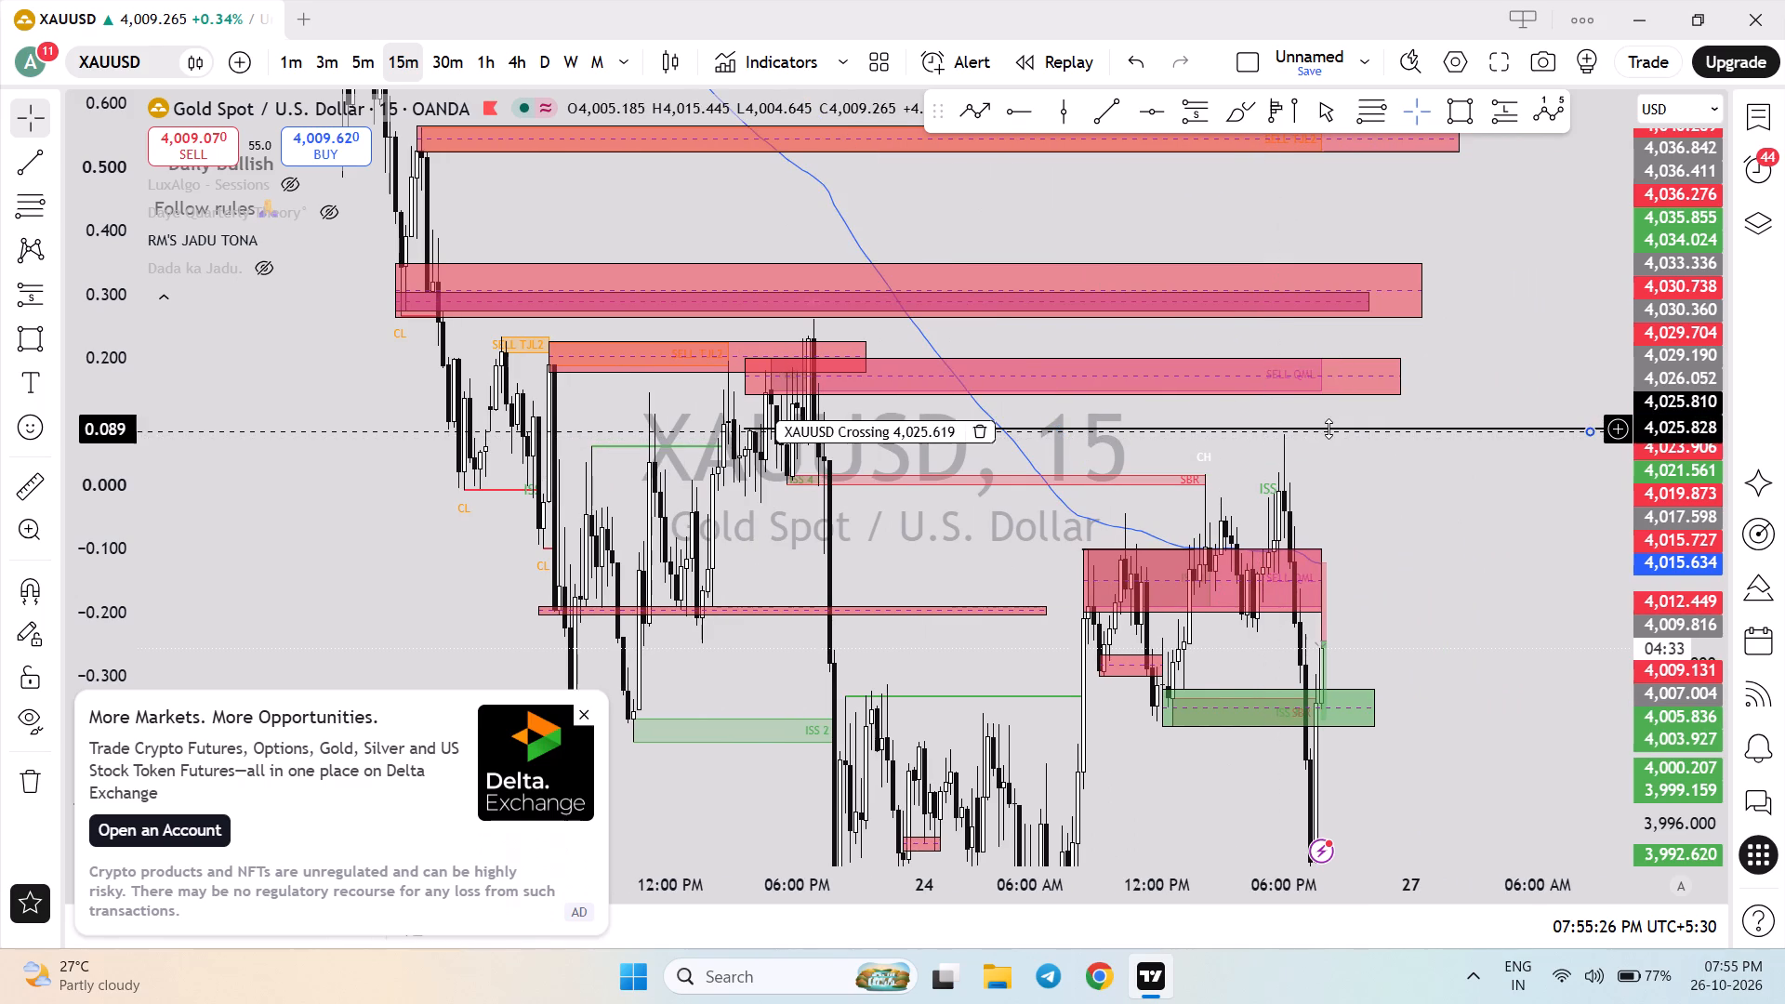
{"action": "left_click_drag", "start_coordinate": [1329, 429], "coordinate": [1461, 400]}
{"action": "left_click", "coordinate": [1470, 480]}
Delete the green demand zone rectangle below the short position's entry on the 15-minute chart.
{"action": "scroll", "coordinate": [1459, 546], "scroll_direction": "up", "scroll_amount": 2}
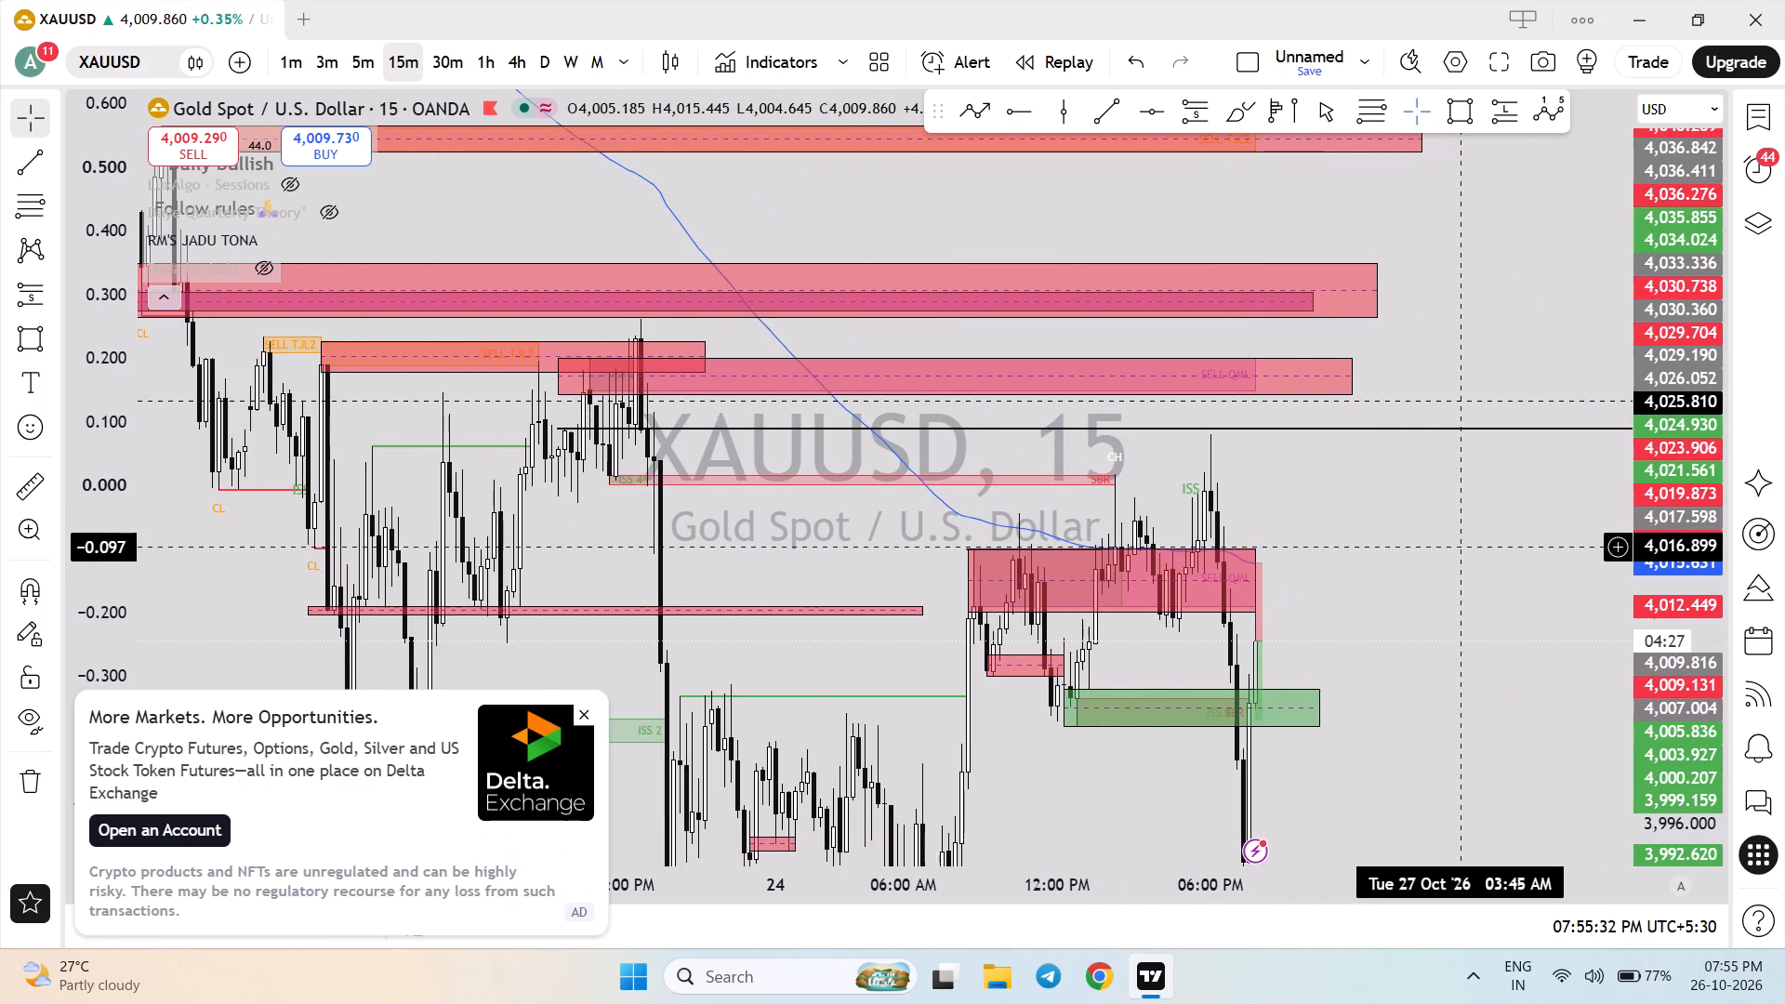
{"action": "left_click_drag", "start_coordinate": [1686, 506], "coordinate": [1685, 583]}
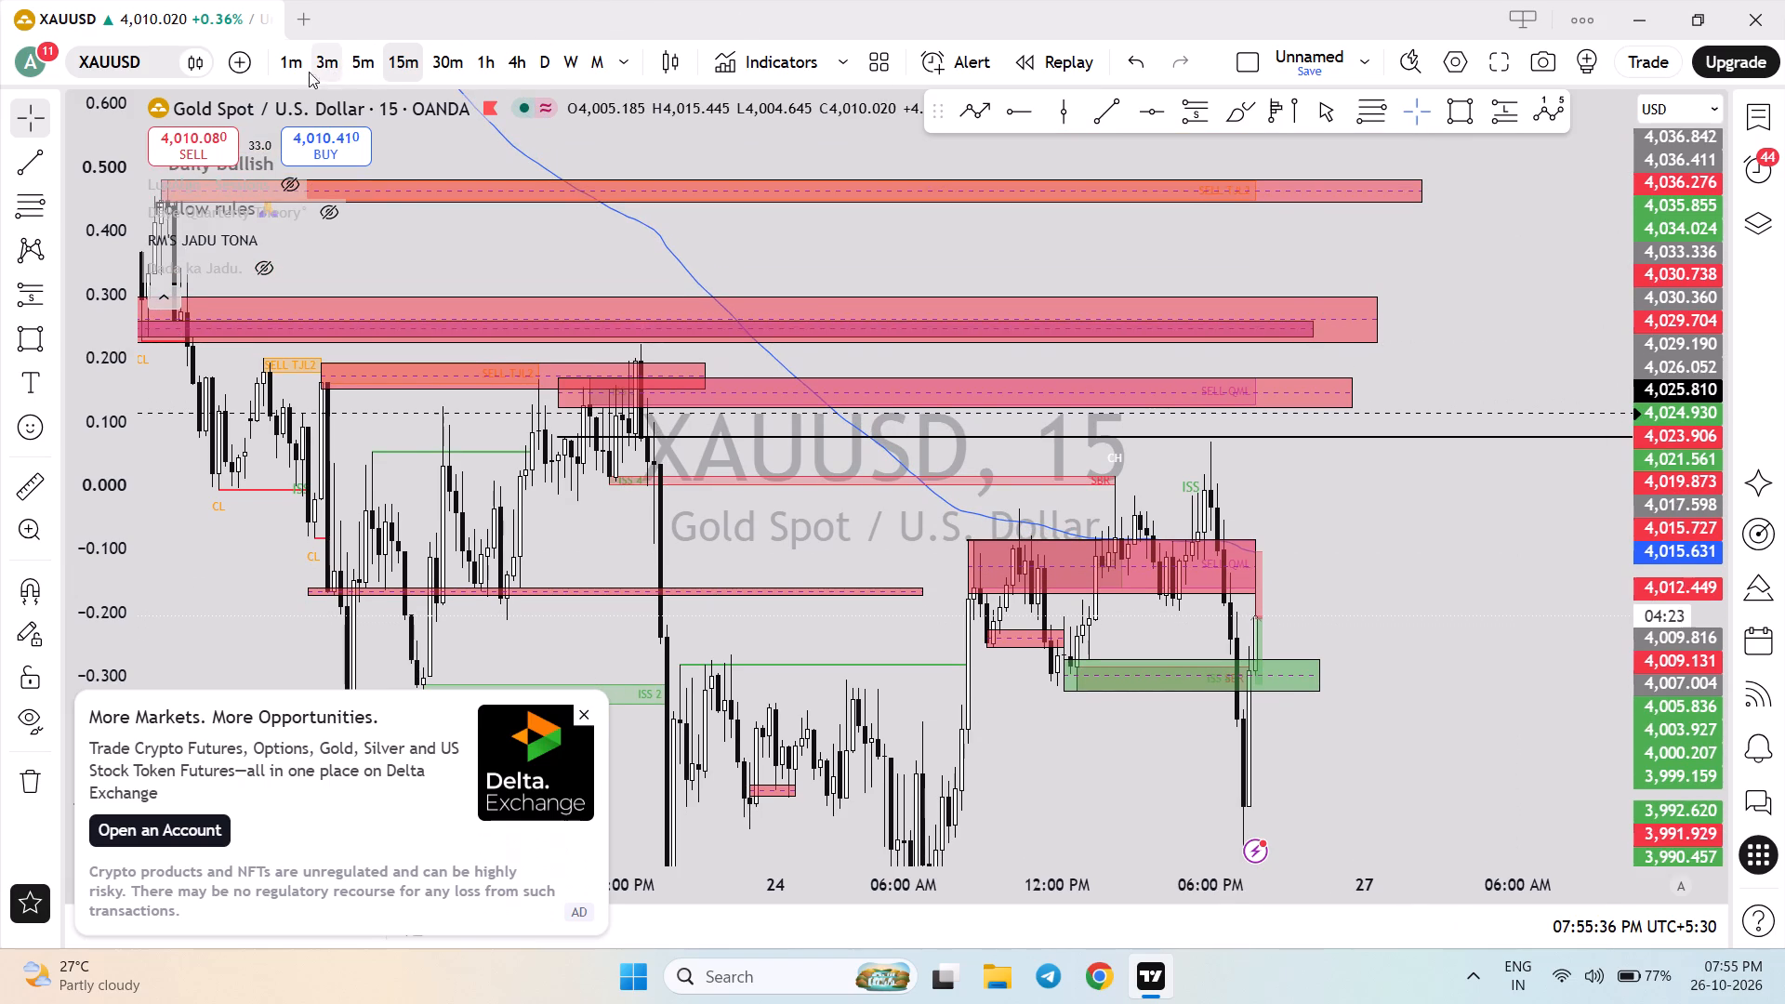
{"action": "left_click", "coordinate": [1314, 670]}
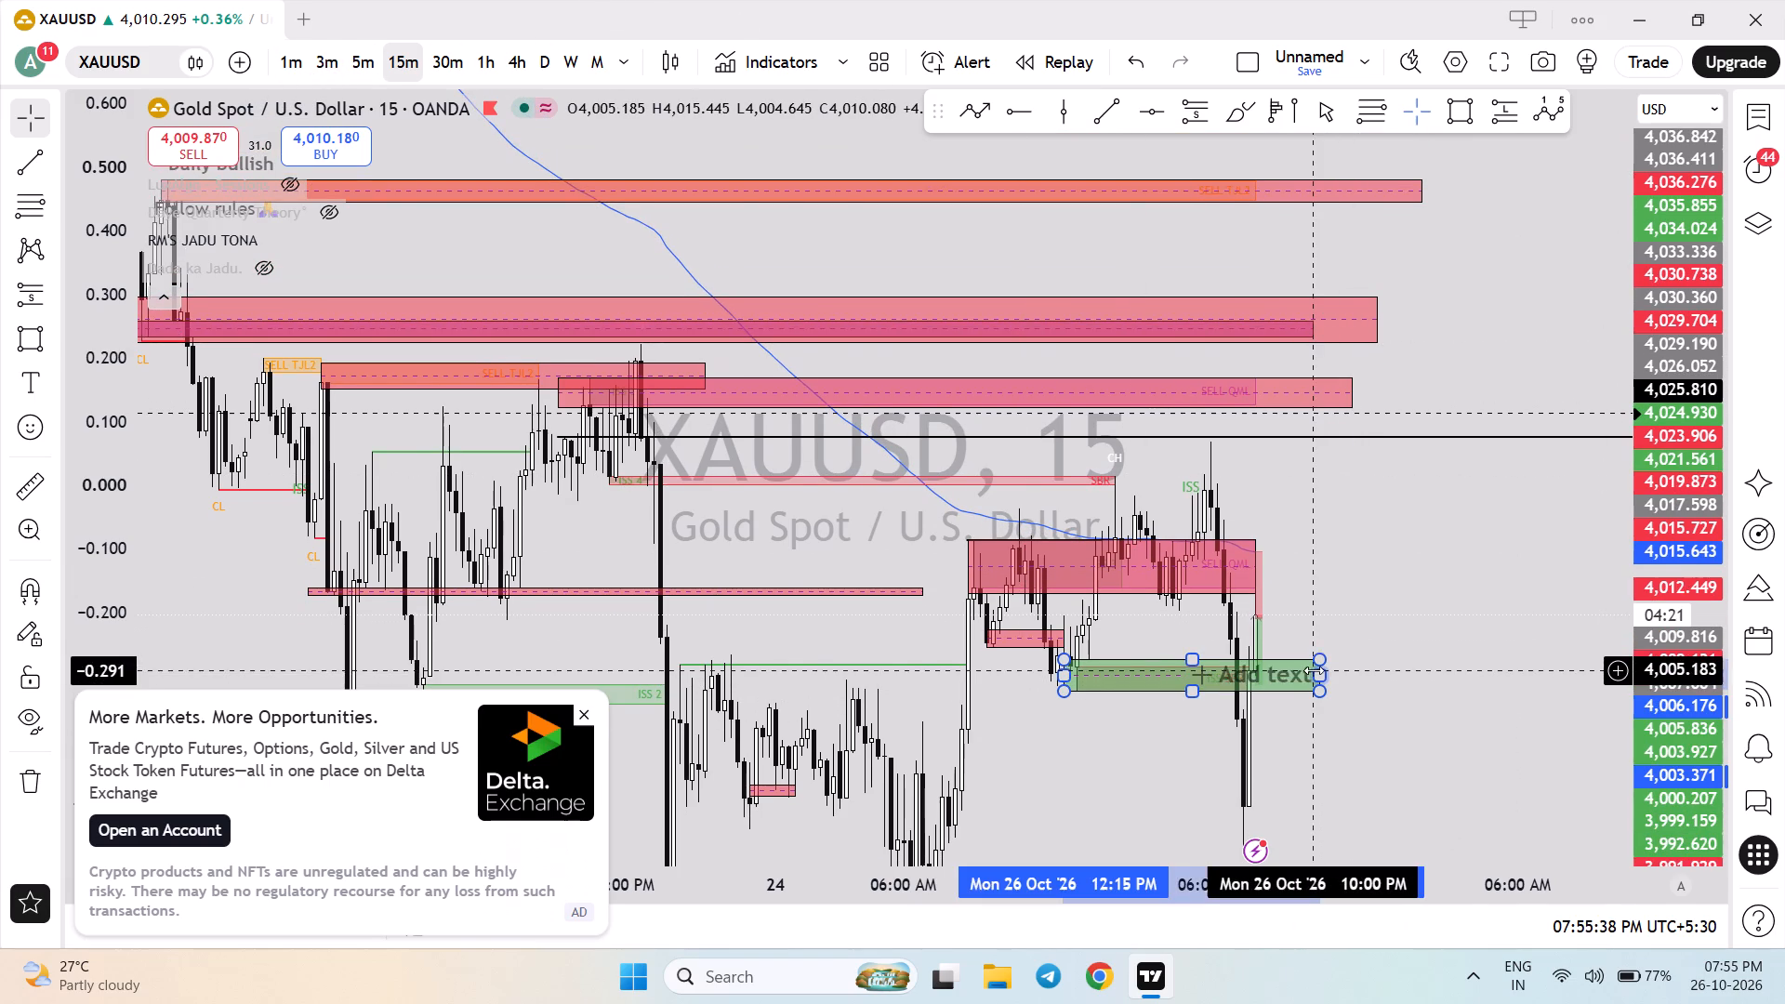
{"action": "left_click", "coordinate": [799, 205]}
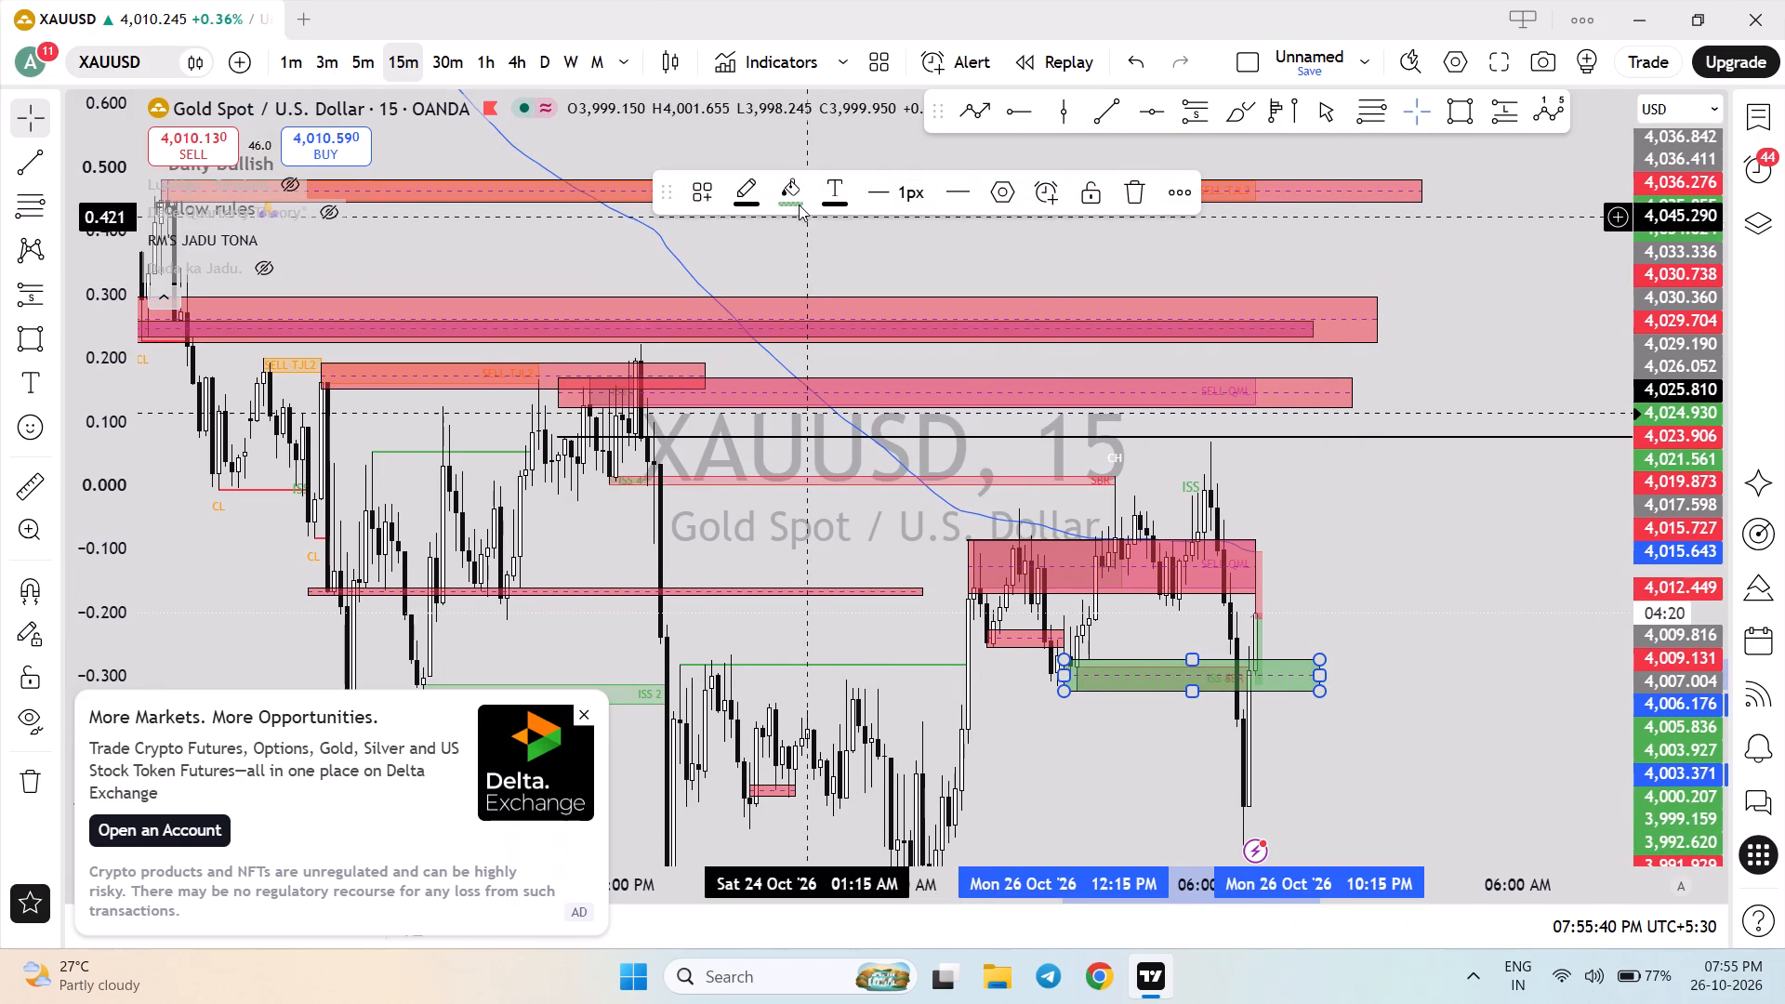
{"action": "left_click", "coordinate": [1130, 190]}
Close the Delta Exchange advertisement covering the 15-minute chart.
{"action": "left_click_drag", "start_coordinate": [1715, 760], "coordinate": [1725, 585]}
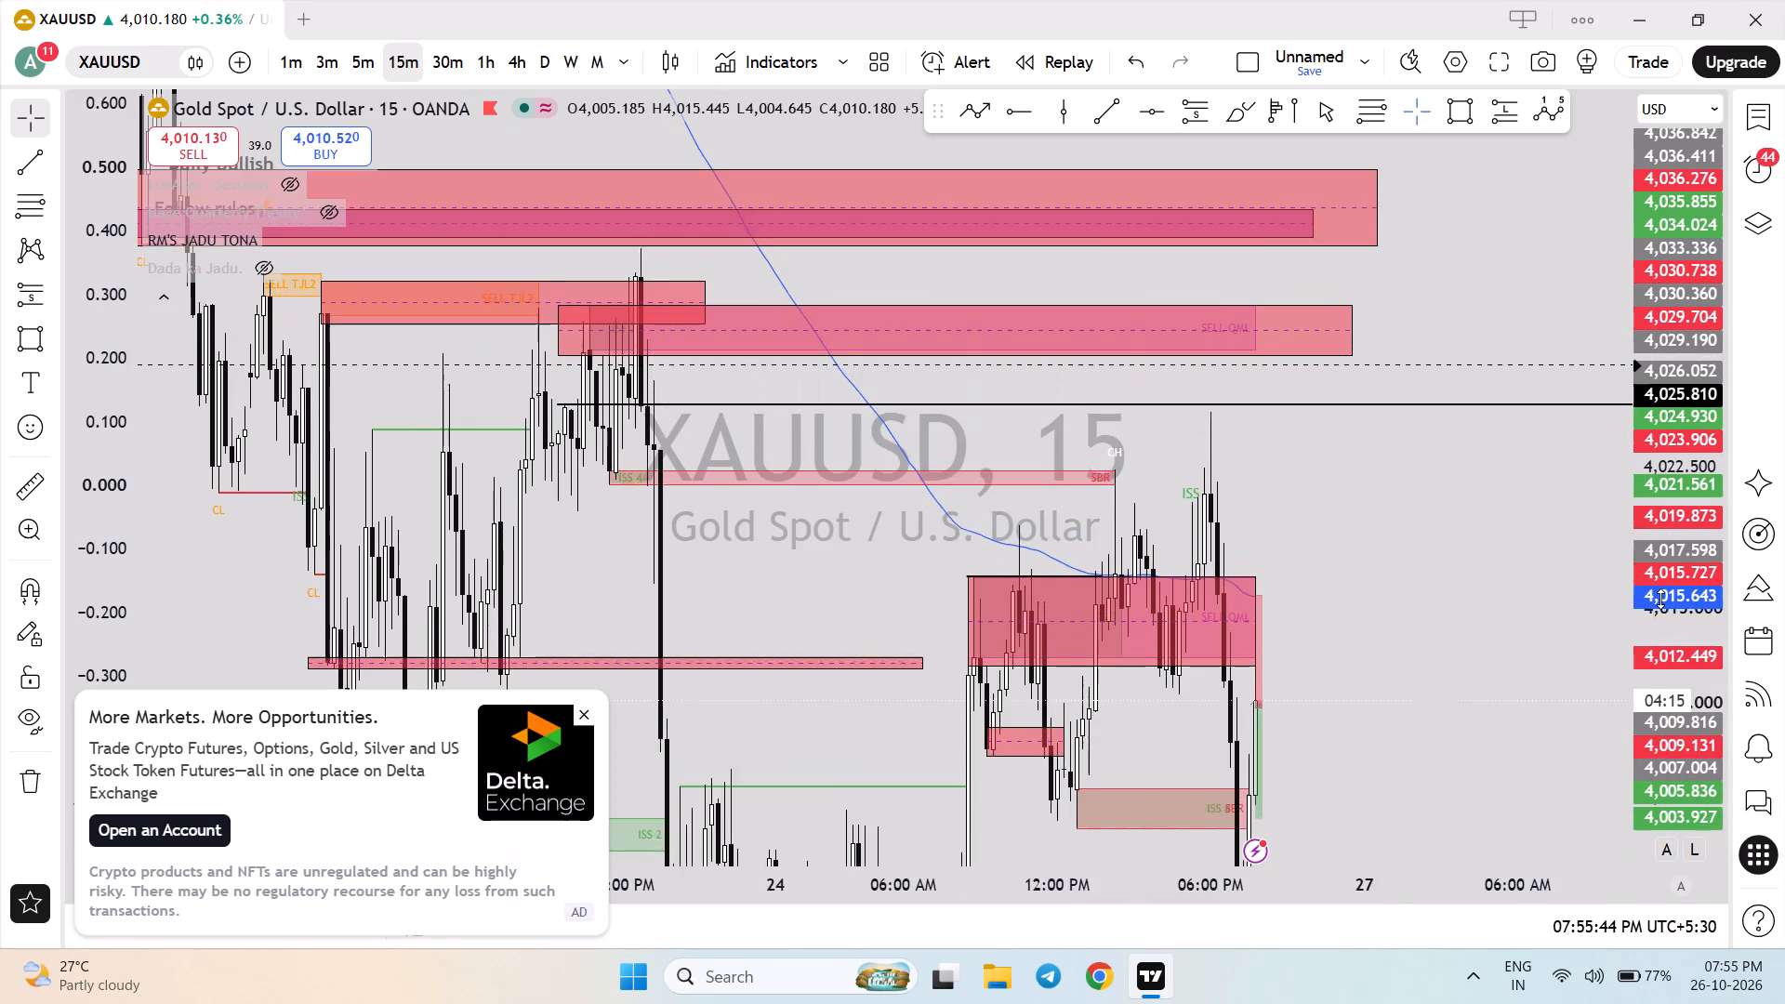
{"action": "scroll", "coordinate": [1541, 636], "scroll_direction": "up", "scroll_amount": 3}
{"action": "left_click_drag", "start_coordinate": [1682, 474], "coordinate": [1649, 731]}
{"action": "left_click", "coordinate": [587, 715]}
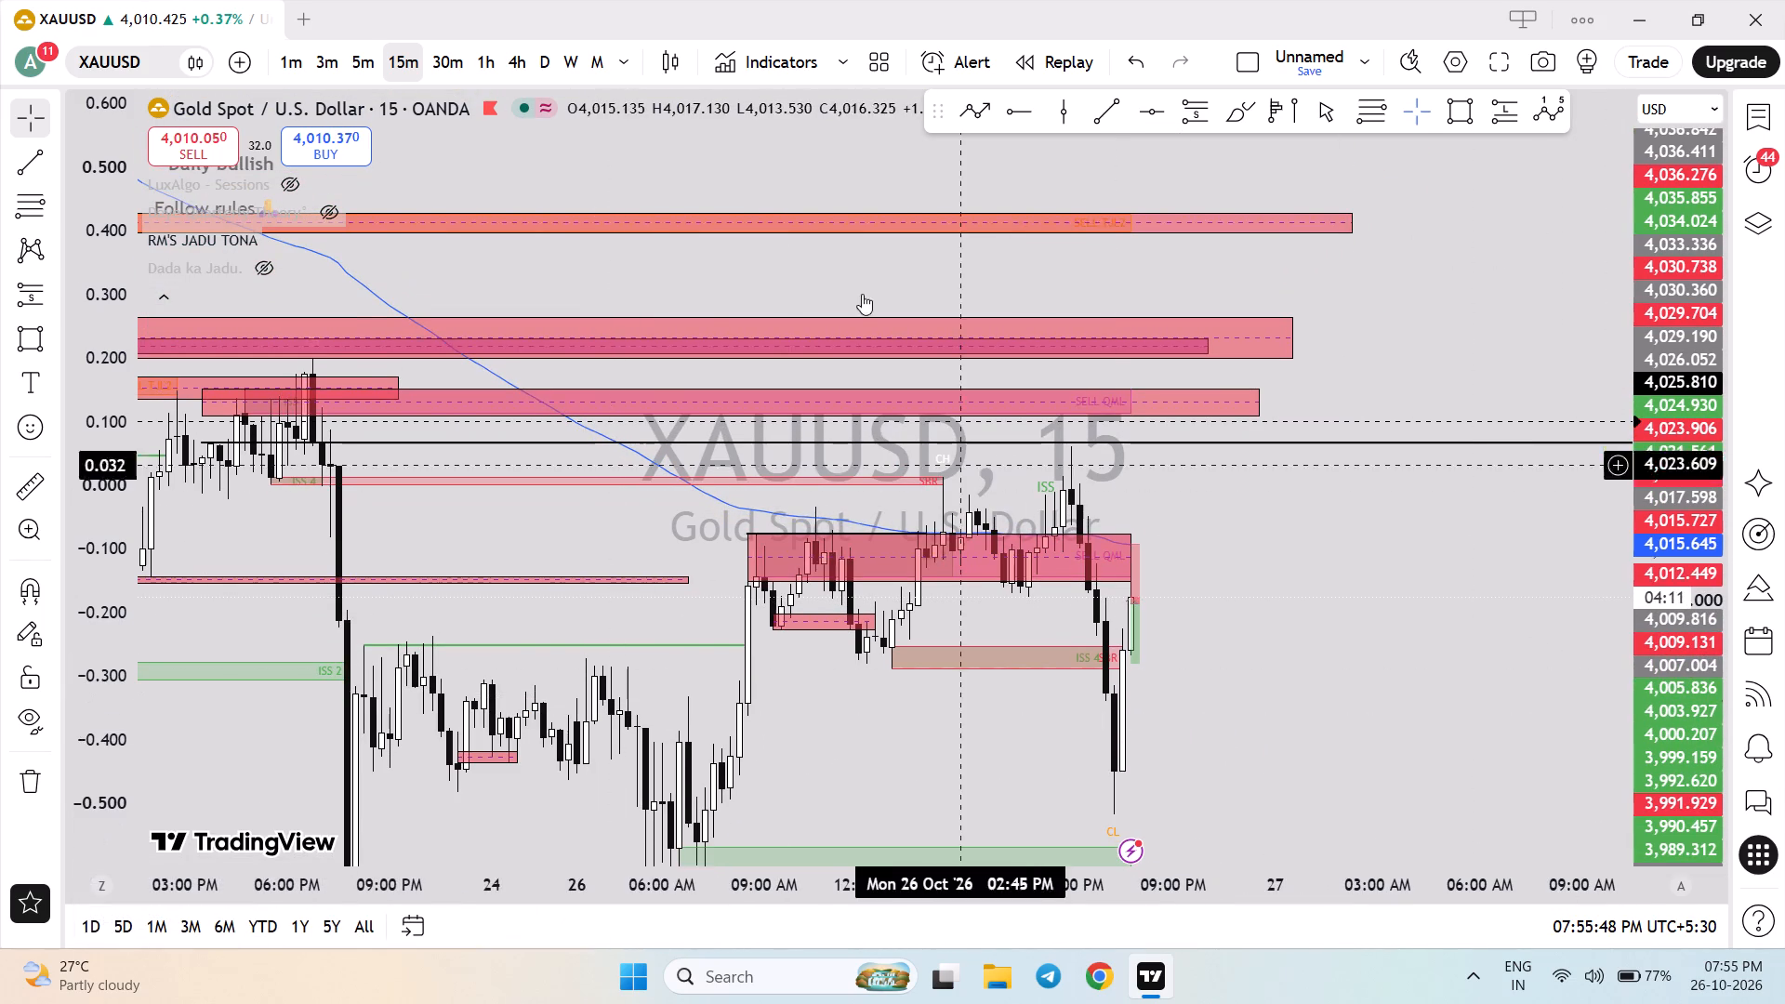
Return to the 1-minute XAUUSD chart and examine recent candles around the short position's entry.
{"action": "scroll", "coordinate": [958, 436], "scroll_direction": "down", "scroll_amount": 1}
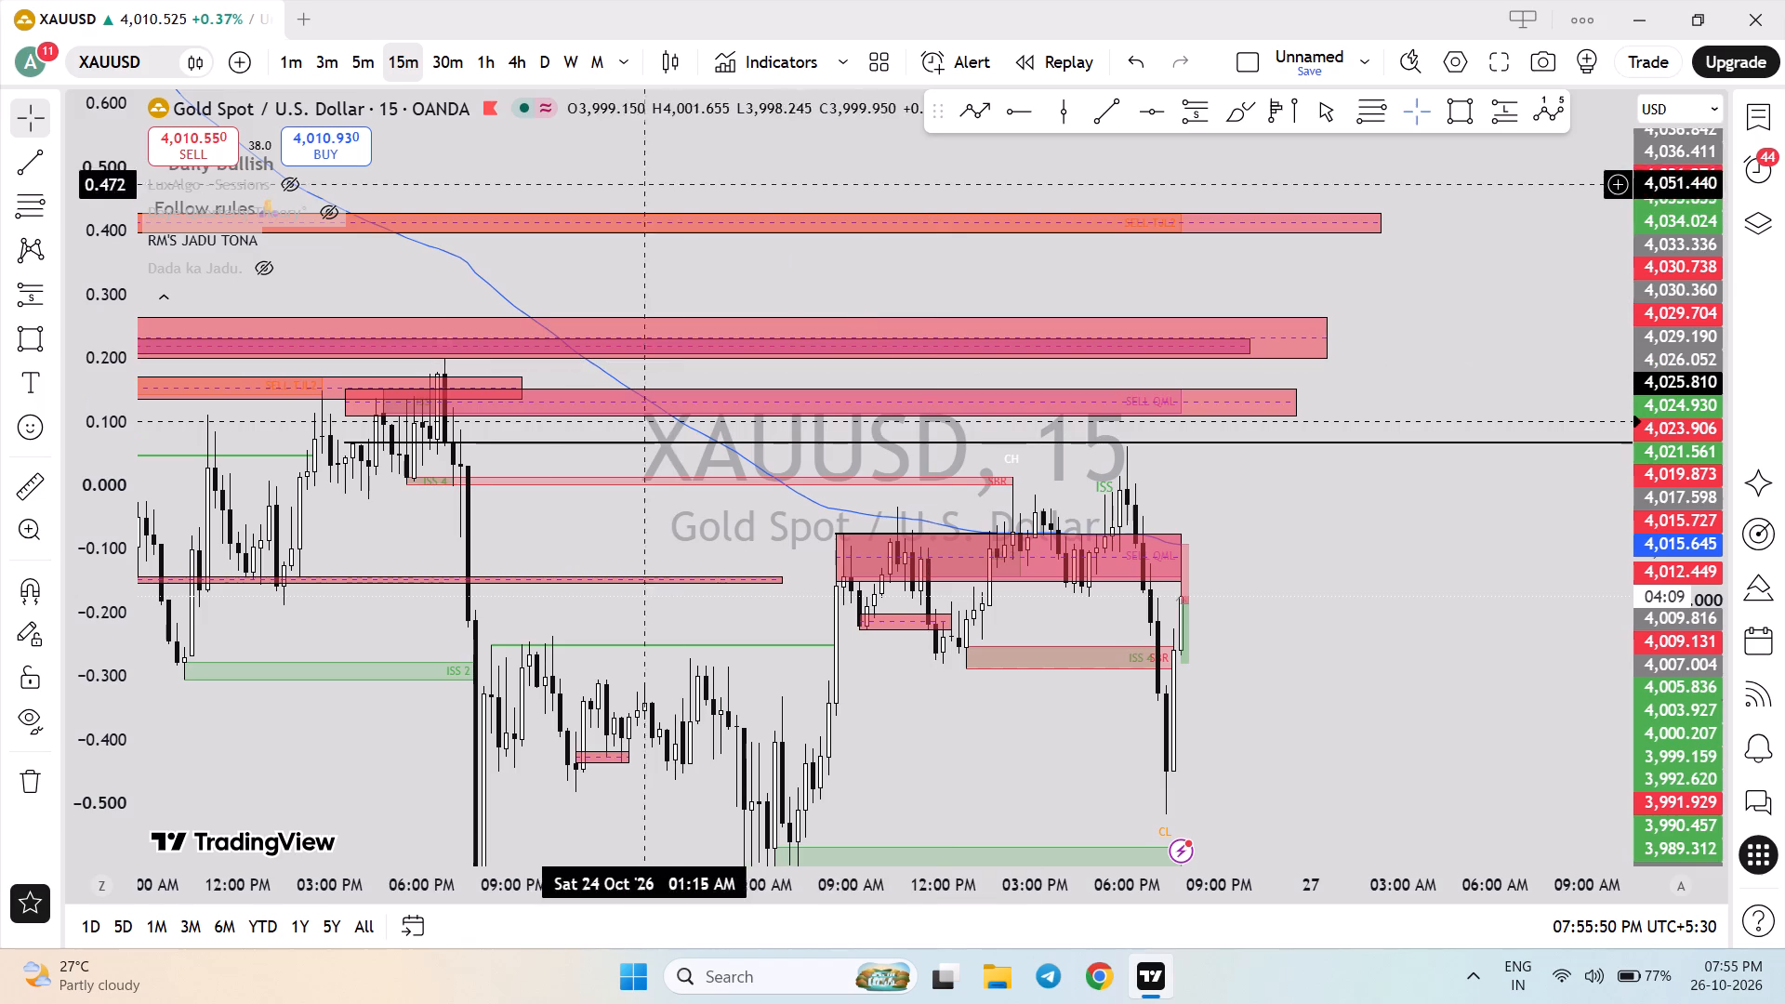
{"action": "left_click", "coordinate": [292, 61]}
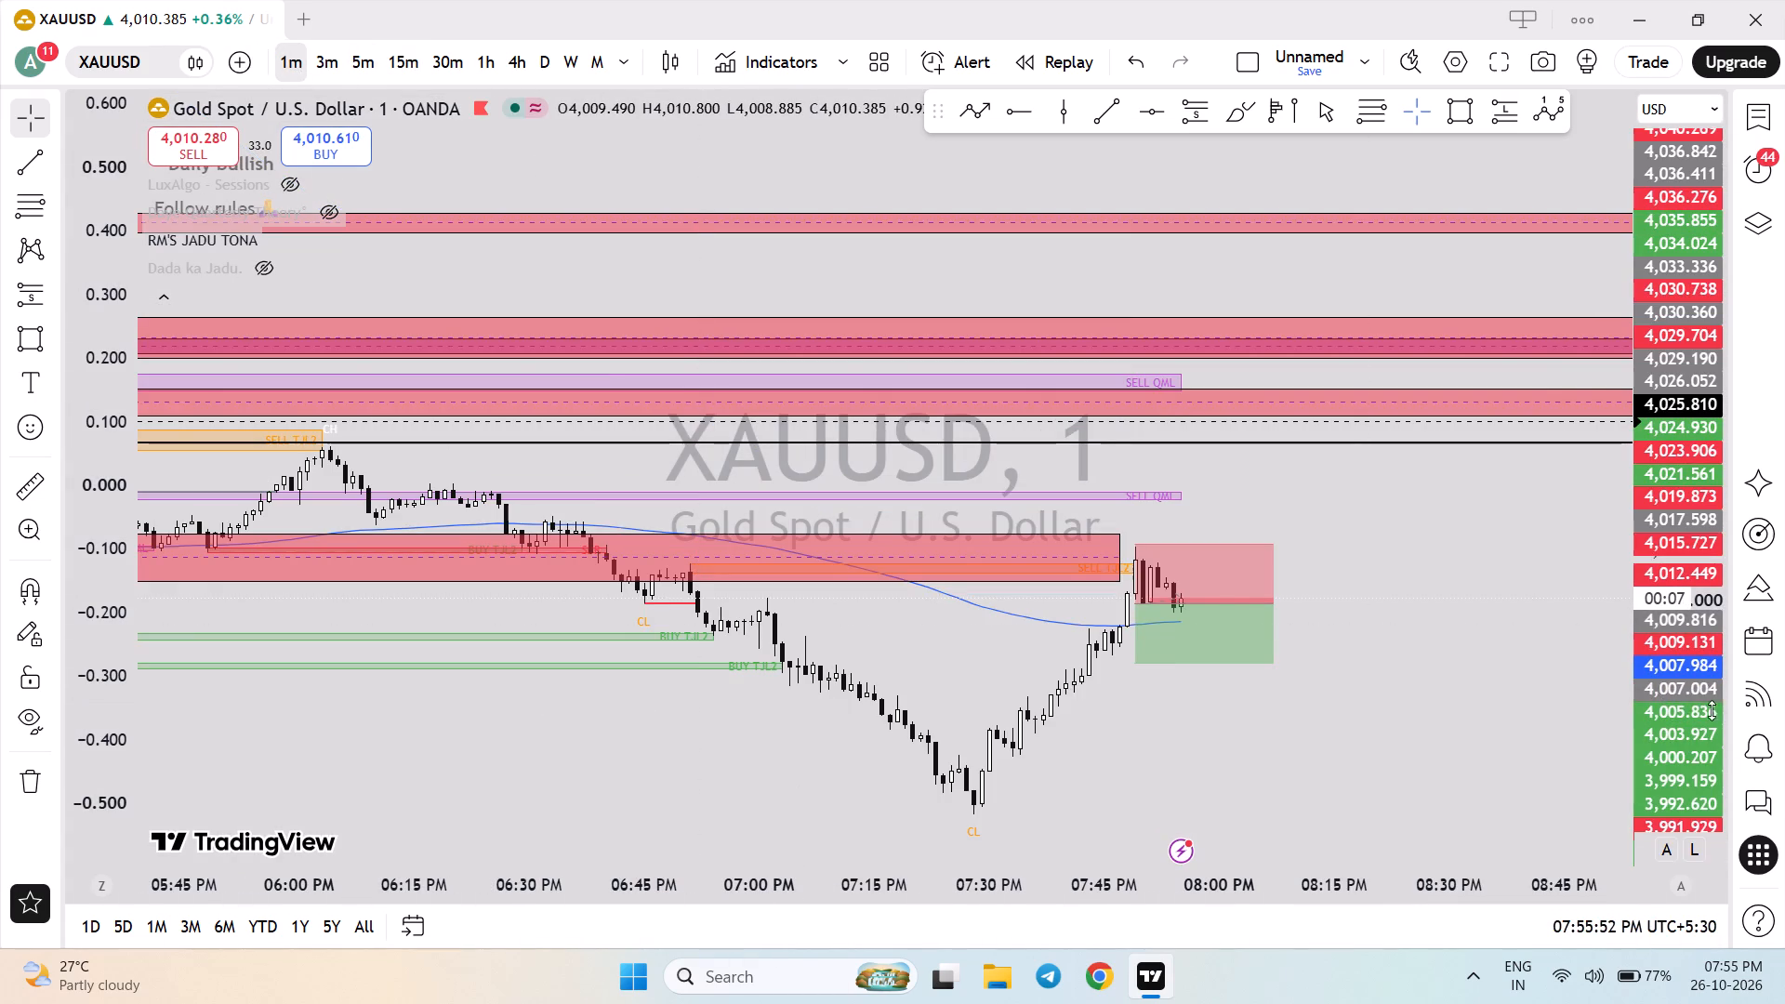
{"action": "left_click_drag", "start_coordinate": [1679, 709], "coordinate": [1649, 473]}
{"action": "left_click_drag", "start_coordinate": [1428, 651], "coordinate": [1404, 358]}
{"action": "left_click_drag", "start_coordinate": [1659, 627], "coordinate": [1654, 420]}
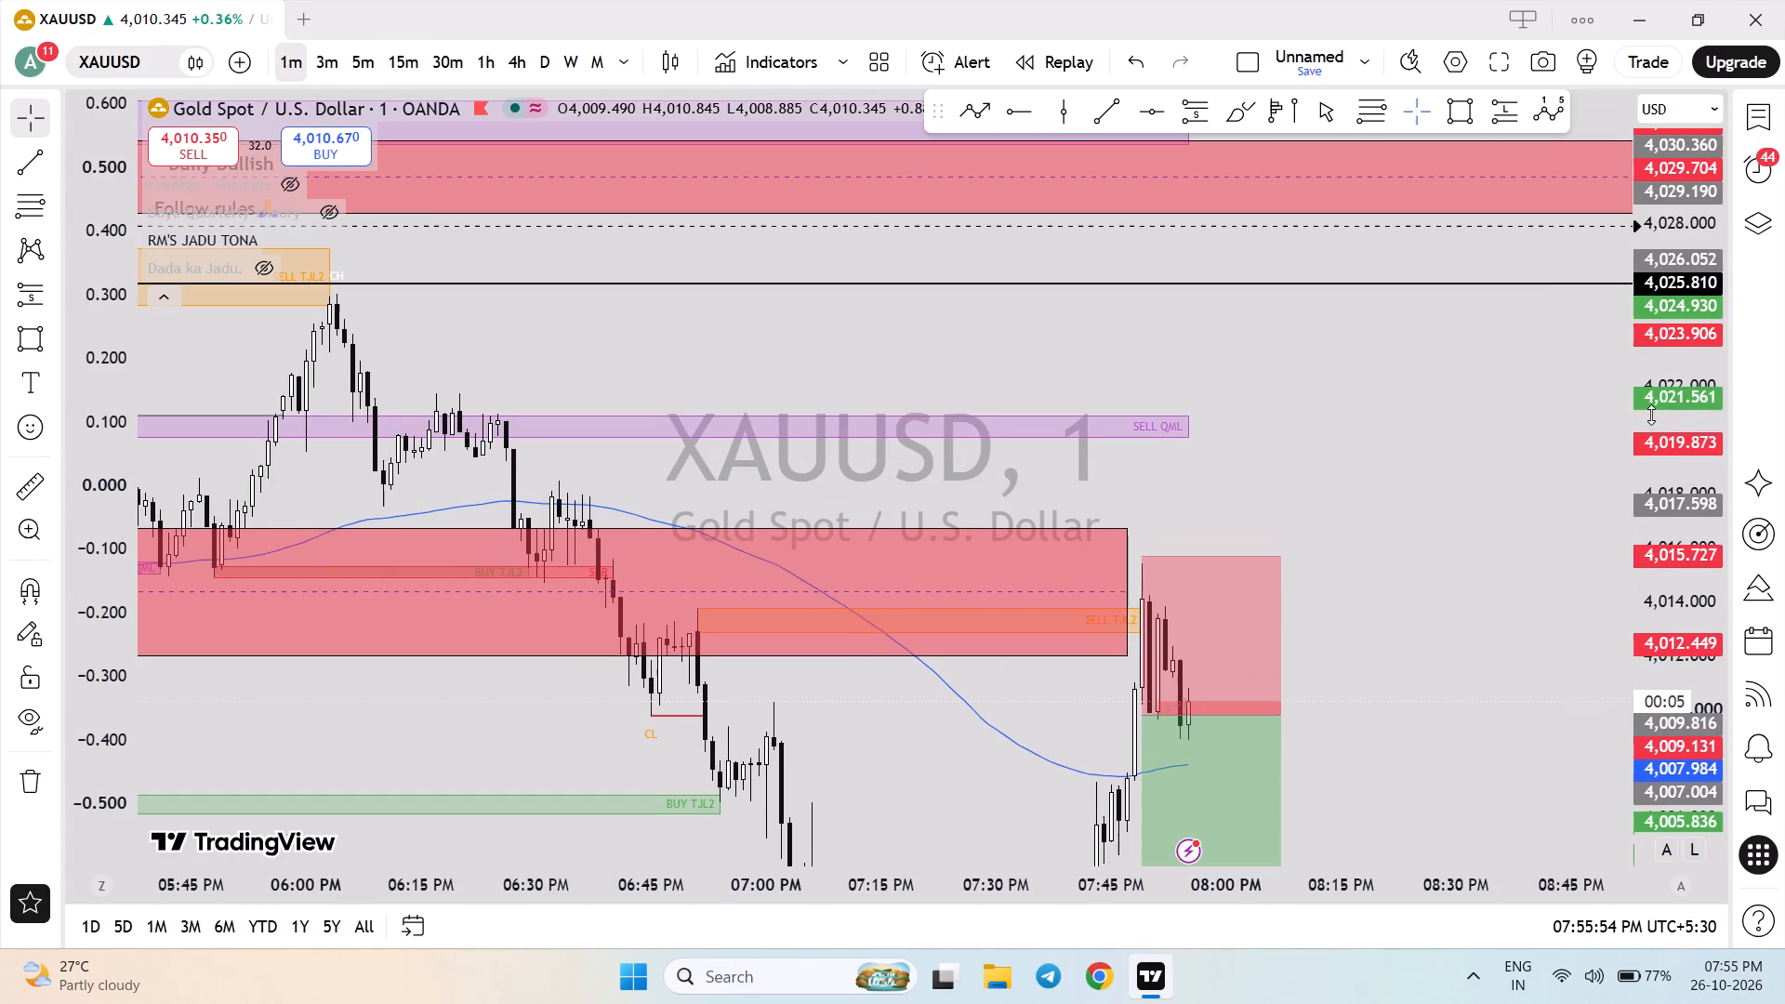
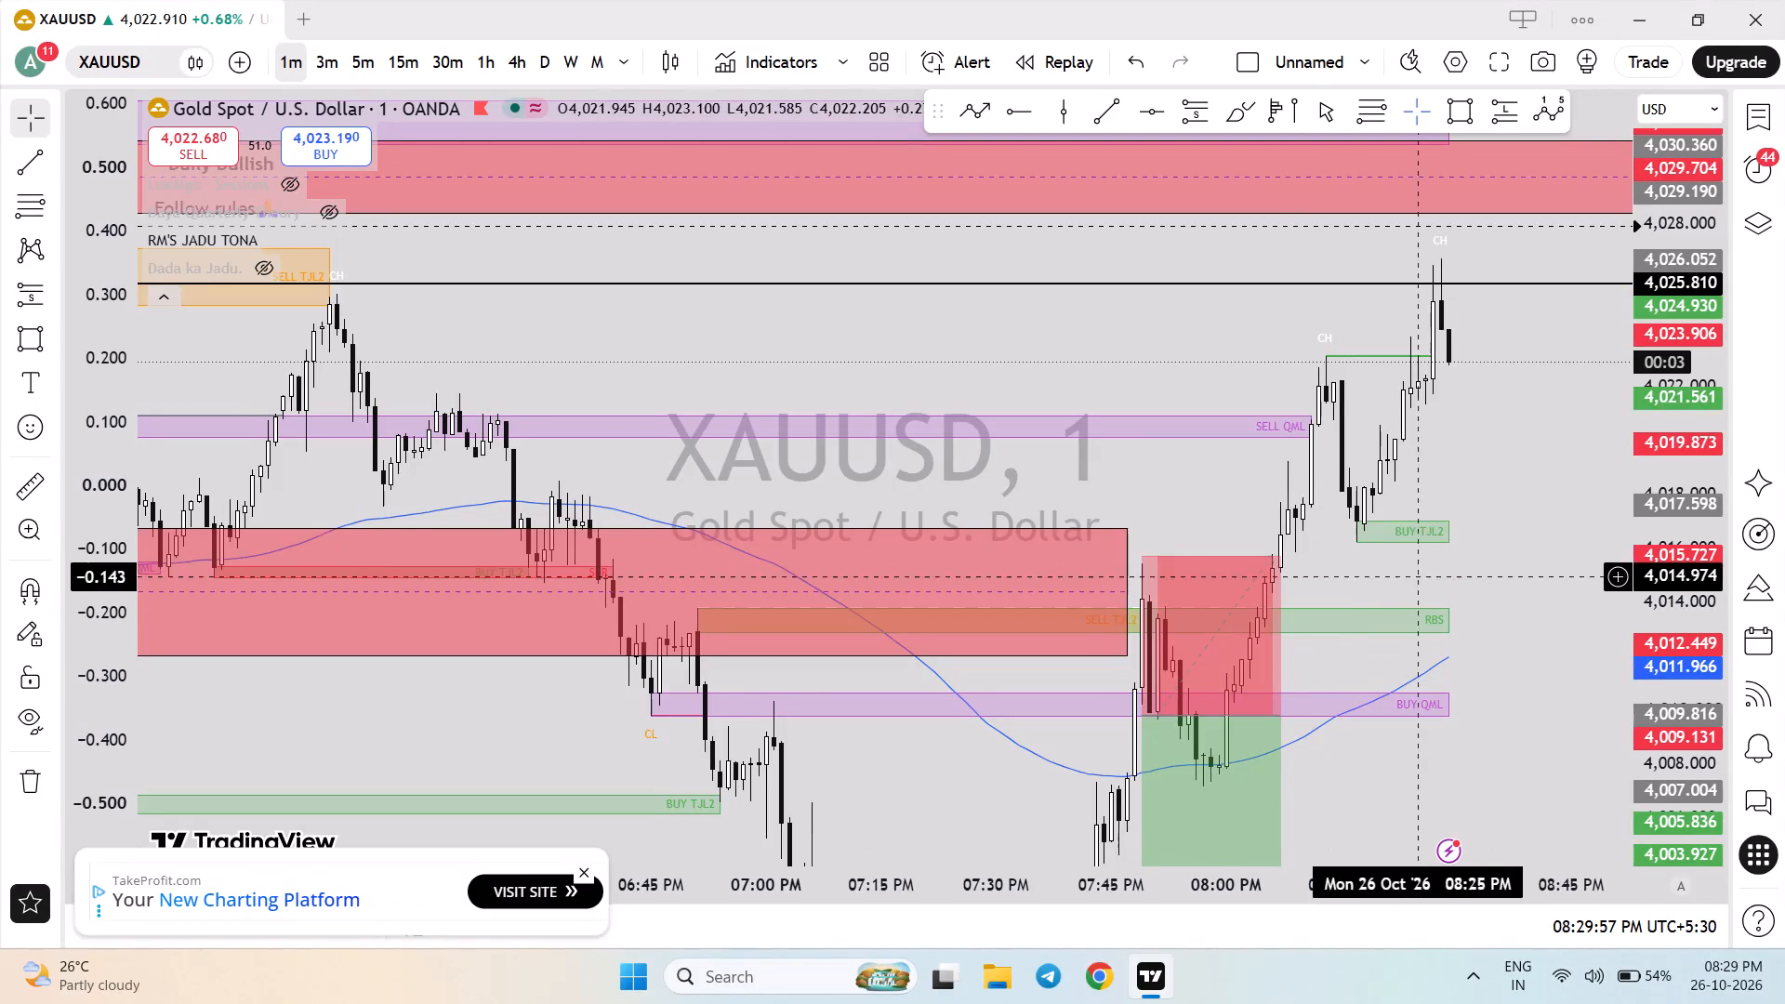
Examine price against the overhead red supply zones on the 1-minute chart, and again on the 15-minute chart.
{"action": "left_click_drag", "start_coordinate": [1655, 364], "coordinate": [1659, 528]}
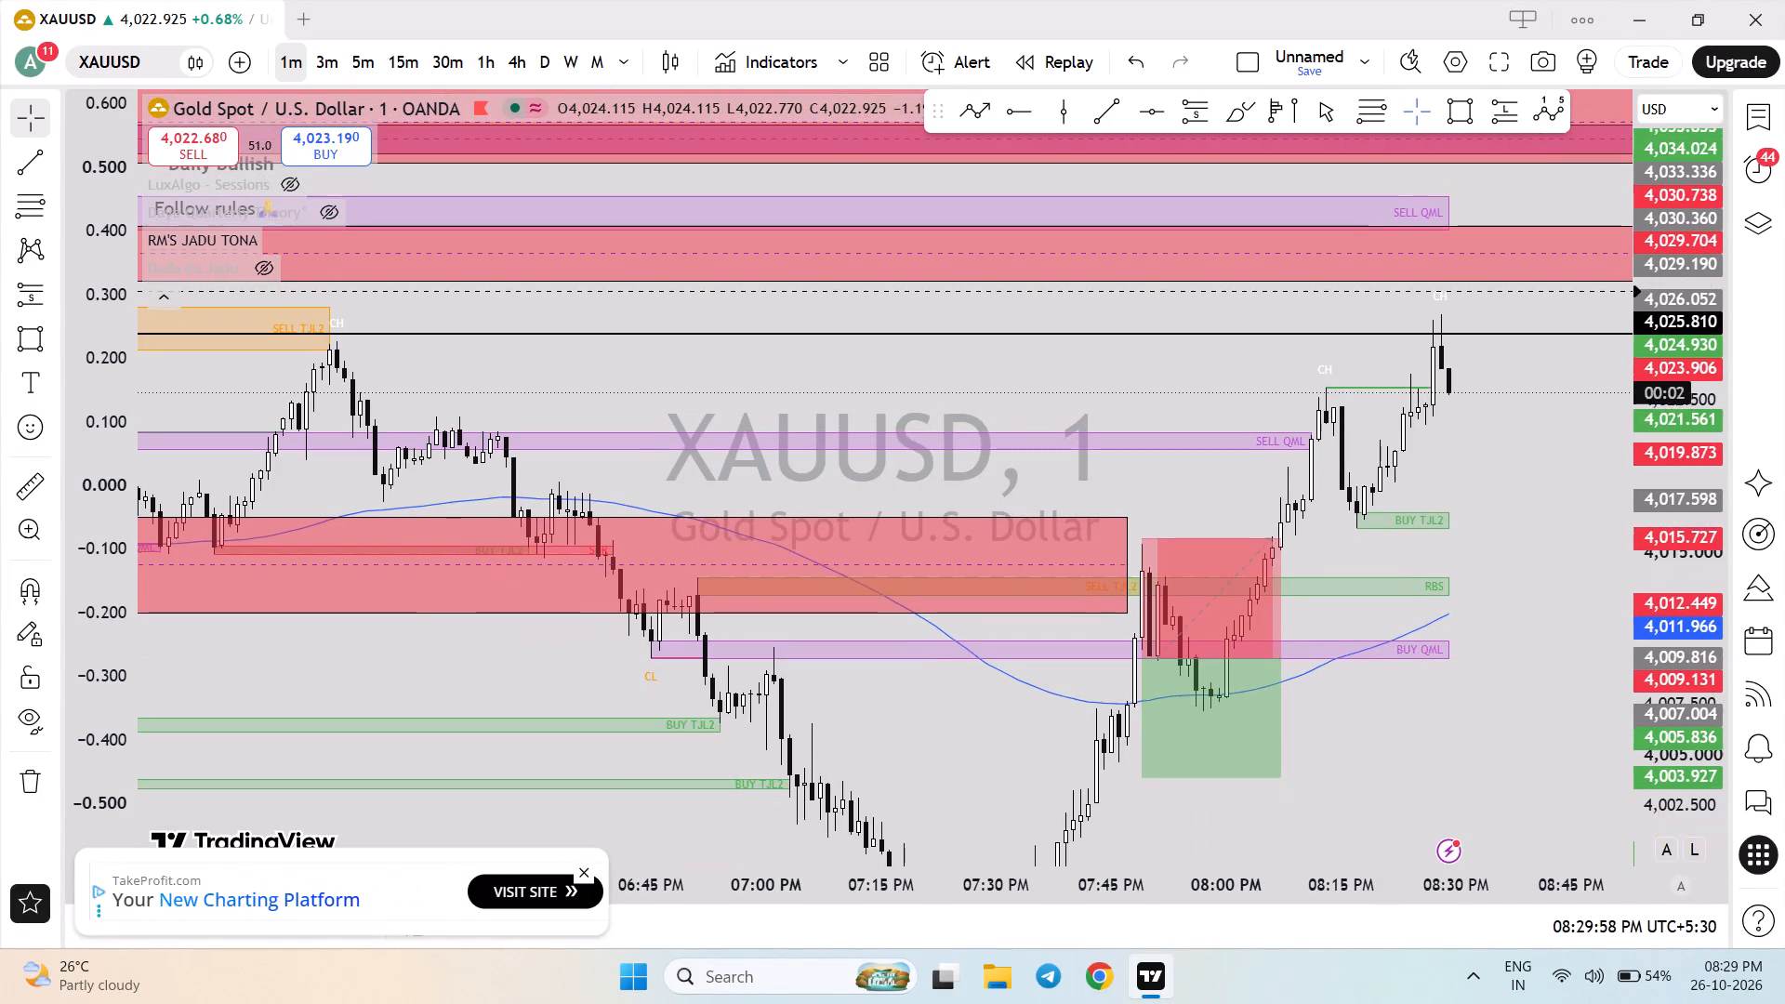
{"action": "left_click_drag", "start_coordinate": [1524, 482], "coordinate": [1504, 662]}
{"action": "scroll", "coordinate": [1488, 654], "scroll_direction": "down", "scroll_amount": 3}
{"action": "left_click_drag", "start_coordinate": [1519, 604], "coordinate": [1493, 656]}
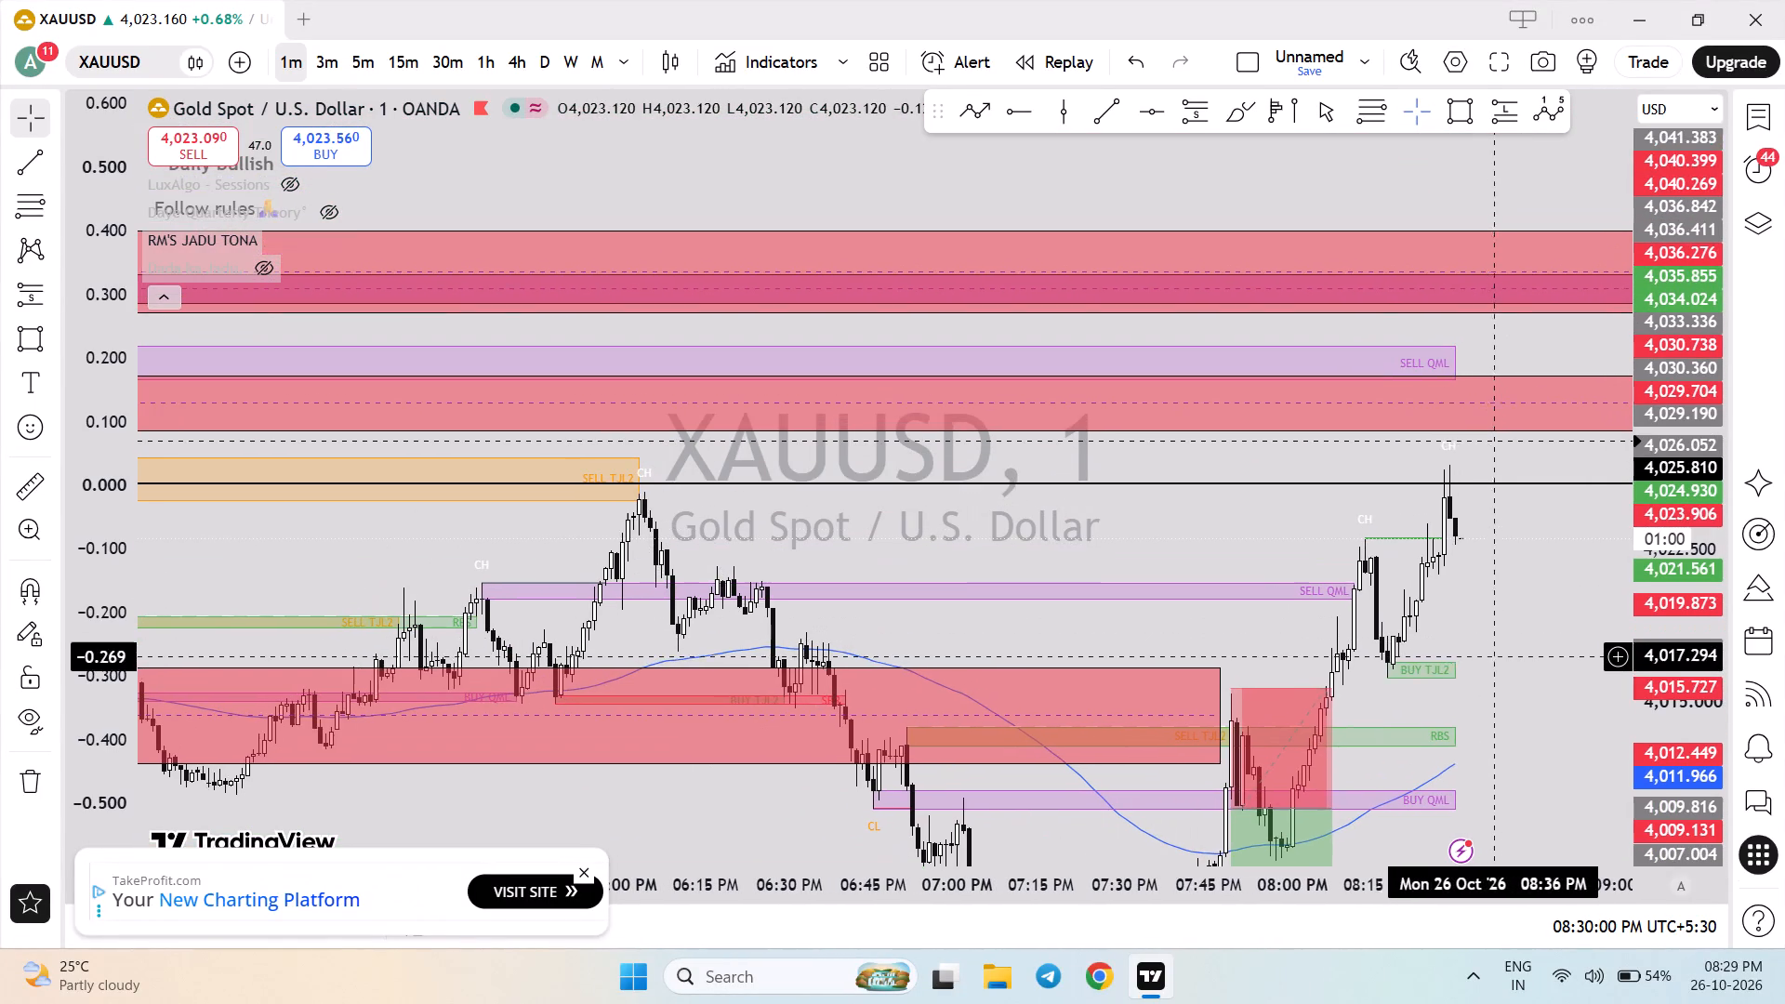
{"action": "left_click", "coordinate": [394, 59]}
{"action": "scroll", "coordinate": [1206, 403], "scroll_direction": "up", "scroll_amount": 2}
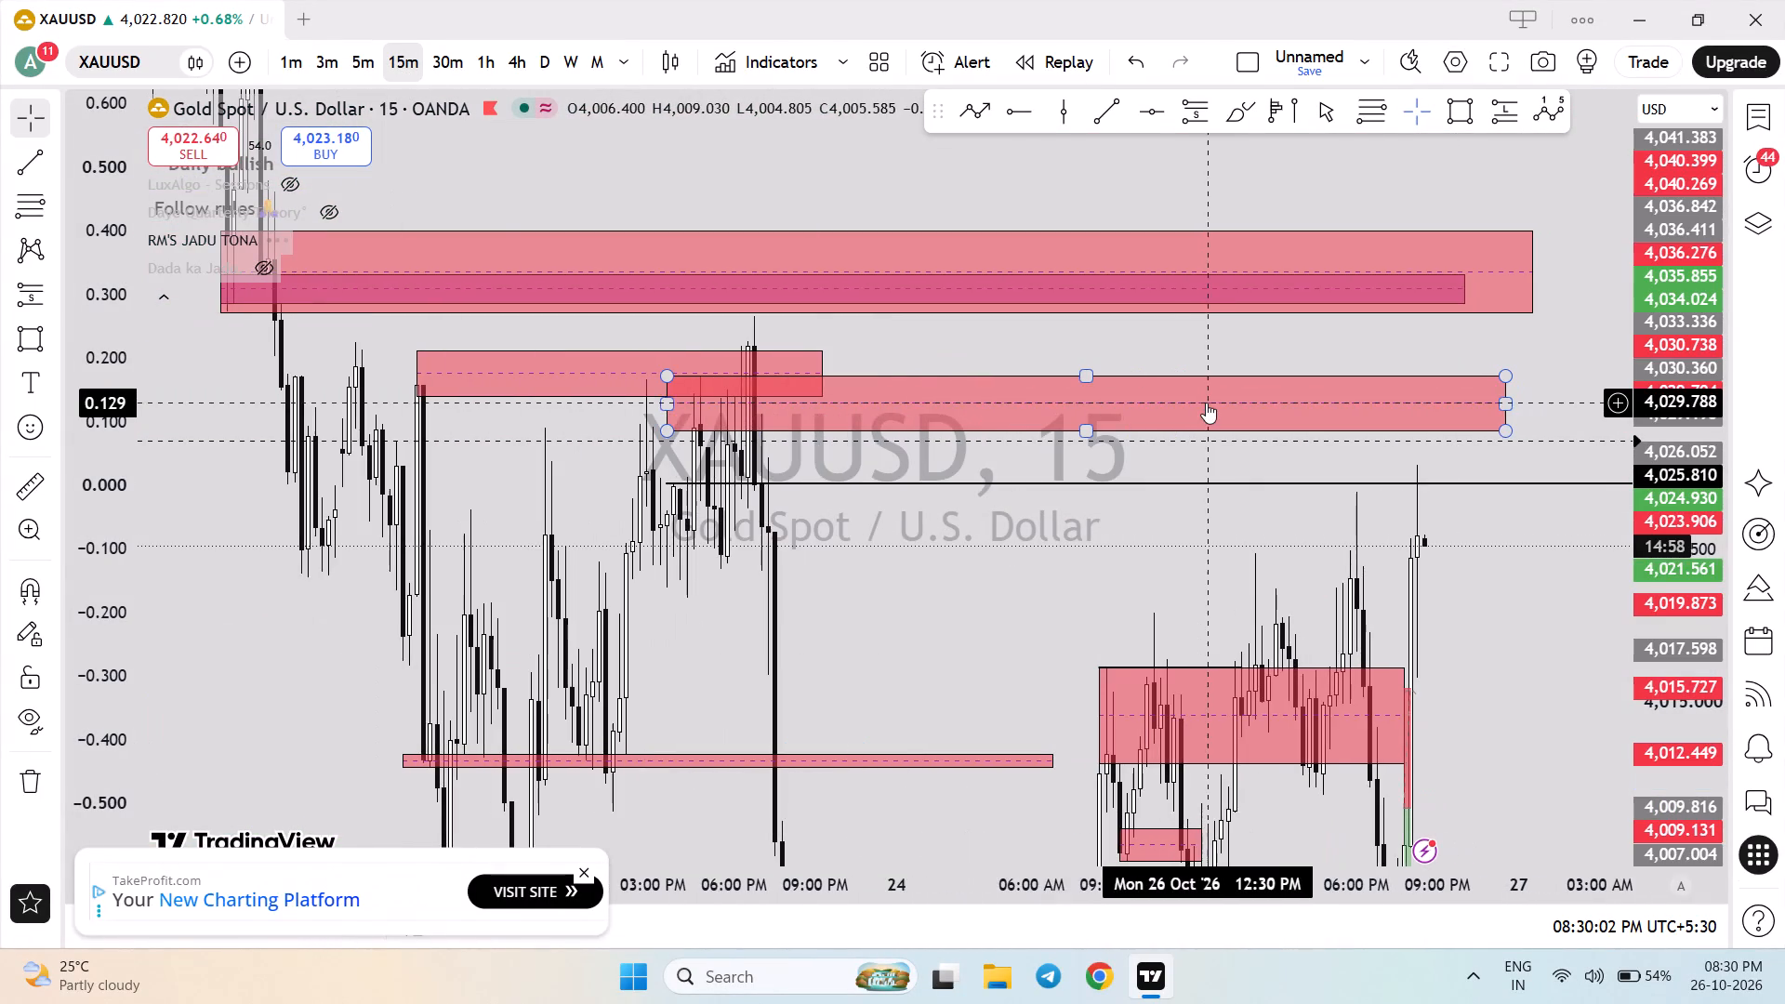
{"action": "left_click_drag", "start_coordinate": [962, 572], "coordinate": [956, 613]}
{"action": "left_click_drag", "start_coordinate": [1655, 579], "coordinate": [1626, 482]}
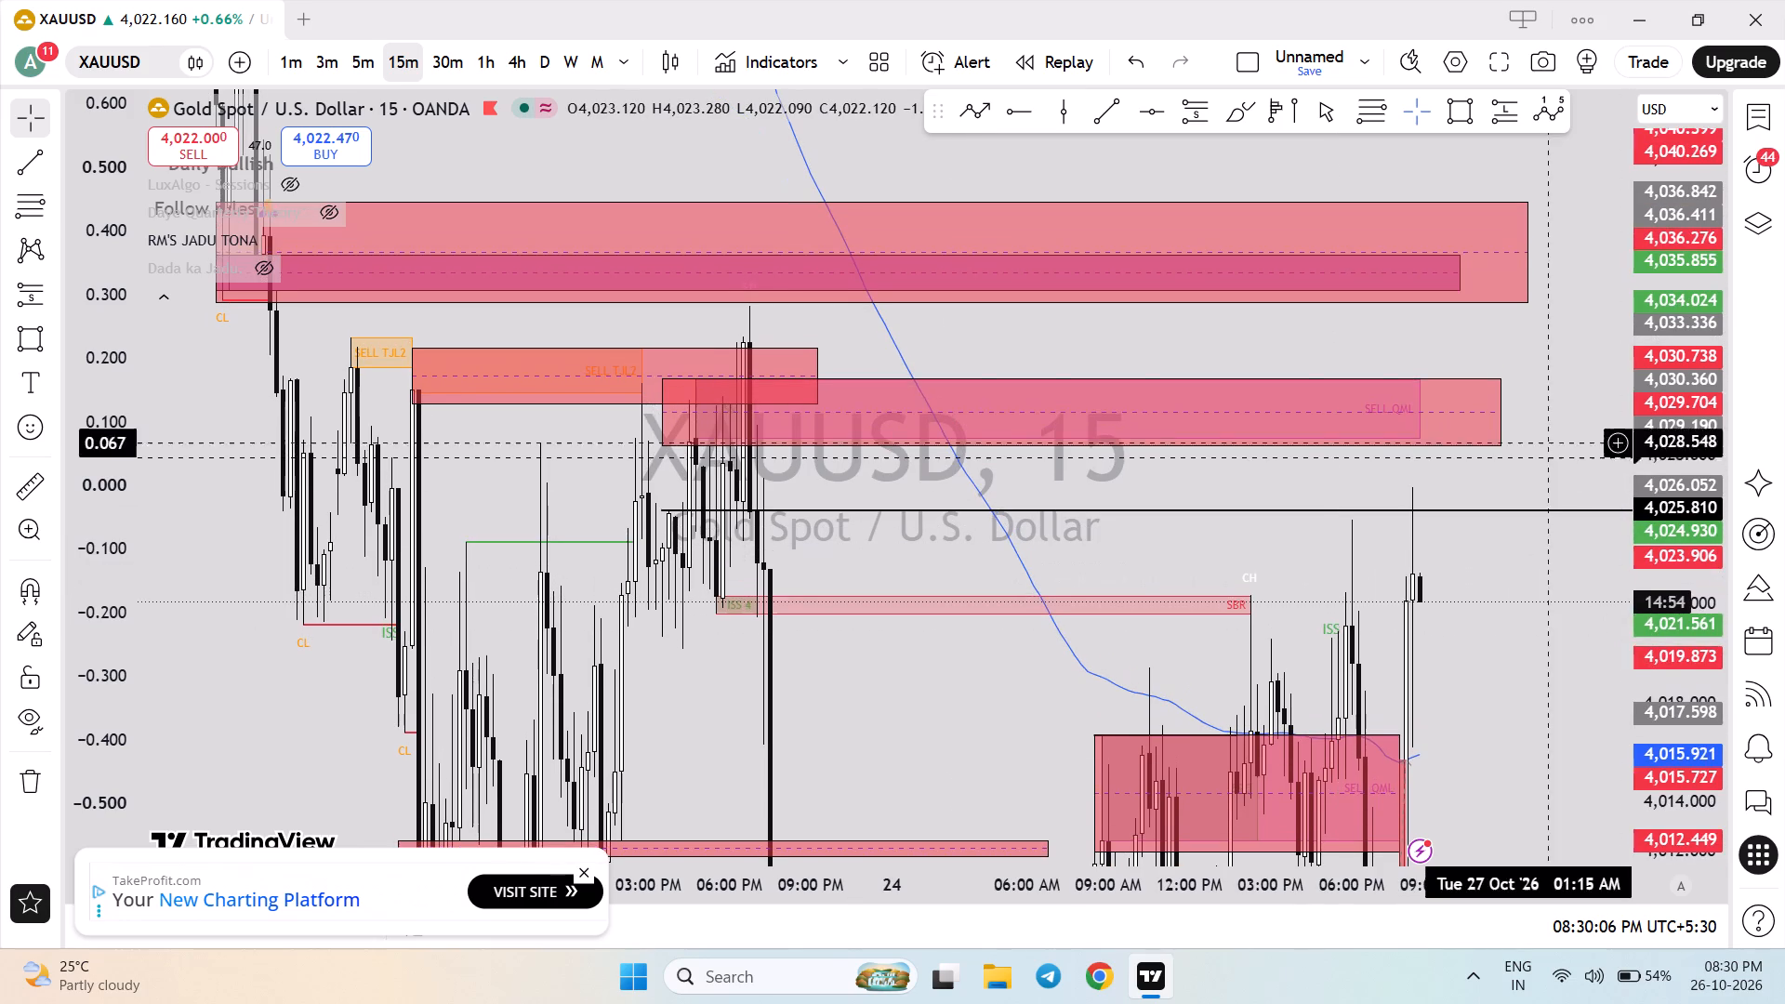
{"action": "left_click_drag", "start_coordinate": [1553, 396], "coordinate": [1562, 528]}
{"action": "scroll", "coordinate": [1562, 528], "scroll_direction": "up", "scroll_amount": 2}
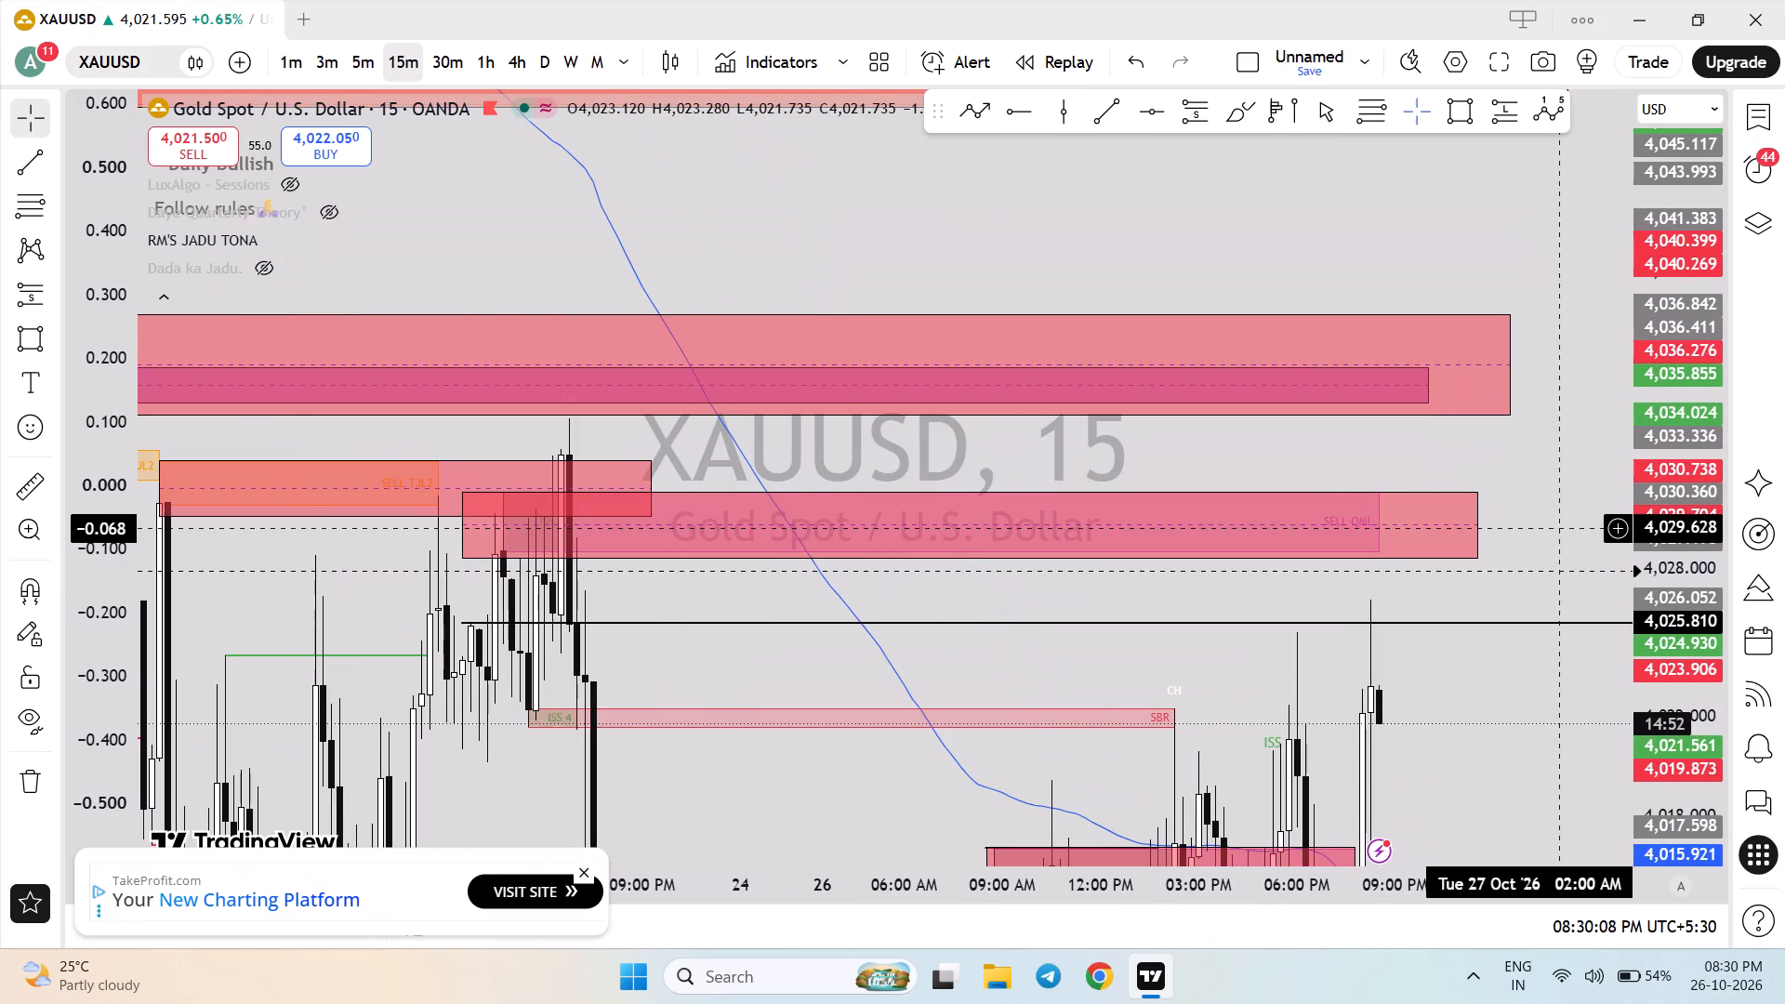
{"action": "left_click_drag", "start_coordinate": [1659, 535], "coordinate": [1659, 602]}
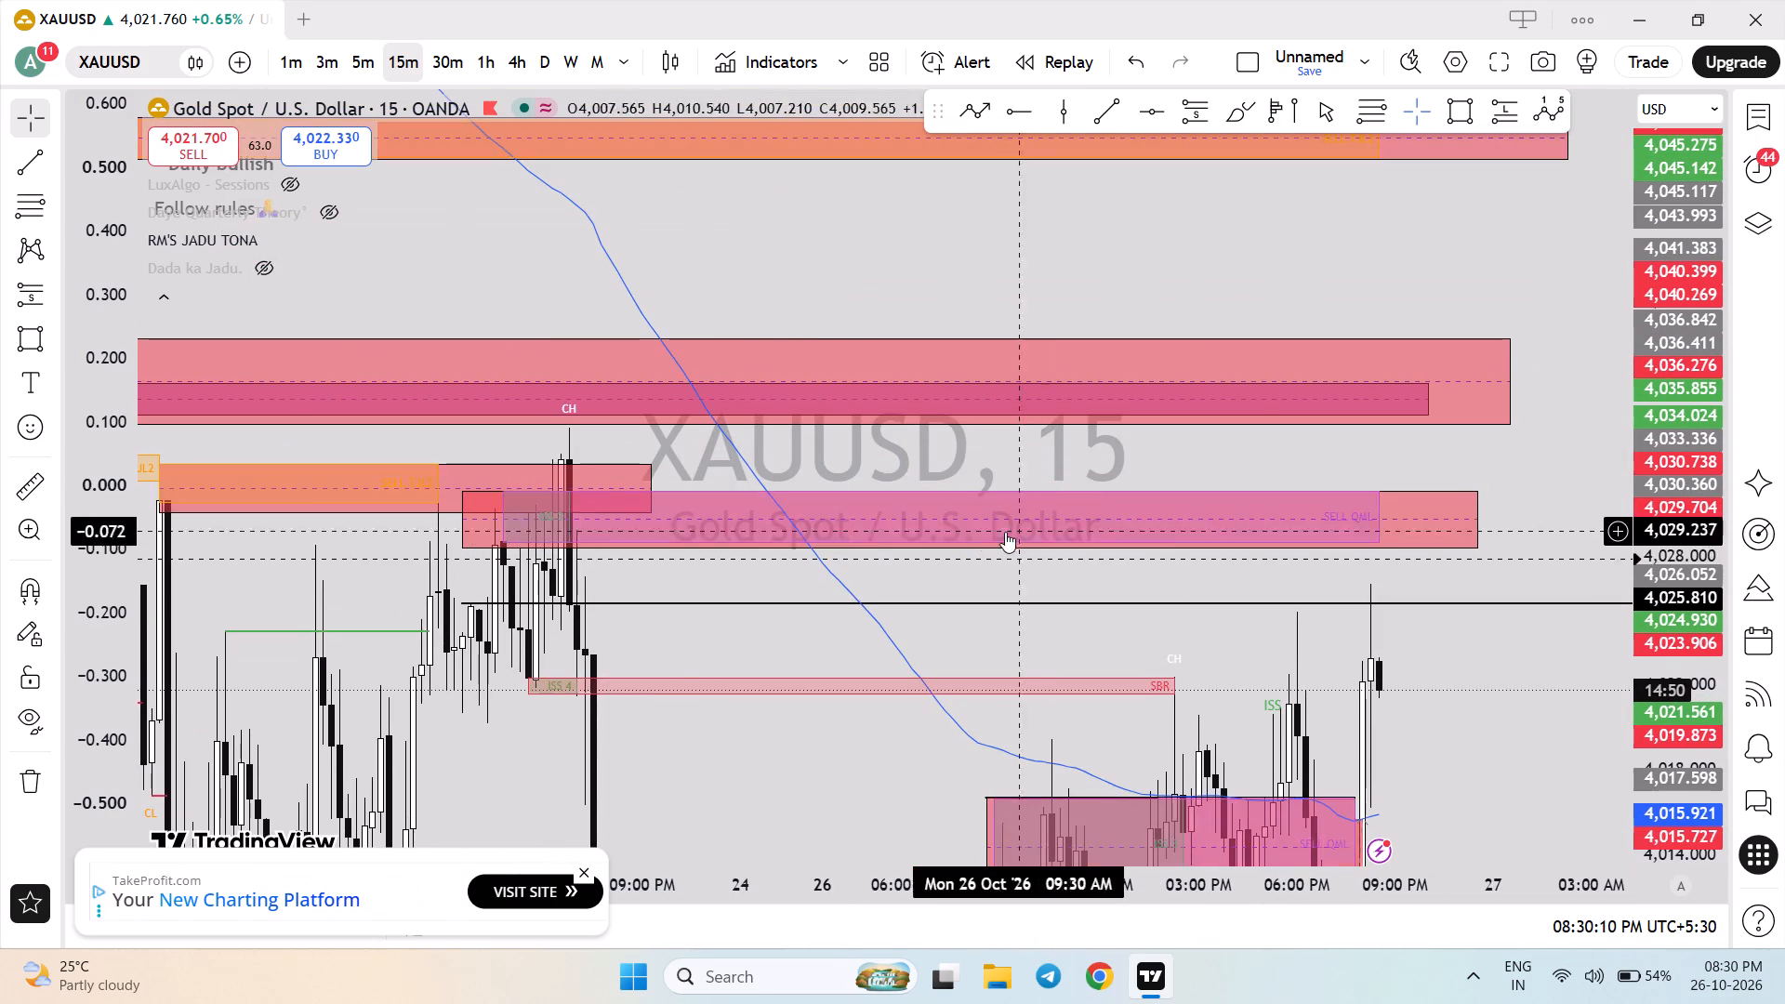
Measure the price height of the red supply zone just above the black horizontal line on the 15-minute chart.
{"action": "left_click", "coordinate": [39, 483]}
{"action": "left_click", "coordinate": [758, 548]}
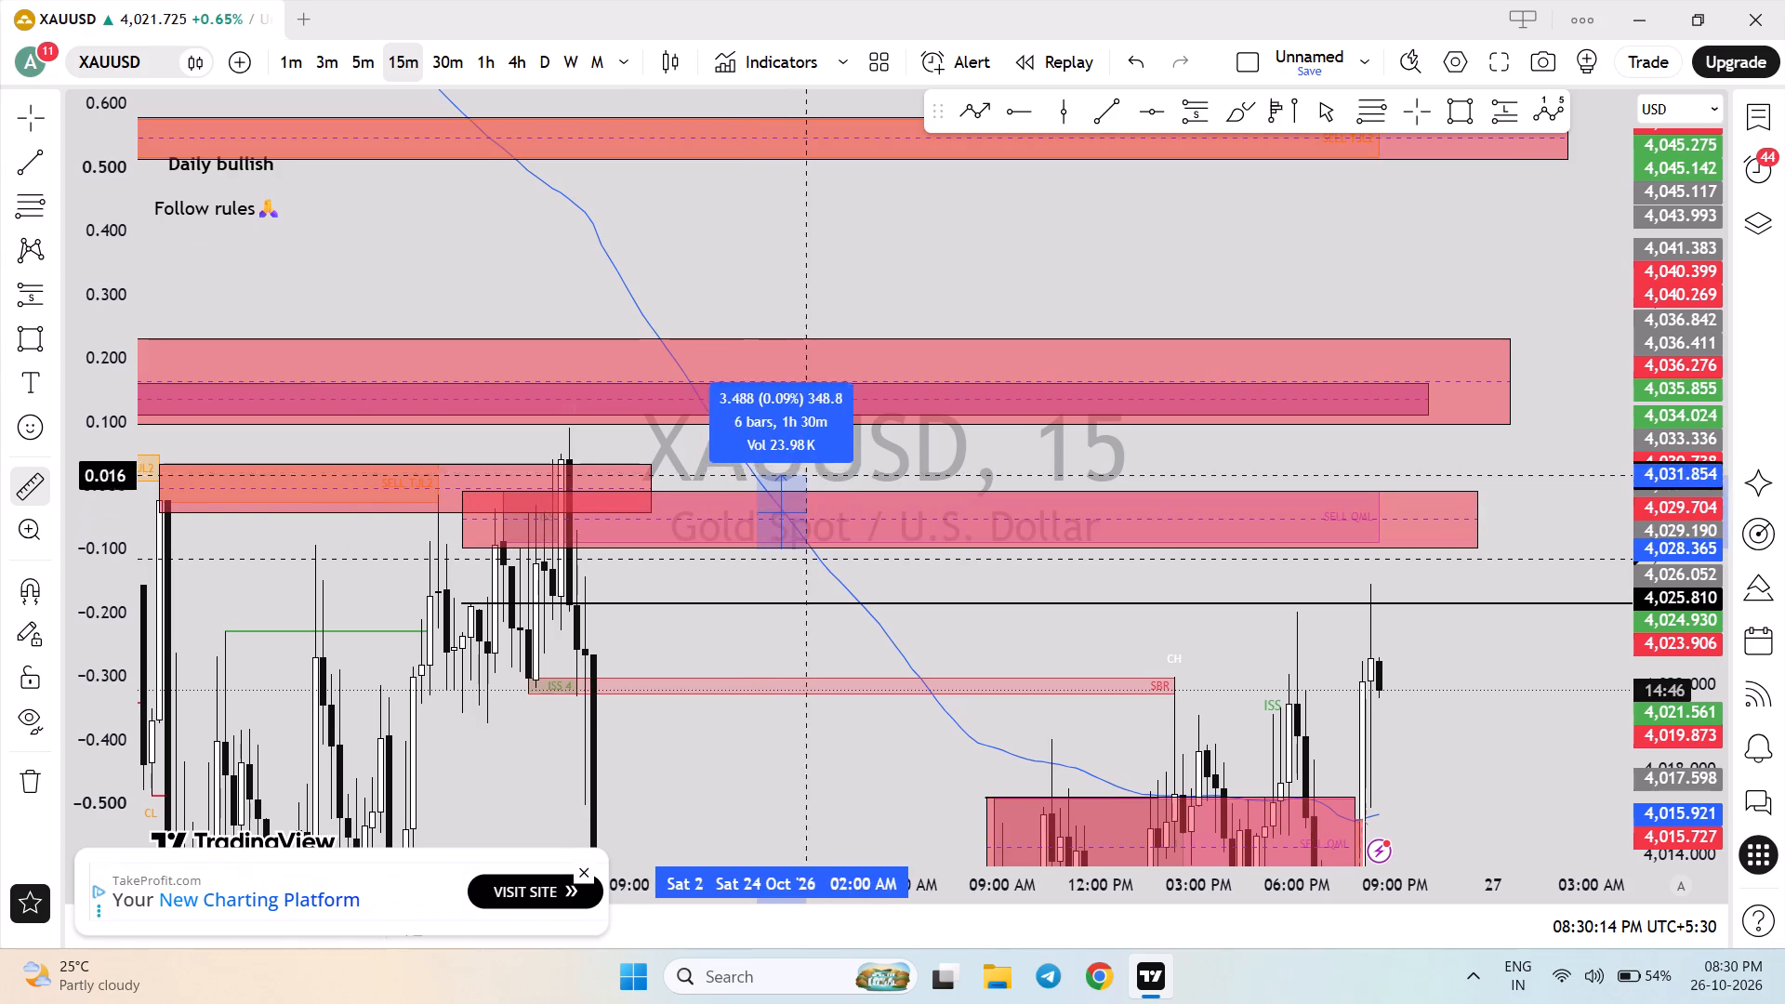
{"action": "left_click", "coordinate": [817, 447]}
{"action": "left_click", "coordinate": [995, 466]}
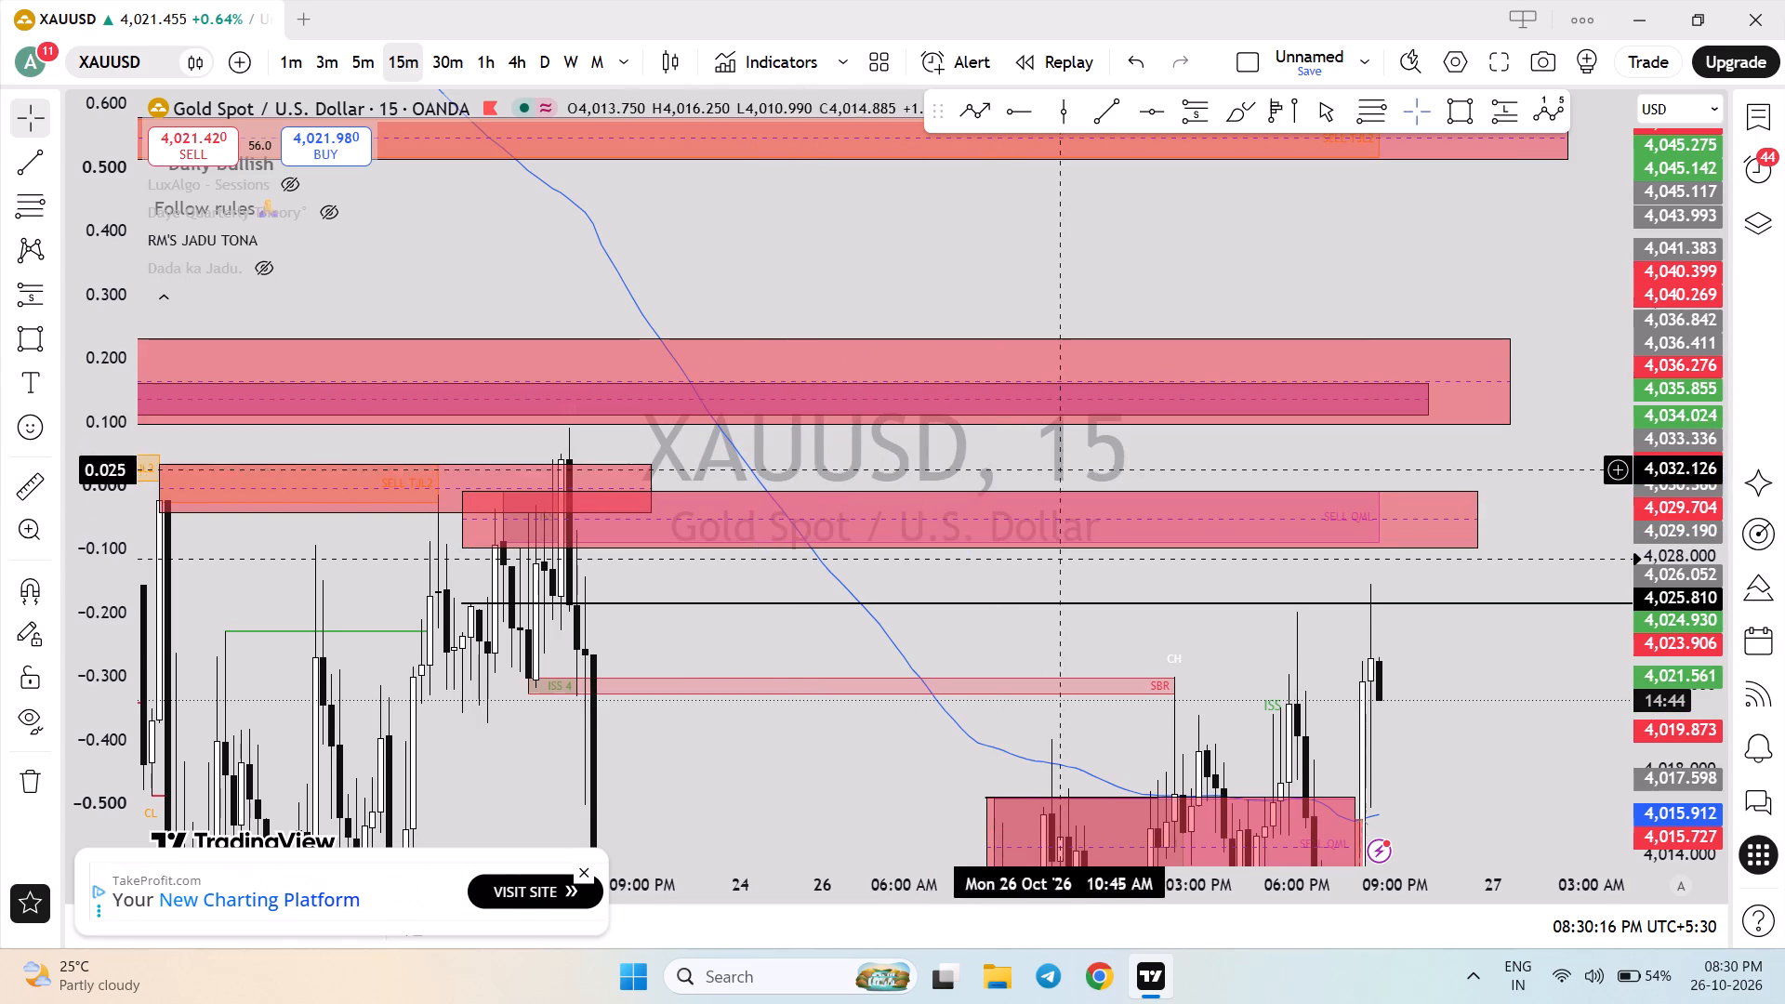
Check the 1-minute timeframe briefly and return to 15 minutes to examine the latest candles and the zones beneath them.
{"action": "left_click_drag", "start_coordinate": [1686, 505], "coordinate": [1682, 575]}
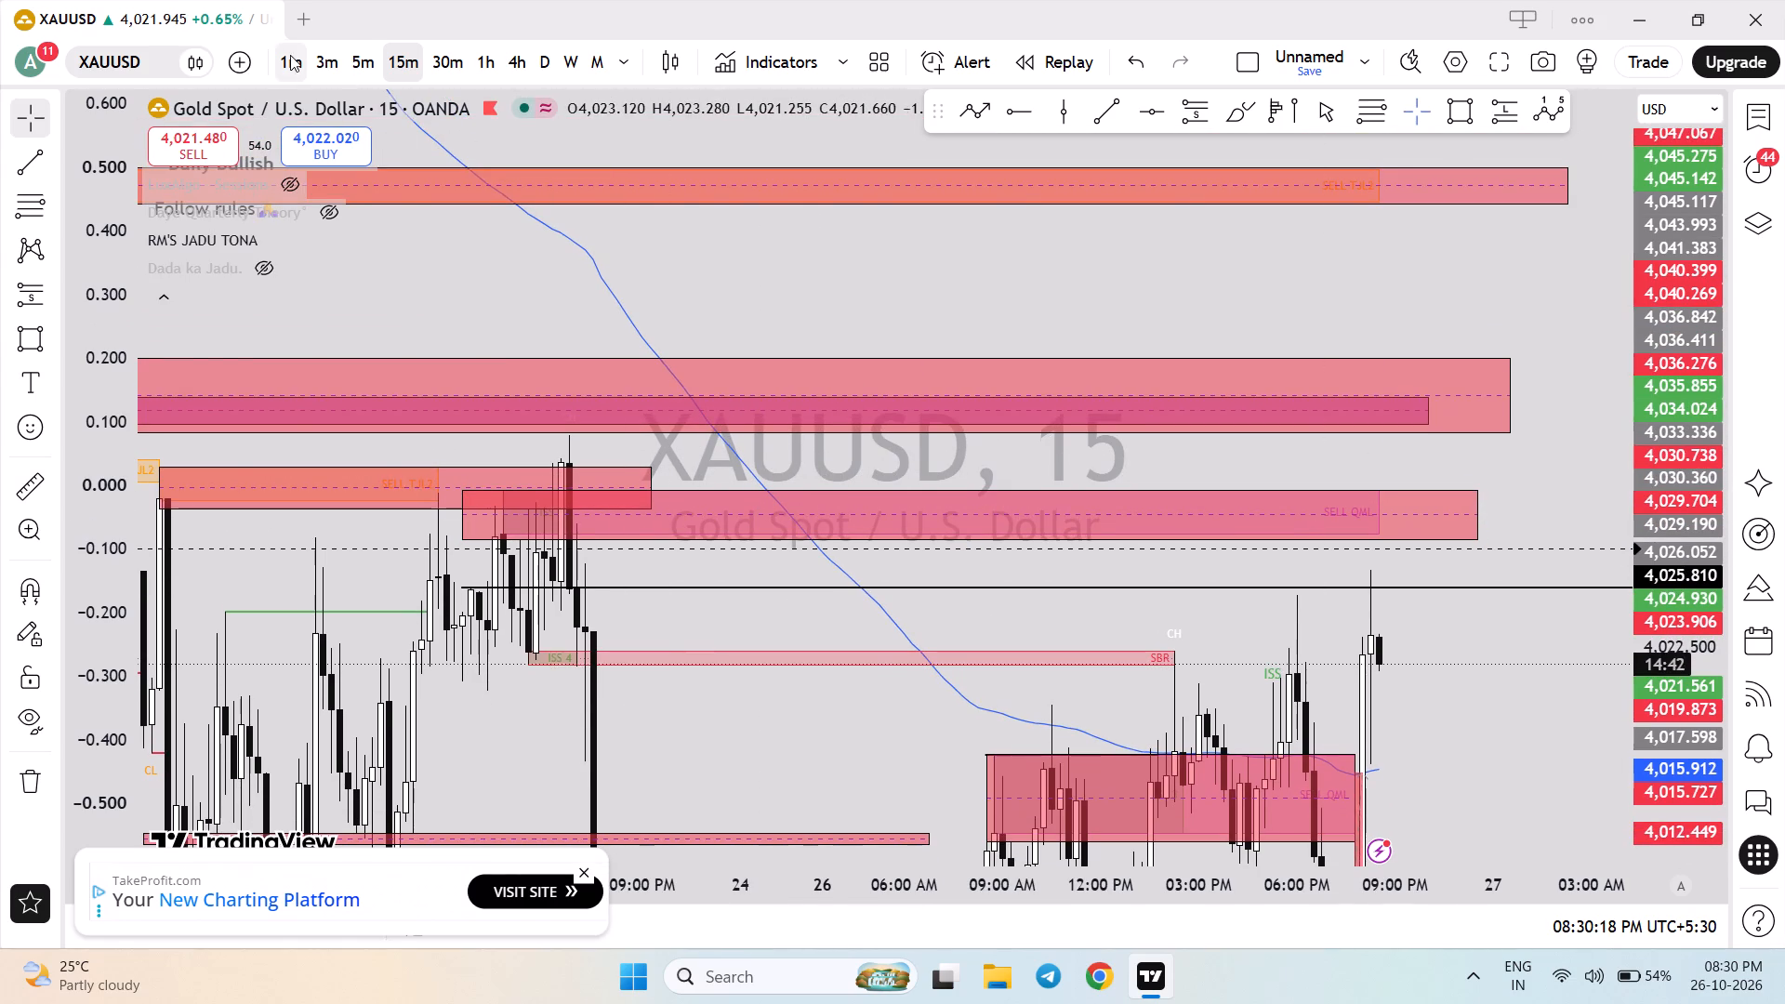
{"action": "left_click", "coordinate": [289, 54]}
{"action": "left_click", "coordinate": [392, 65]}
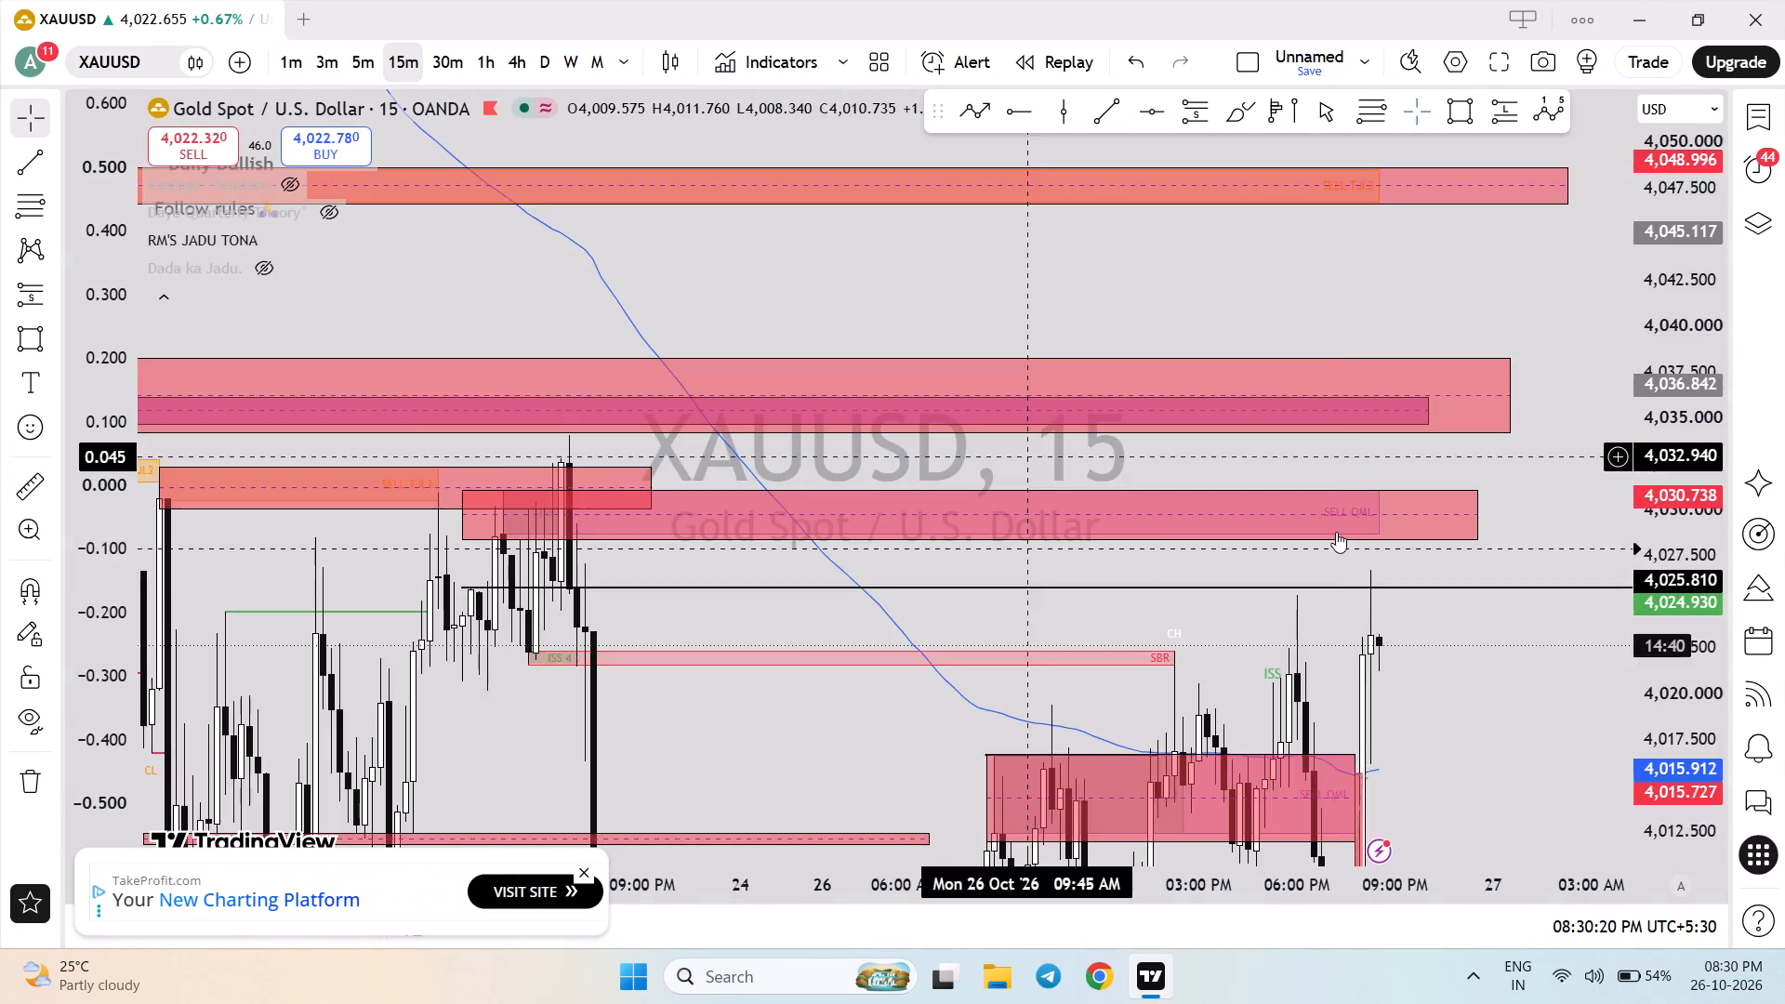
{"action": "scroll", "coordinate": [1337, 538], "scroll_direction": "down", "scroll_amount": 5}
{"action": "left_click_drag", "start_coordinate": [1502, 689], "coordinate": [1439, 454]}
{"action": "scroll", "coordinate": [1423, 588], "scroll_direction": "up", "scroll_amount": 4}
{"action": "left_click_drag", "start_coordinate": [1450, 641], "coordinate": [1451, 631]}
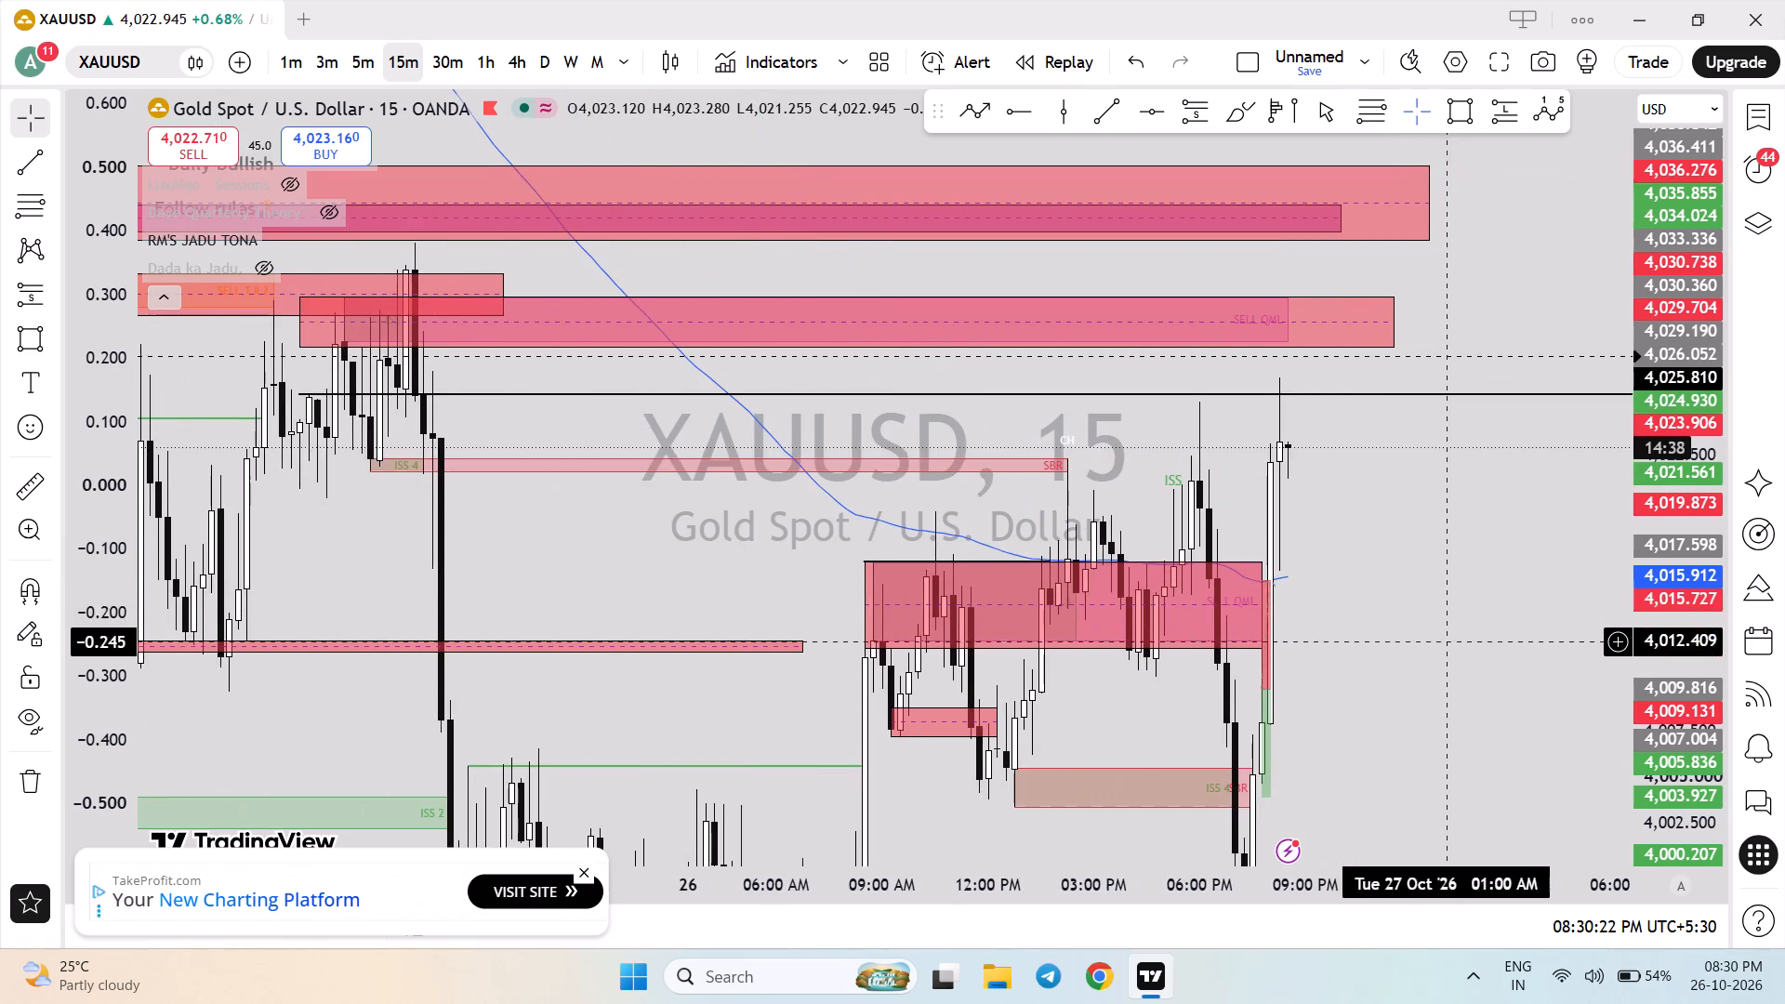
{"action": "left_click_drag", "start_coordinate": [1451, 631], "coordinate": [1421, 524]}
{"action": "scroll", "coordinate": [1444, 632], "scroll_direction": "up", "scroll_amount": 4}
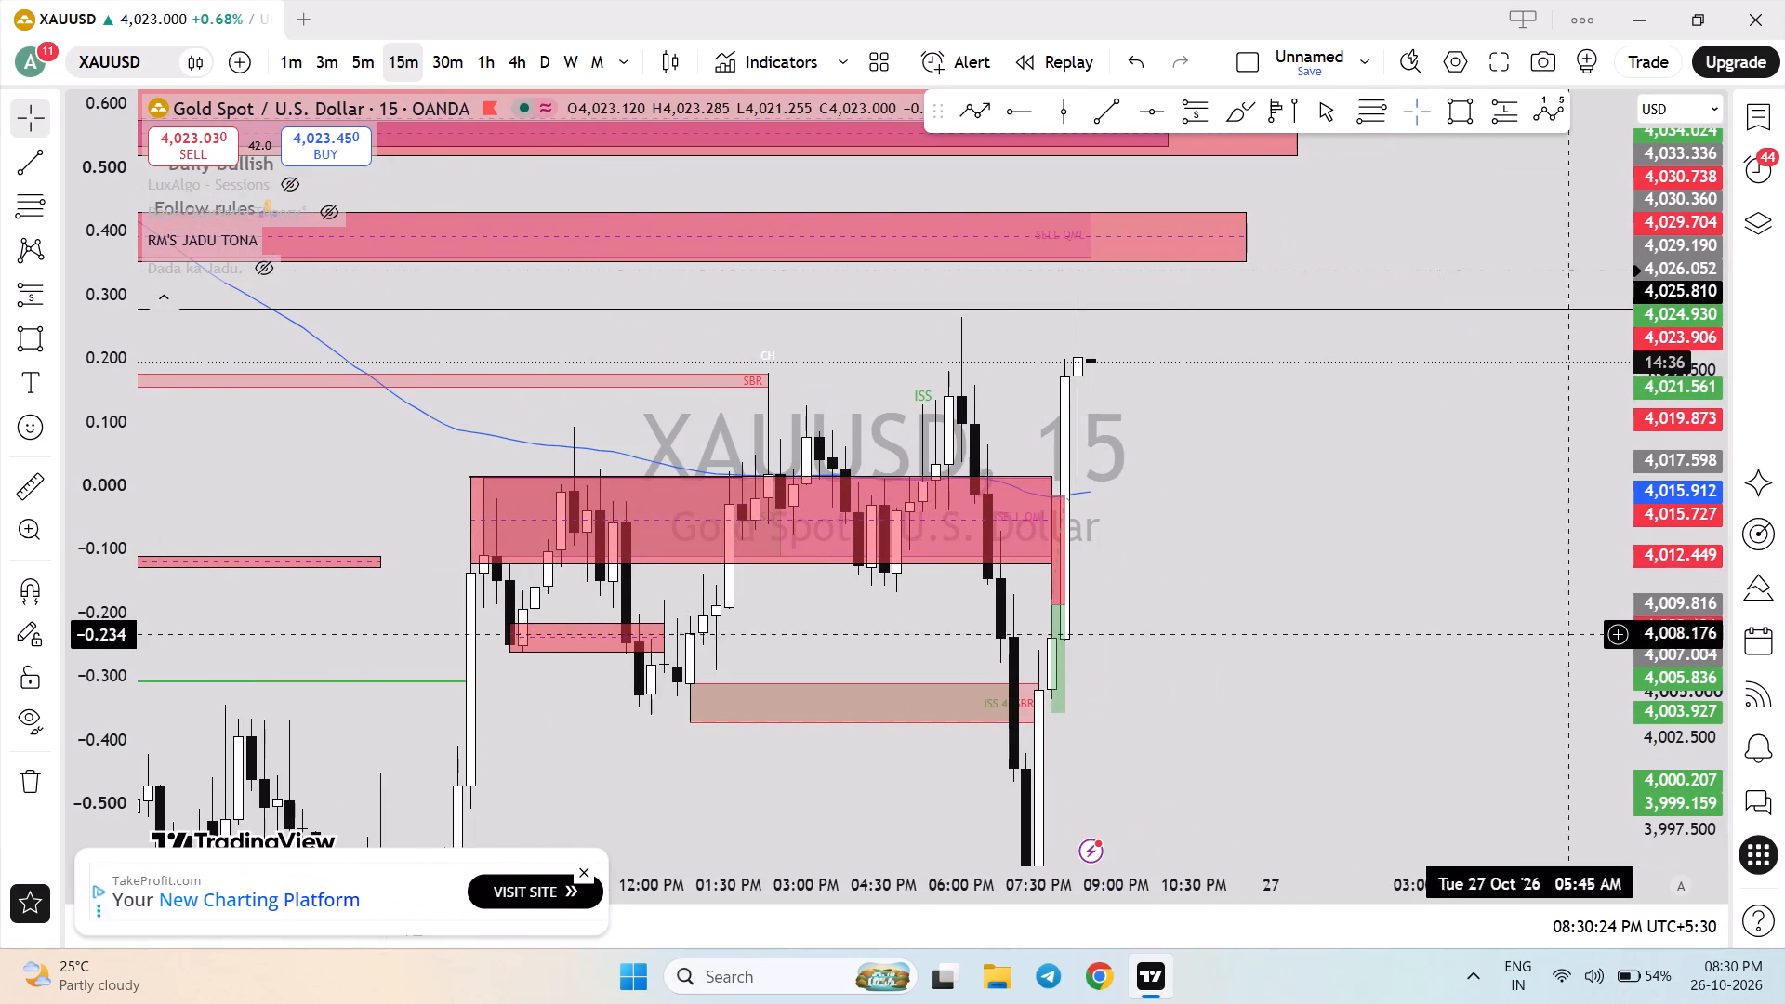
Extend the right edge of the large red zone below current price to about 01:15 AM on 27 October.
{"action": "left_click_drag", "start_coordinate": [1690, 636], "coordinate": [1611, 335]}
{"action": "left_click_drag", "start_coordinate": [1476, 433], "coordinate": [1455, 499]}
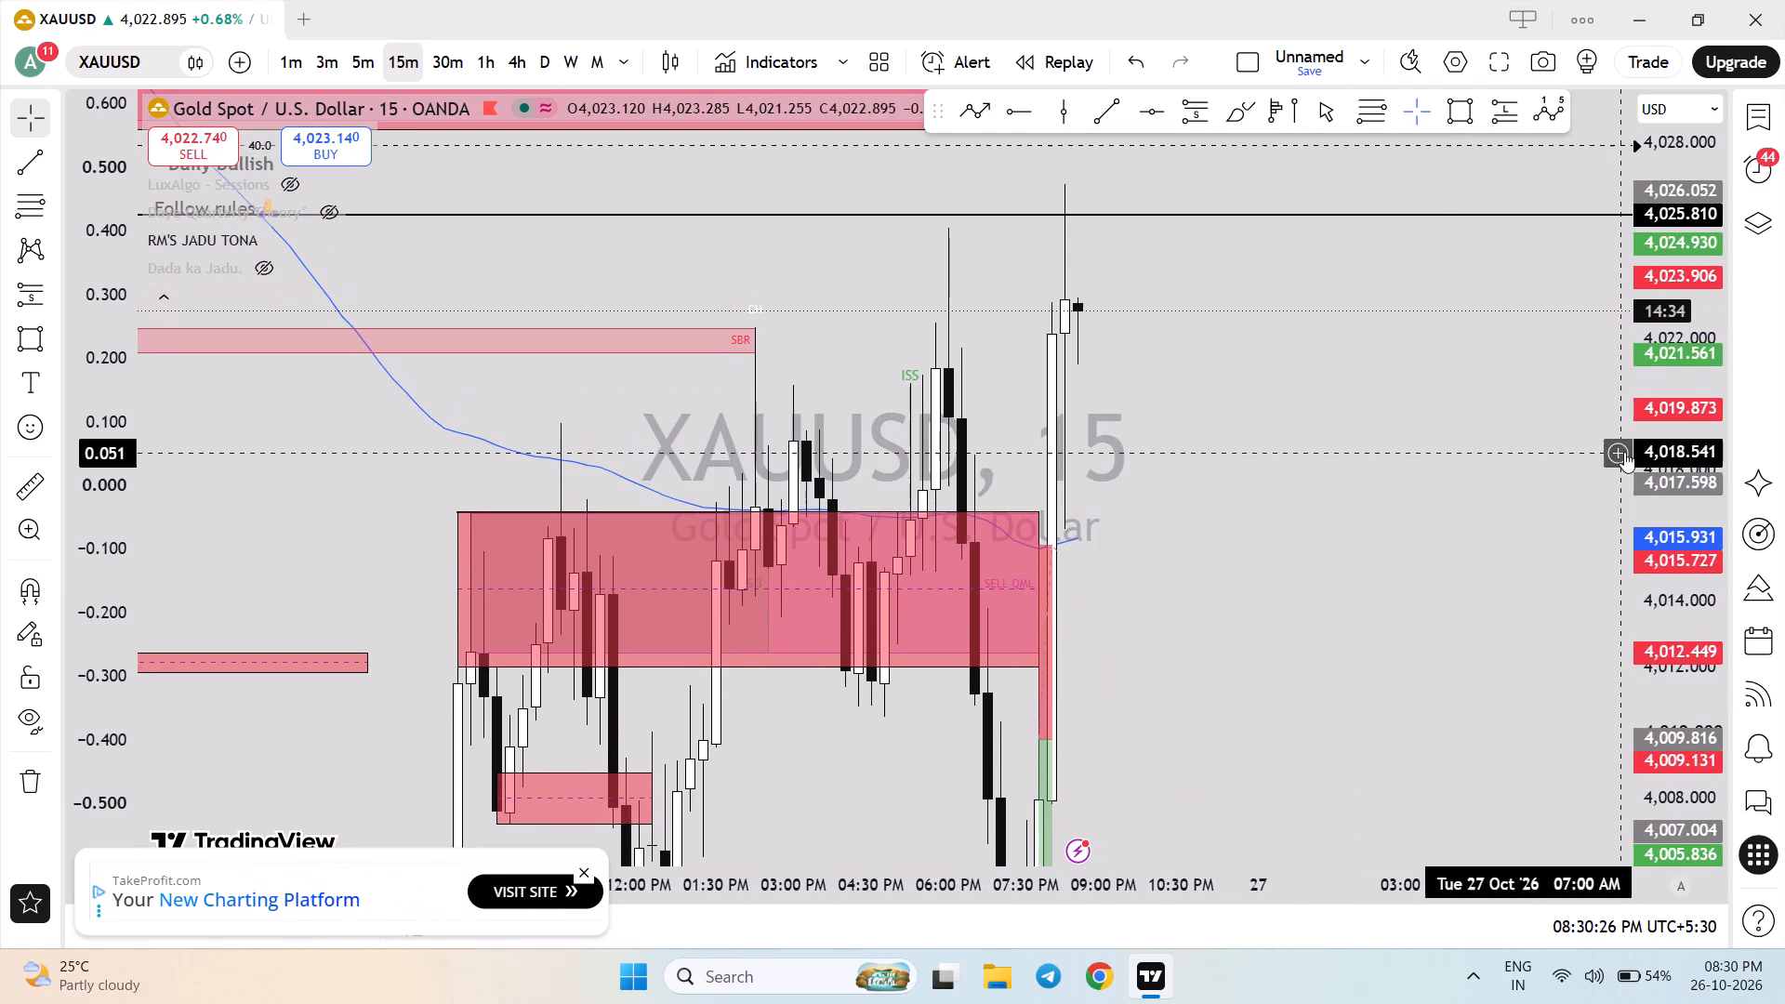
{"action": "left_click_drag", "start_coordinate": [1683, 395], "coordinate": [1686, 491]}
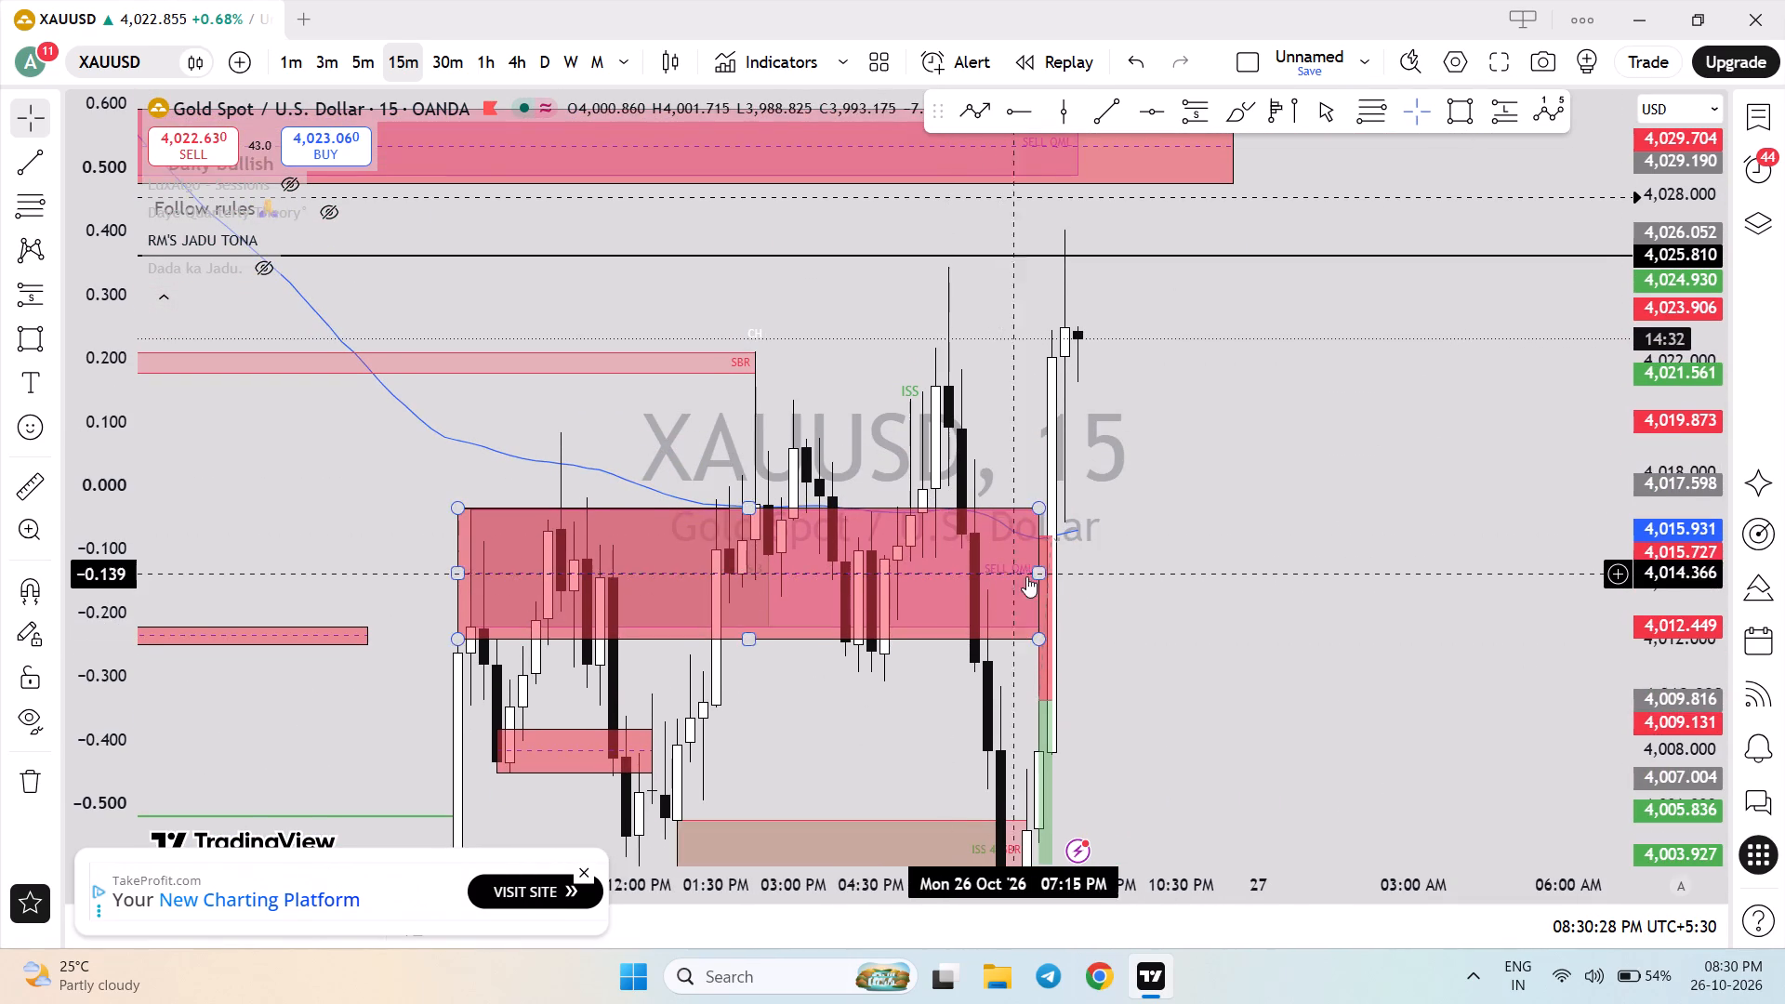
{"action": "left_click_drag", "start_coordinate": [1047, 567], "coordinate": [1324, 555]}
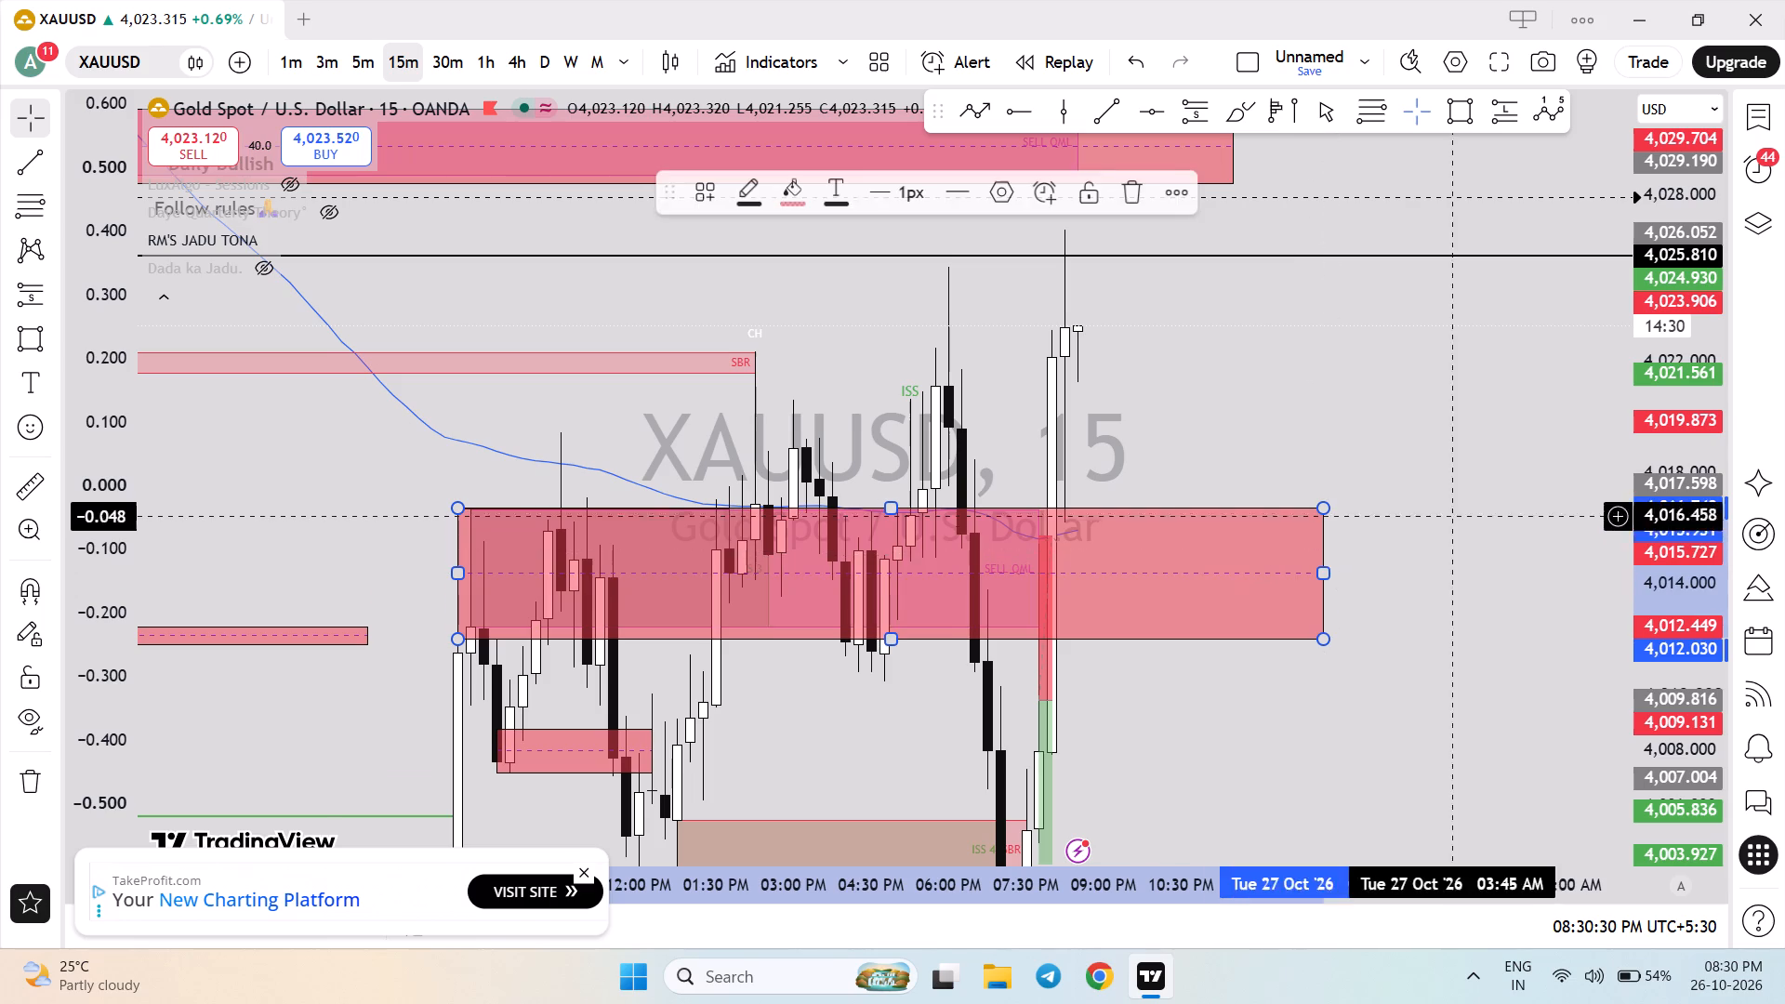
Change the fill colour of the extended red zone to green.
{"action": "left_click", "coordinate": [796, 187]}
{"action": "left_click", "coordinate": [873, 274]}
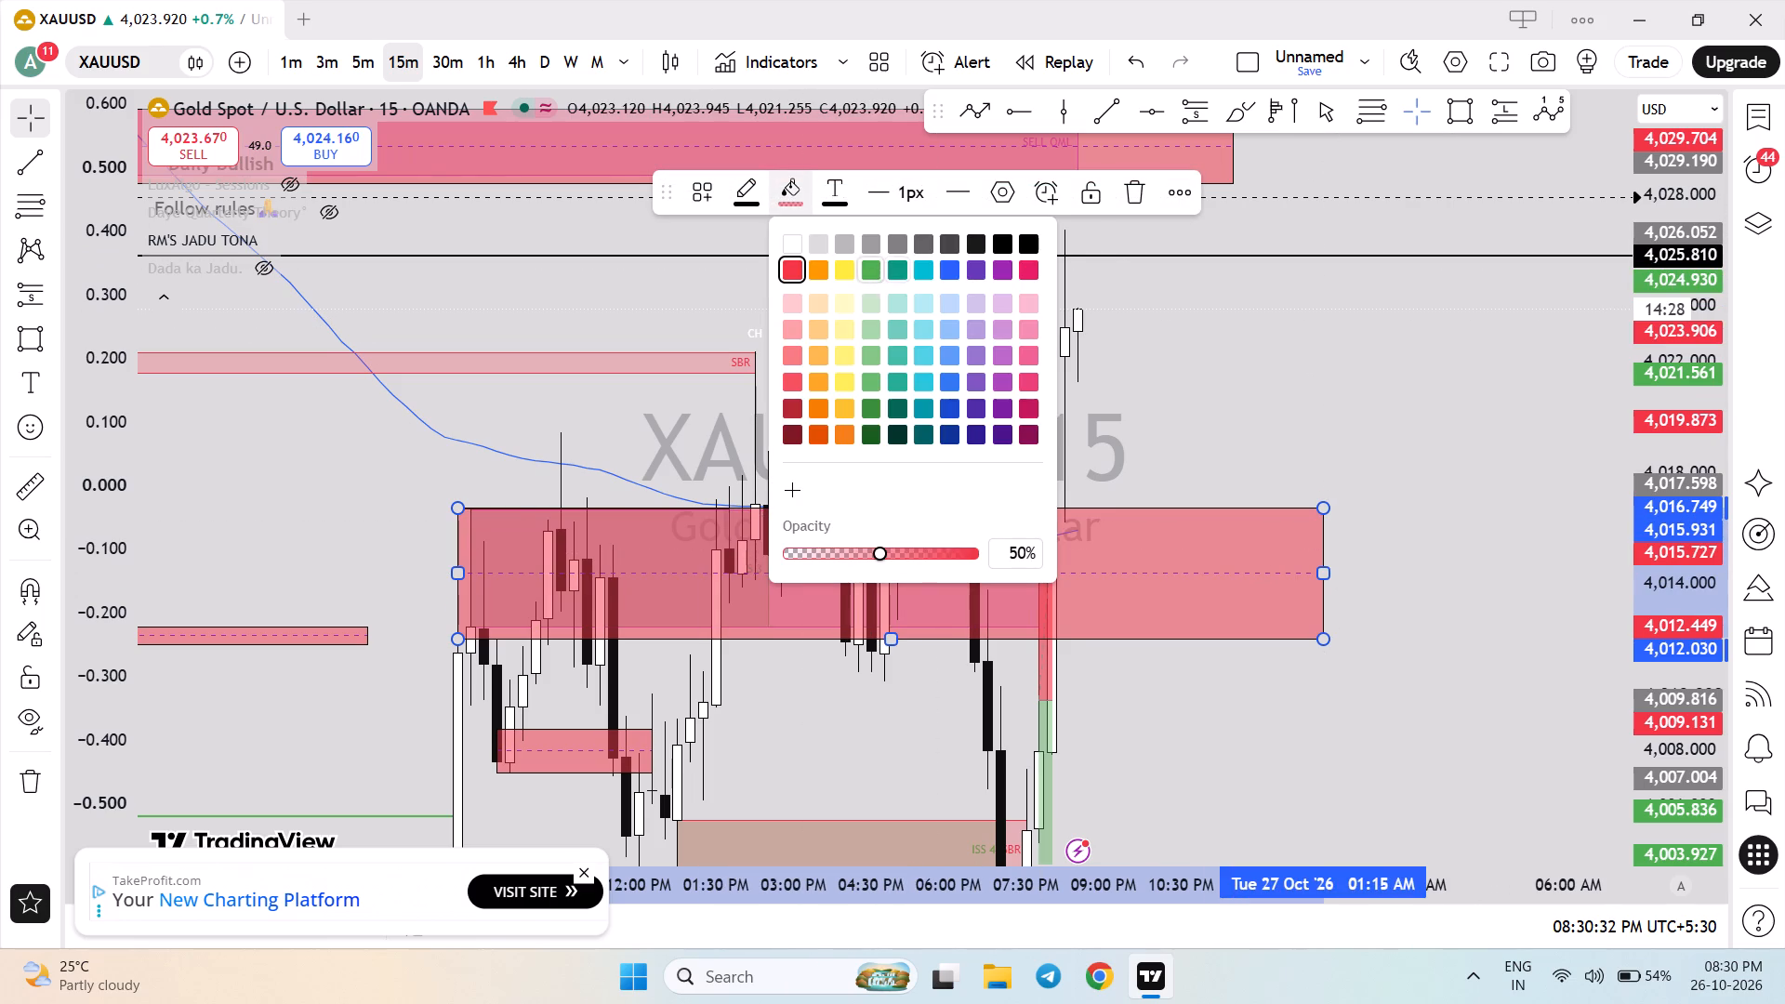
{"action": "left_click", "coordinate": [1207, 385]}
Delete the closed short position drawing beside the latest rally on the 15-minute chart.
{"action": "left_click_drag", "start_coordinate": [1686, 377], "coordinate": [1673, 689]}
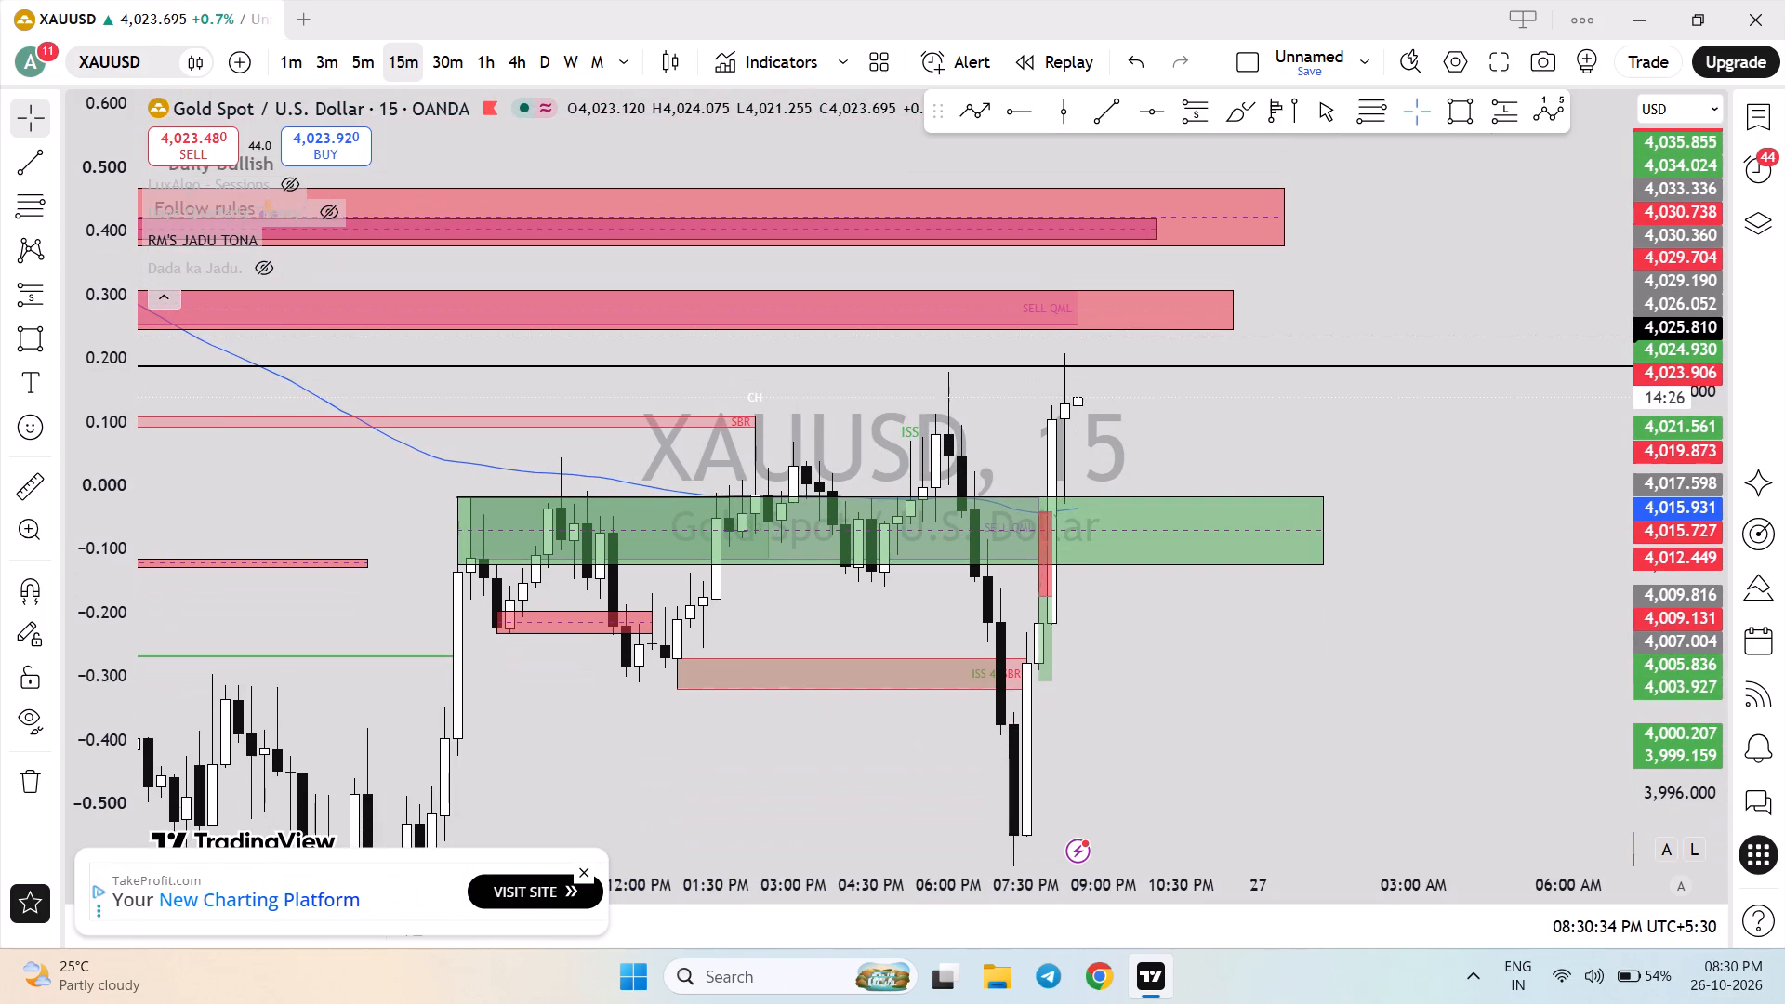
{"action": "left_click", "coordinate": [1051, 662]}
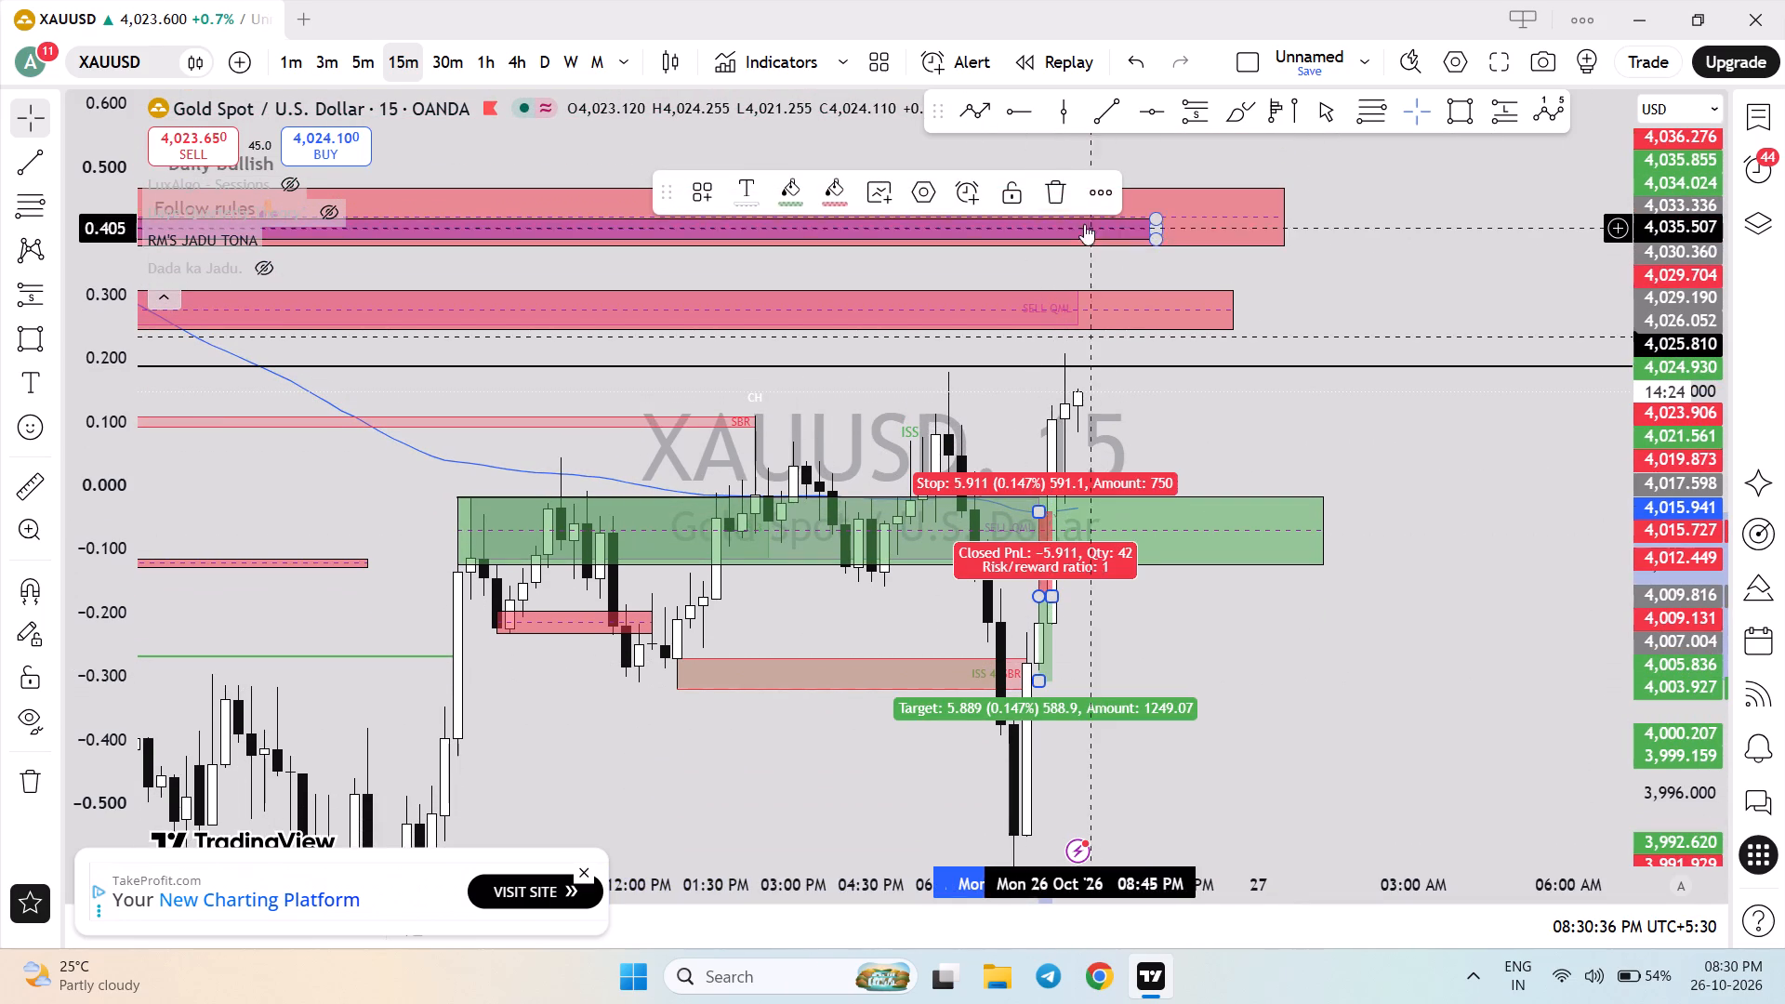
{"action": "left_click", "coordinate": [1060, 210]}
Examine the wider 15-minute structure between the overhead red supply zones and the green demand zones below.
{"action": "left_click_drag", "start_coordinate": [1668, 409], "coordinate": [1685, 616]}
{"action": "left_click_drag", "start_coordinate": [1528, 535], "coordinate": [1528, 594]}
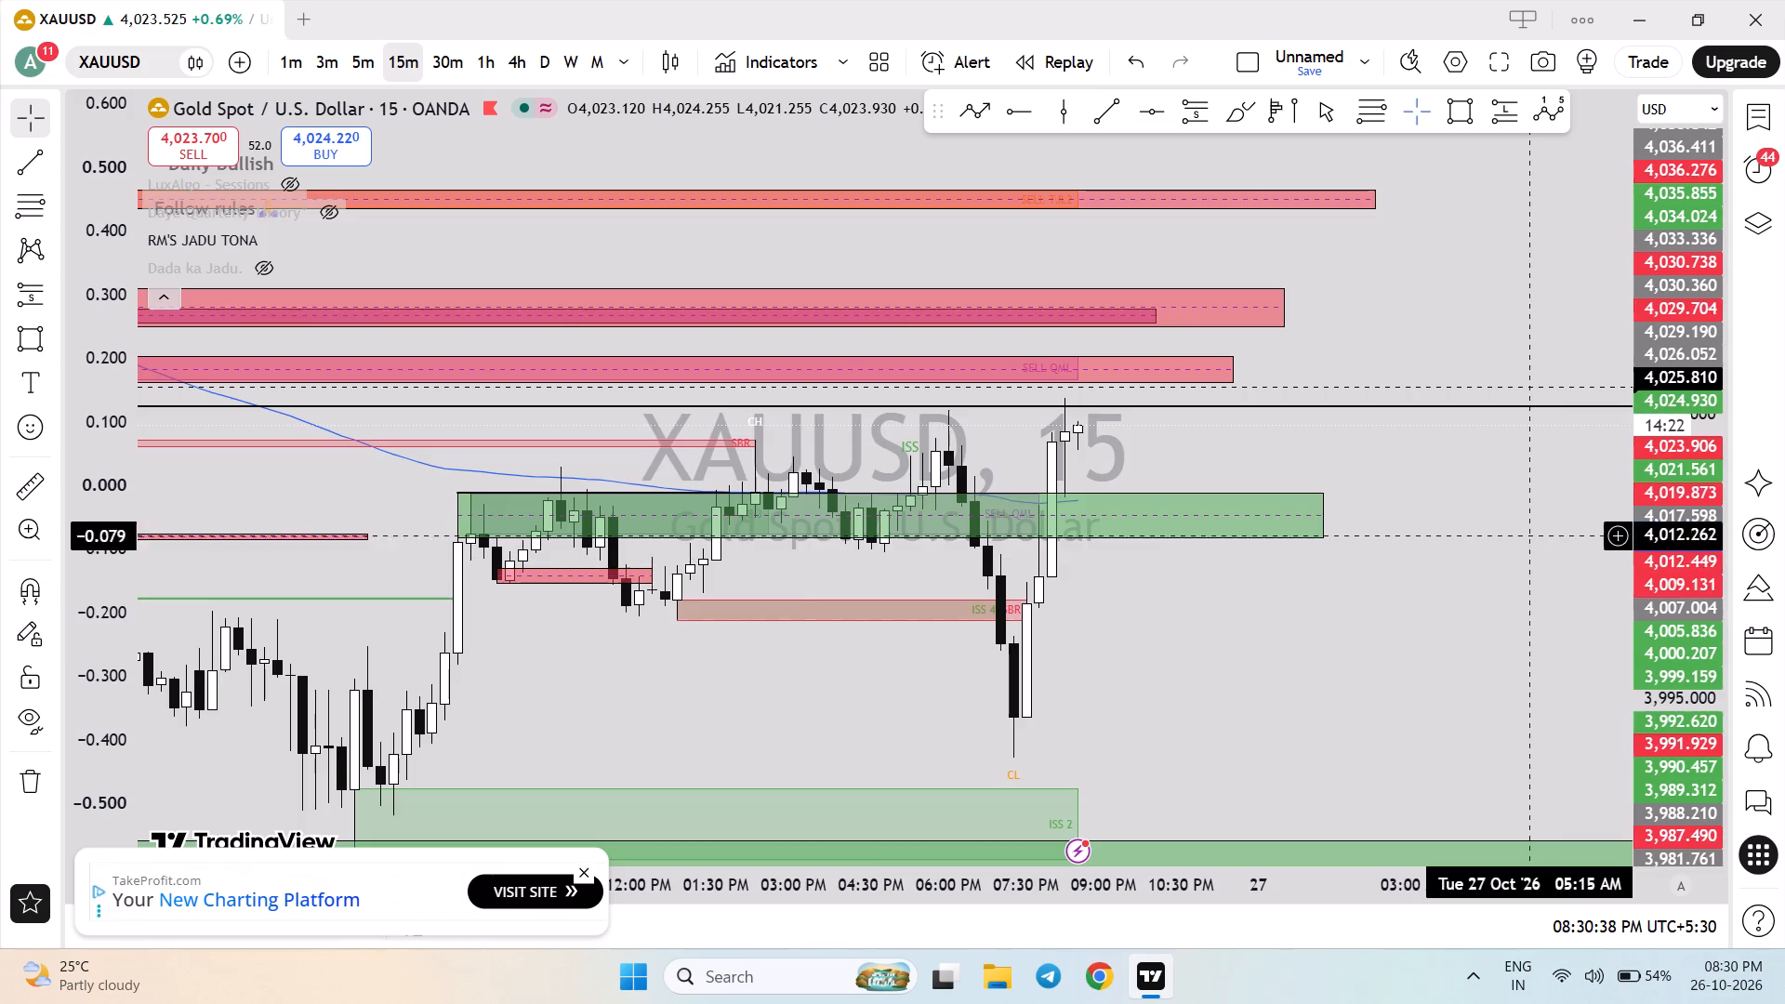
{"action": "left_click_drag", "start_coordinate": [1528, 594], "coordinate": [1525, 708]}
{"action": "scroll", "coordinate": [1392, 575], "scroll_direction": "down", "scroll_amount": 5}
{"action": "left_click_drag", "start_coordinate": [1435, 649], "coordinate": [1415, 484]}
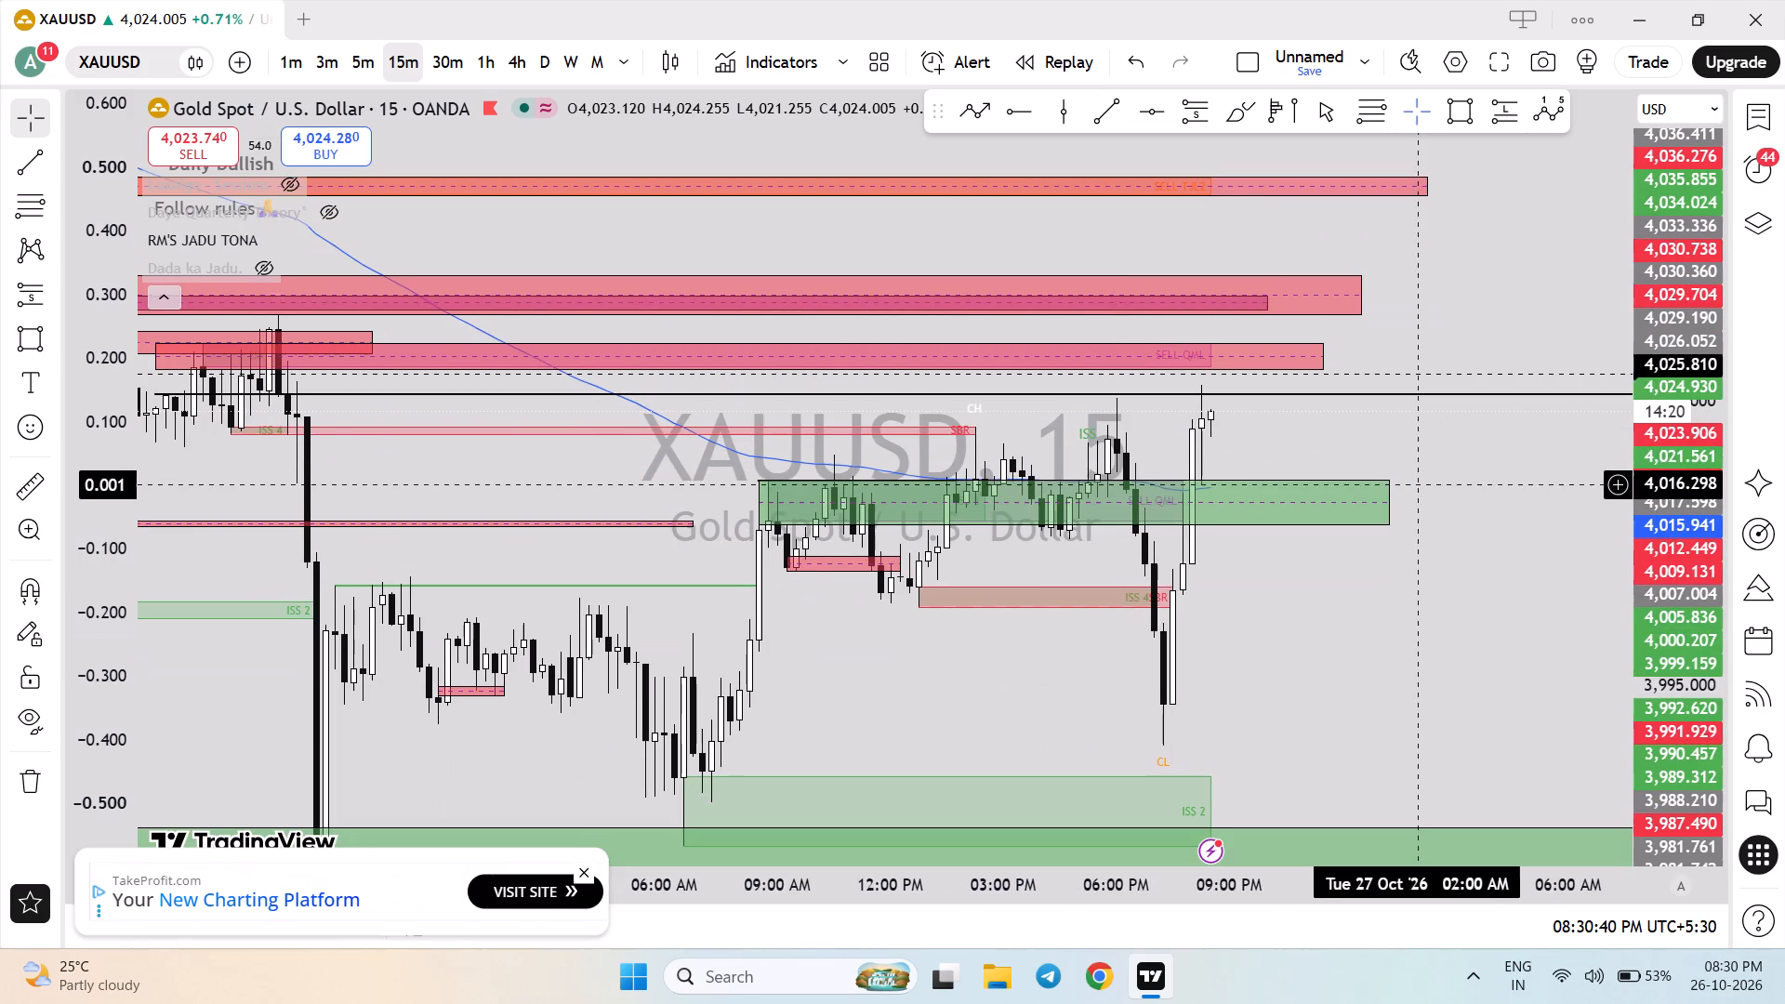
{"action": "left_click_drag", "start_coordinate": [1415, 484], "coordinate": [1448, 517]}
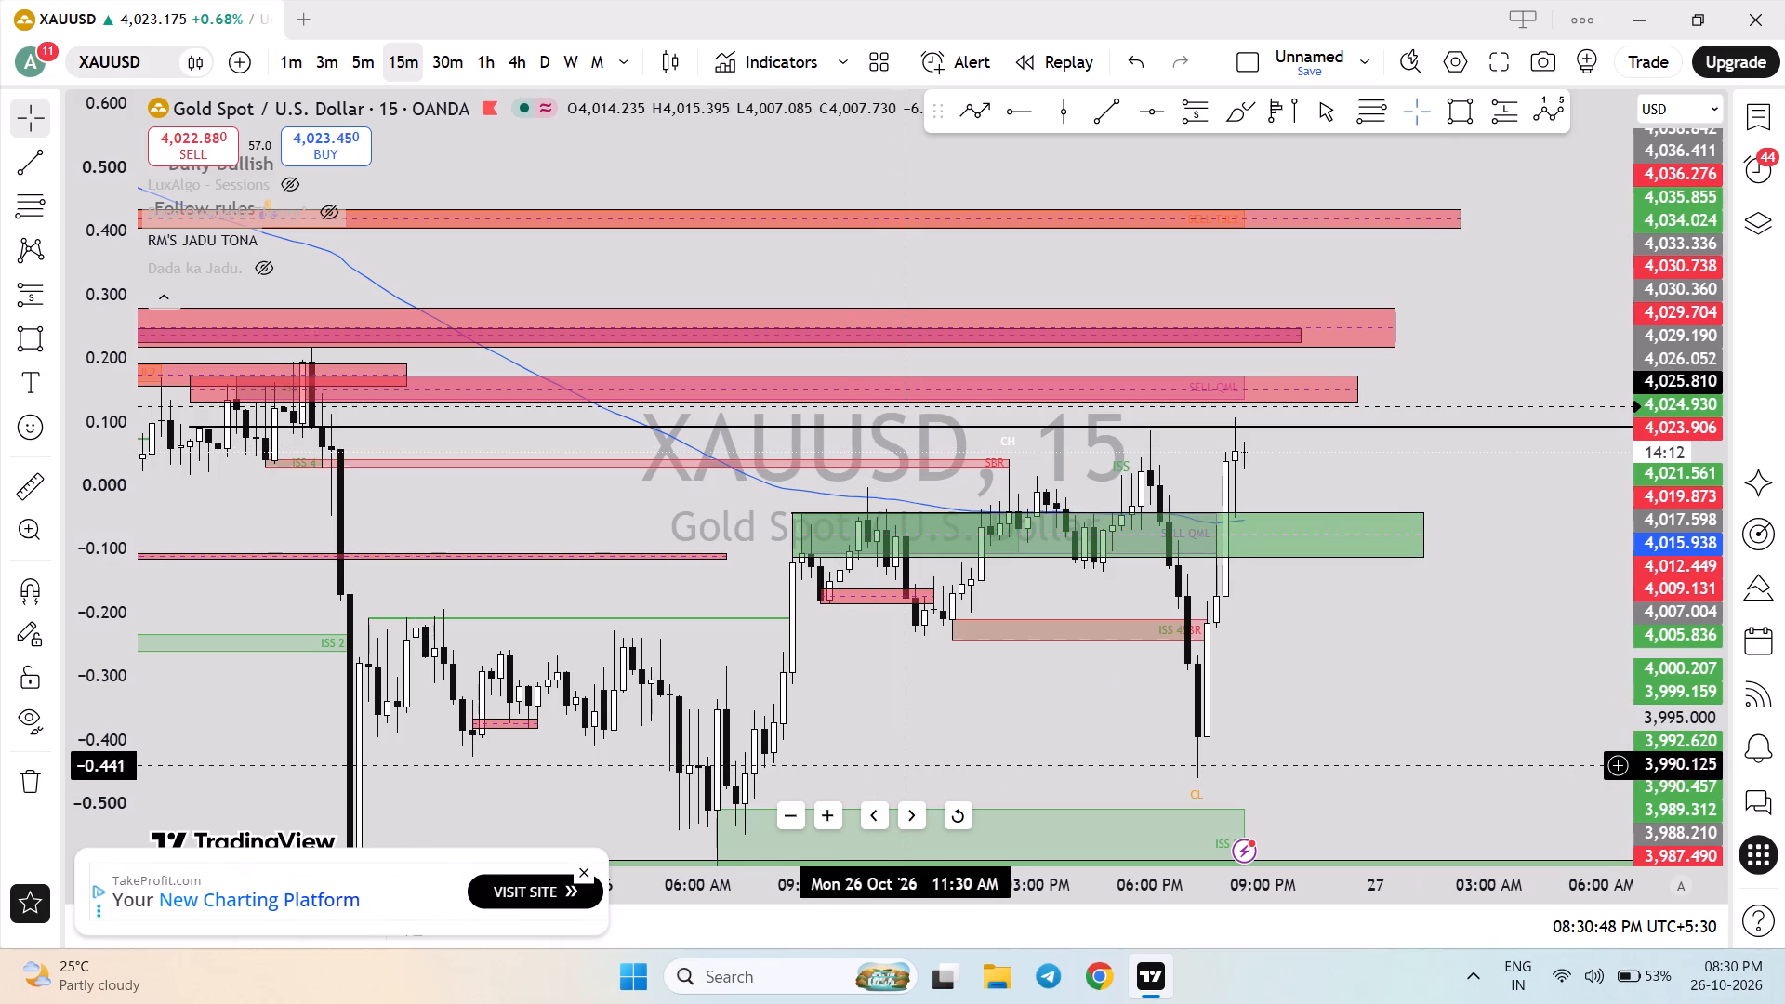
{"action": "left_click_drag", "start_coordinate": [909, 763], "coordinate": [915, 730]}
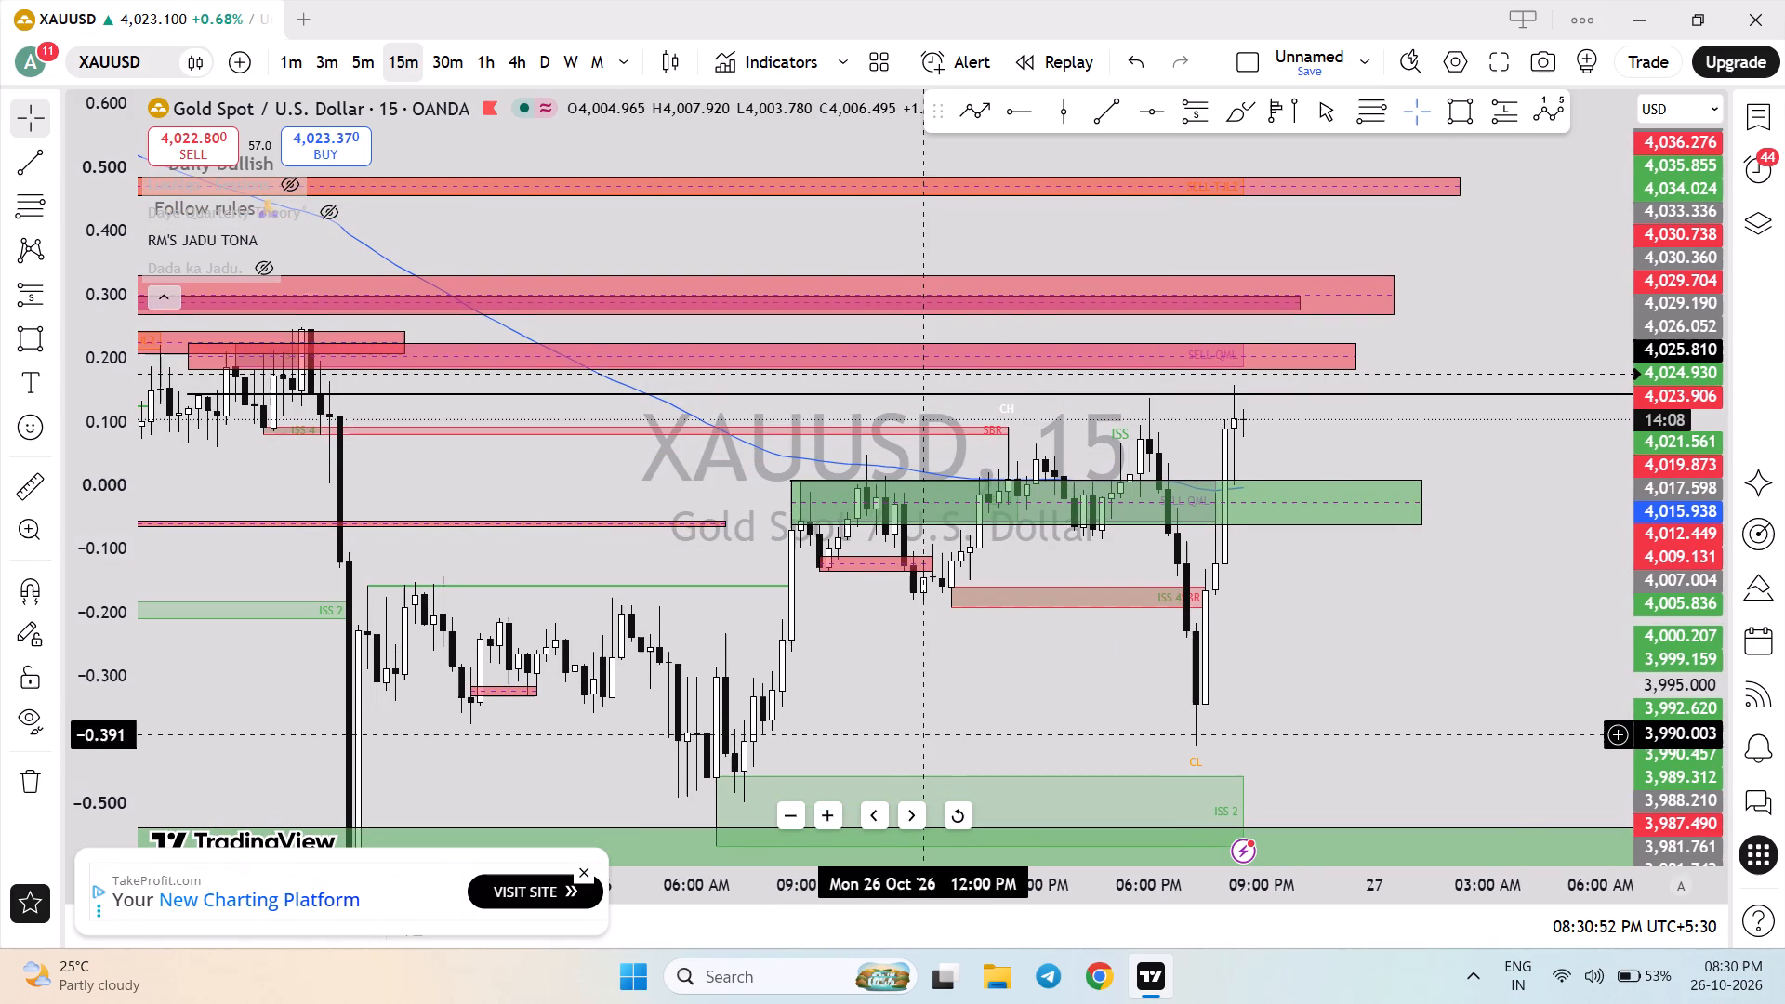
{"action": "left_click_drag", "start_coordinate": [1675, 531], "coordinate": [1675, 577]}
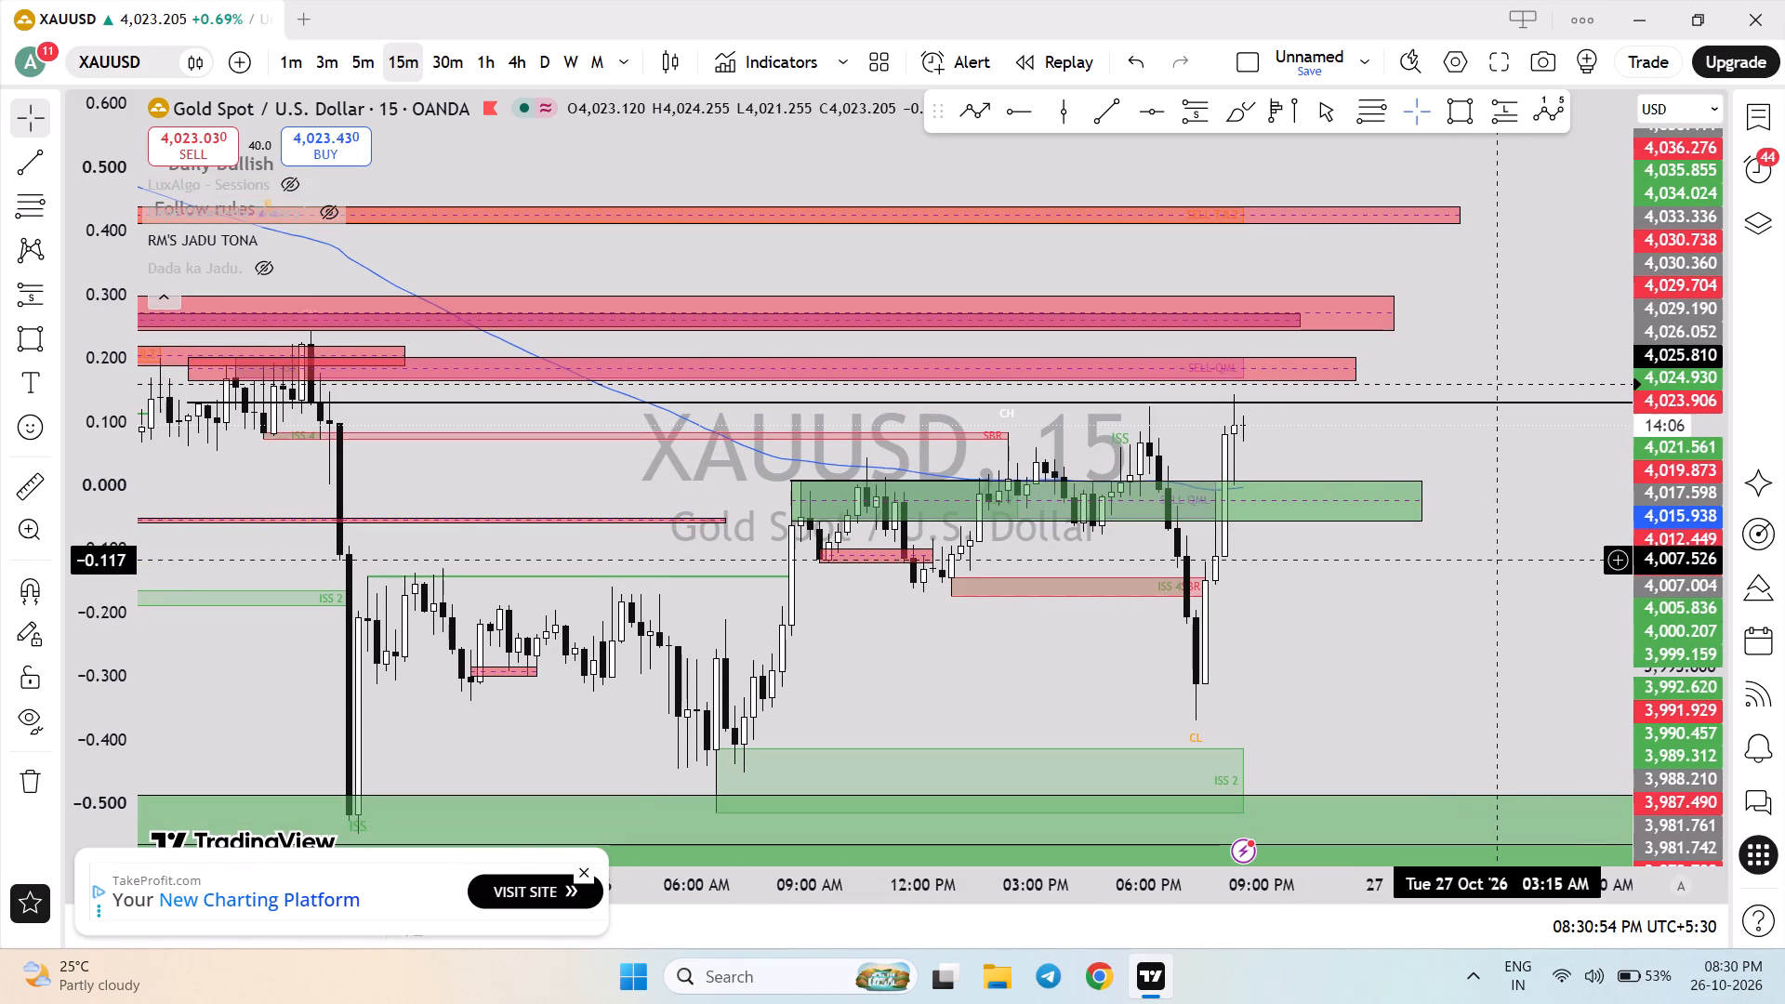